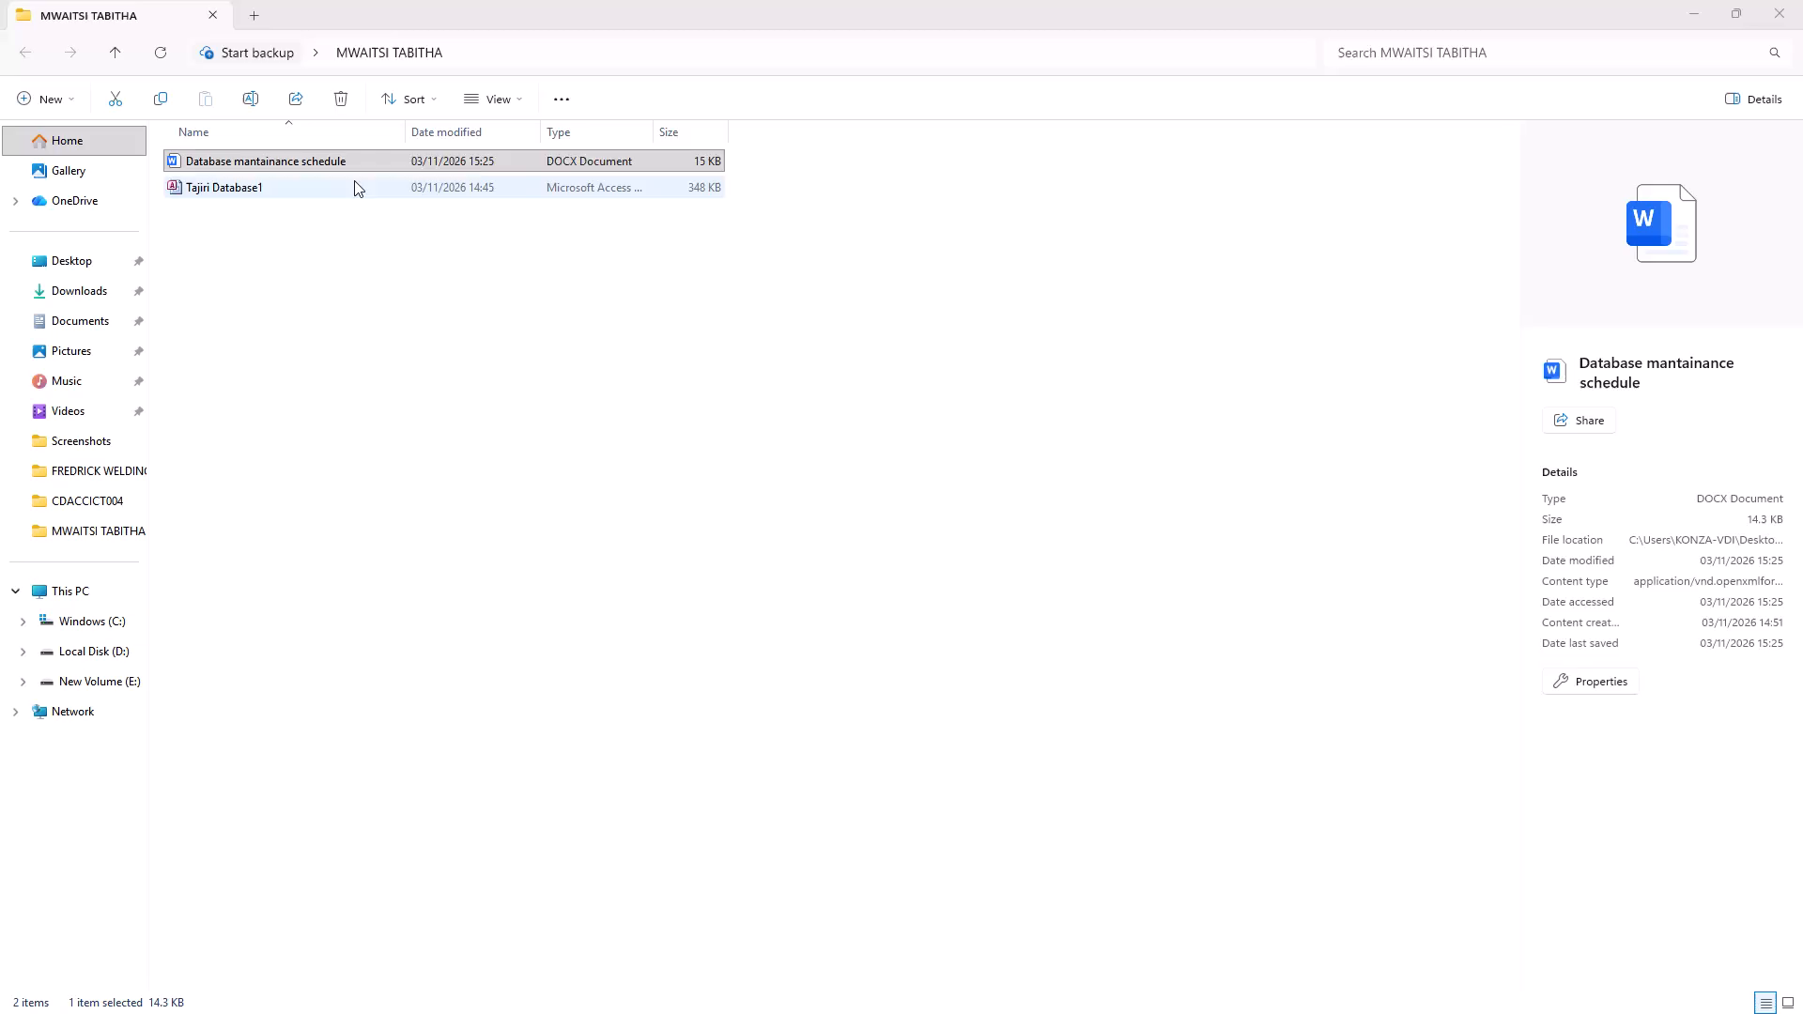
# Open the Tajiri Database1 file in Microsoft Access and dismiss the Office activation wizard.
pyautogui.rightClick(354, 180)
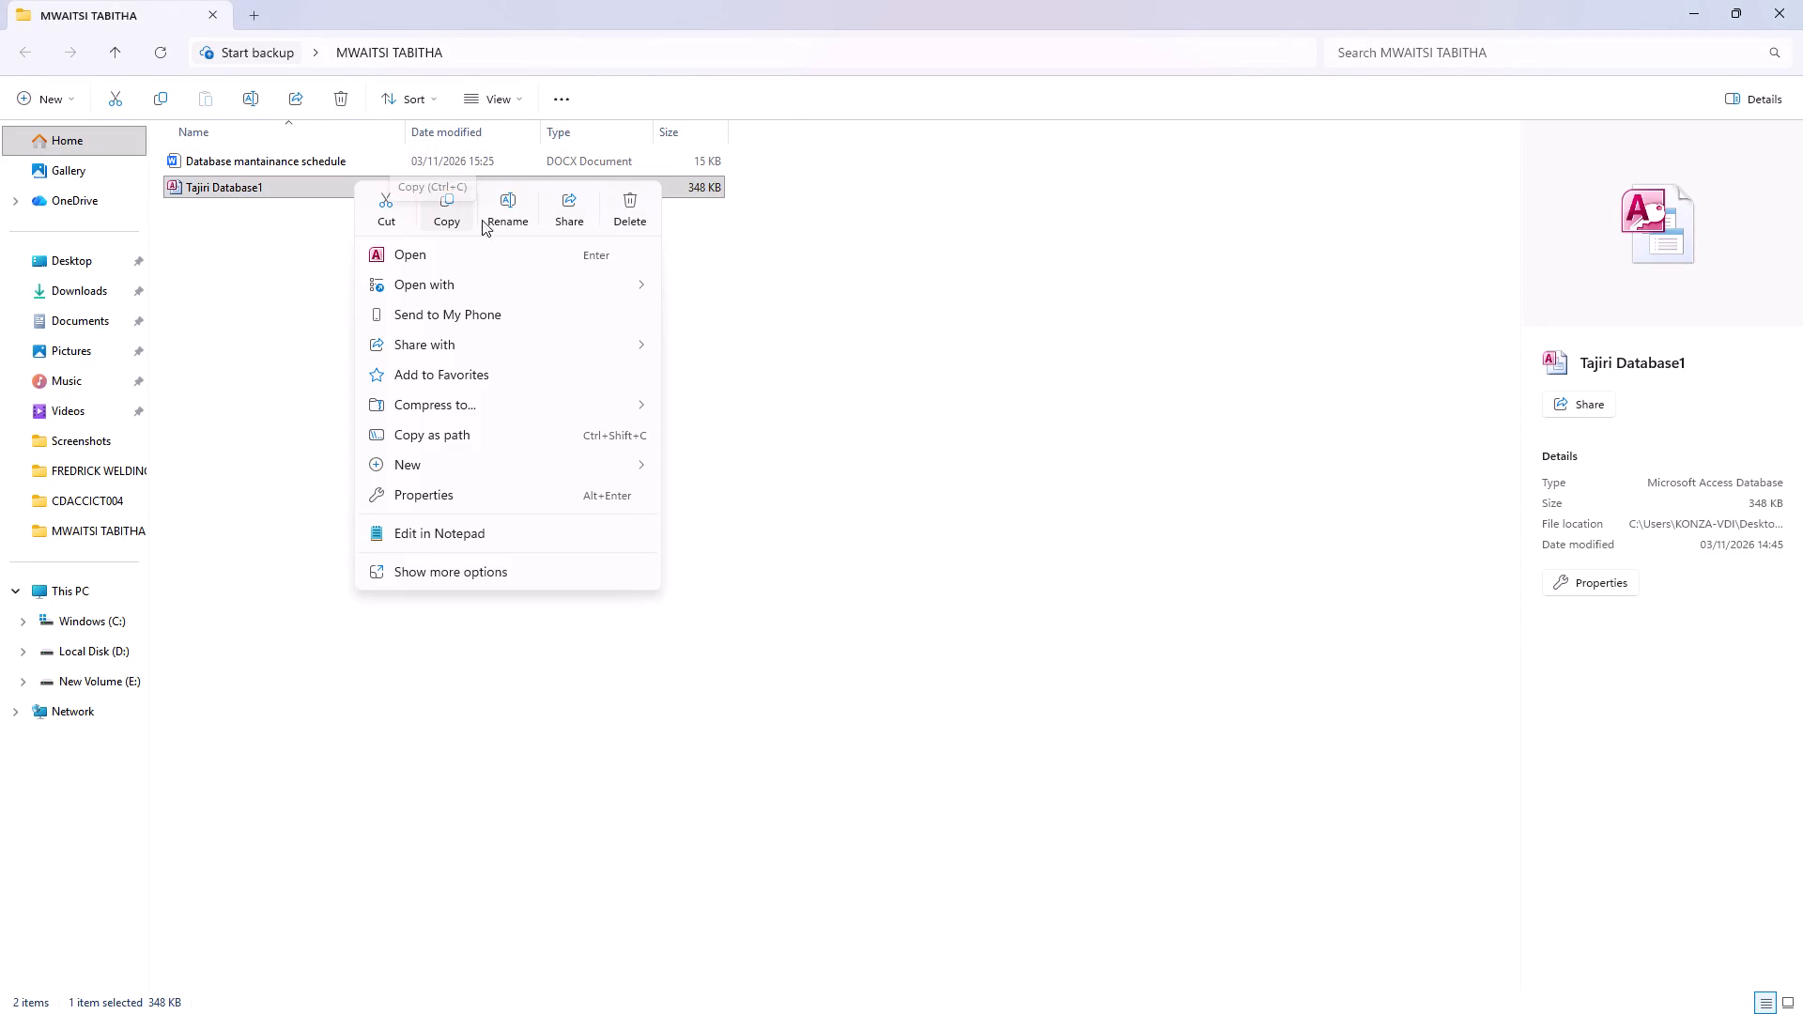
pyautogui.click(815, 297)
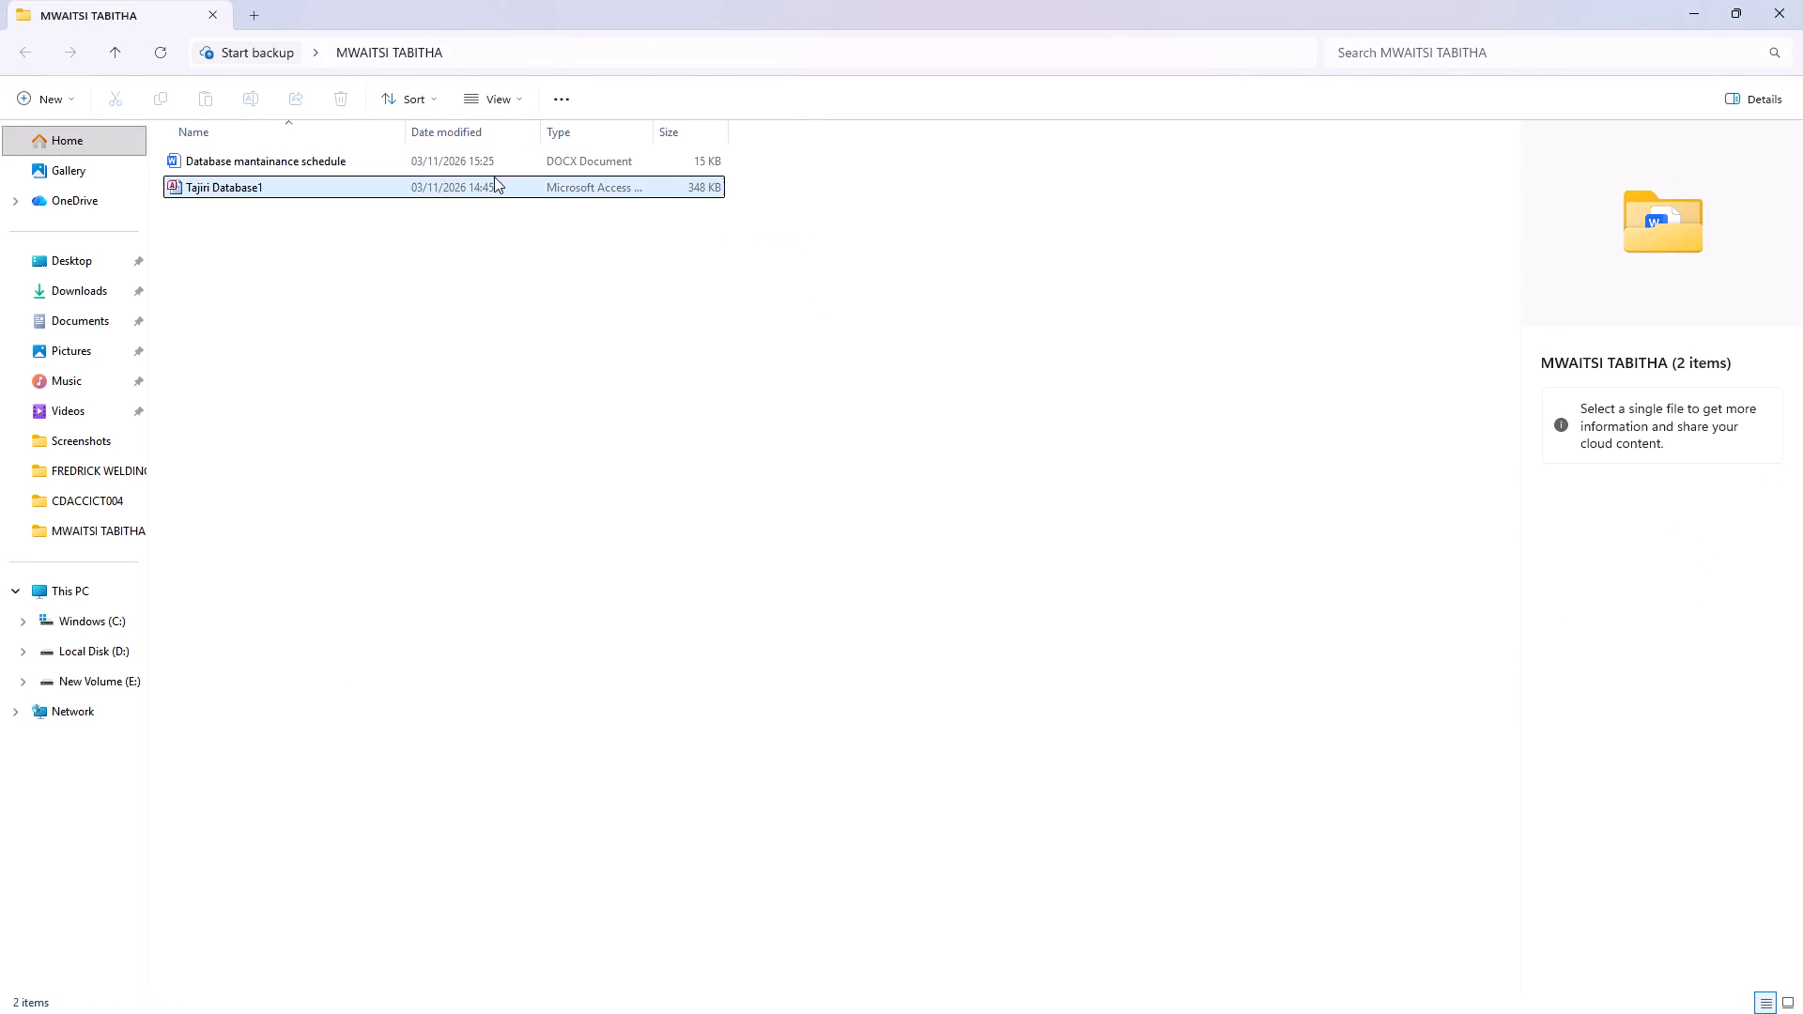
pyautogui.click(488, 198)
pyautogui.doubleClick(489, 188)
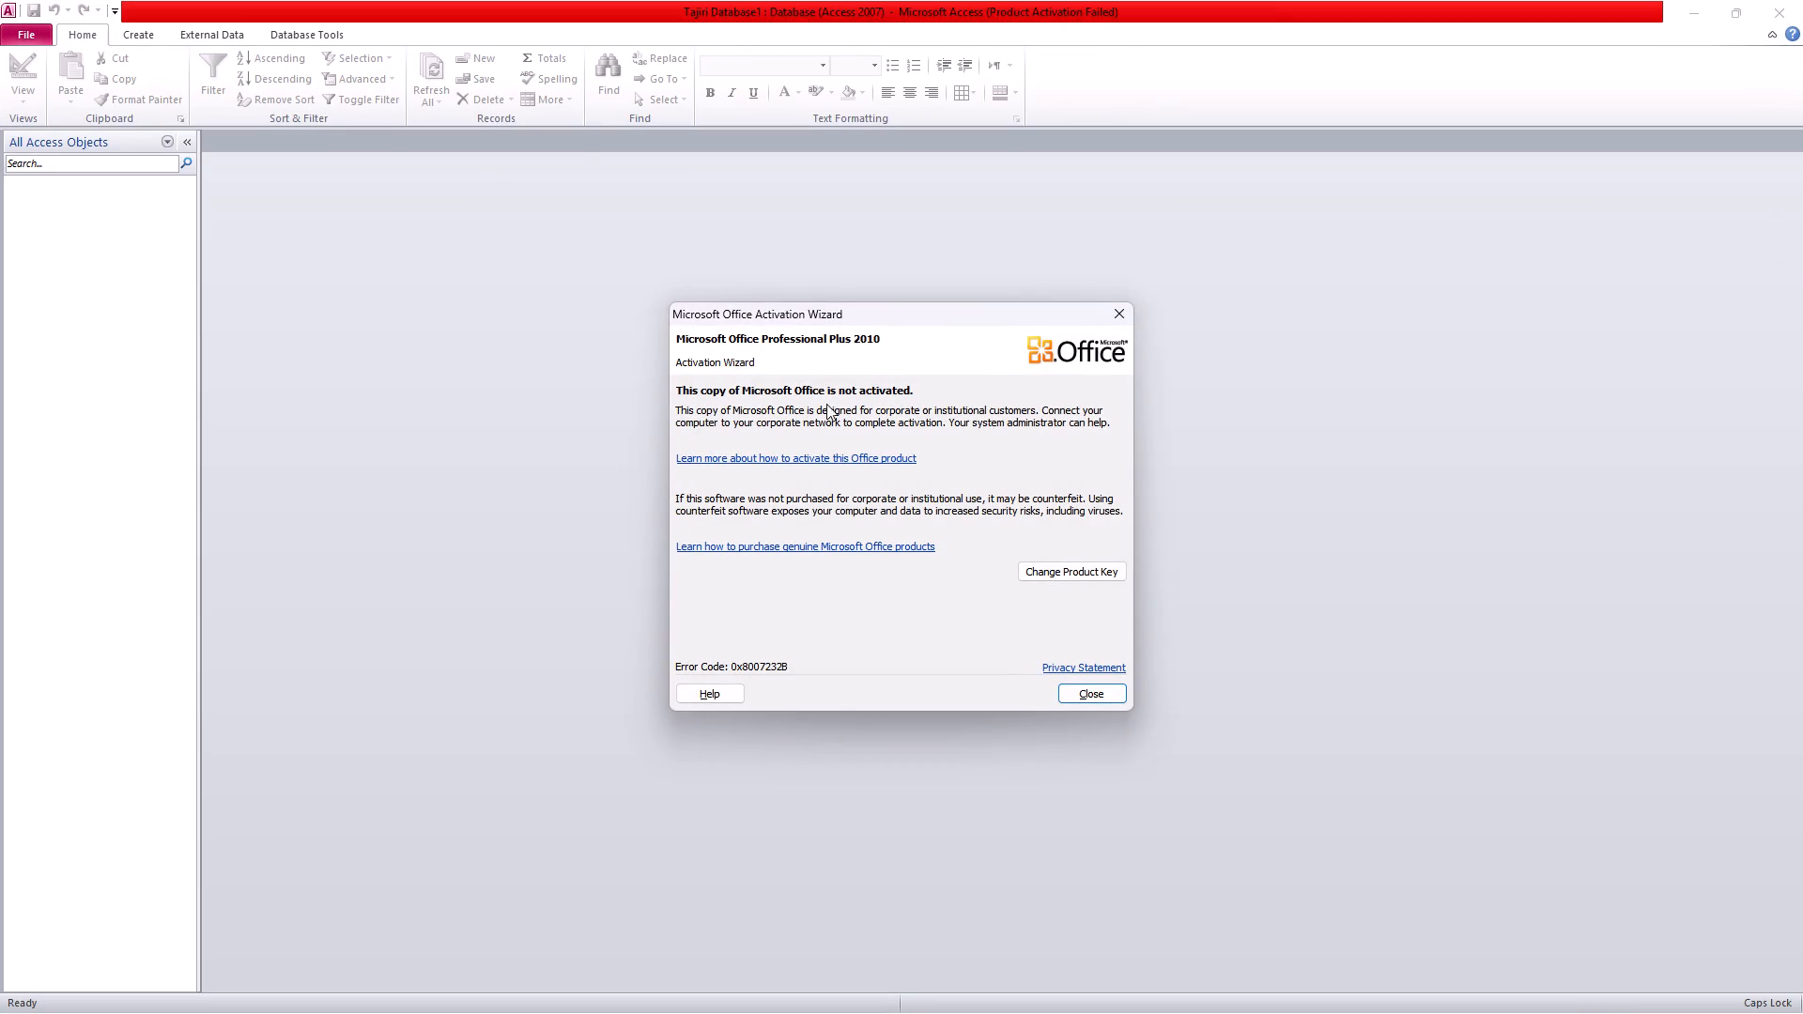
pyautogui.click(1103, 688)
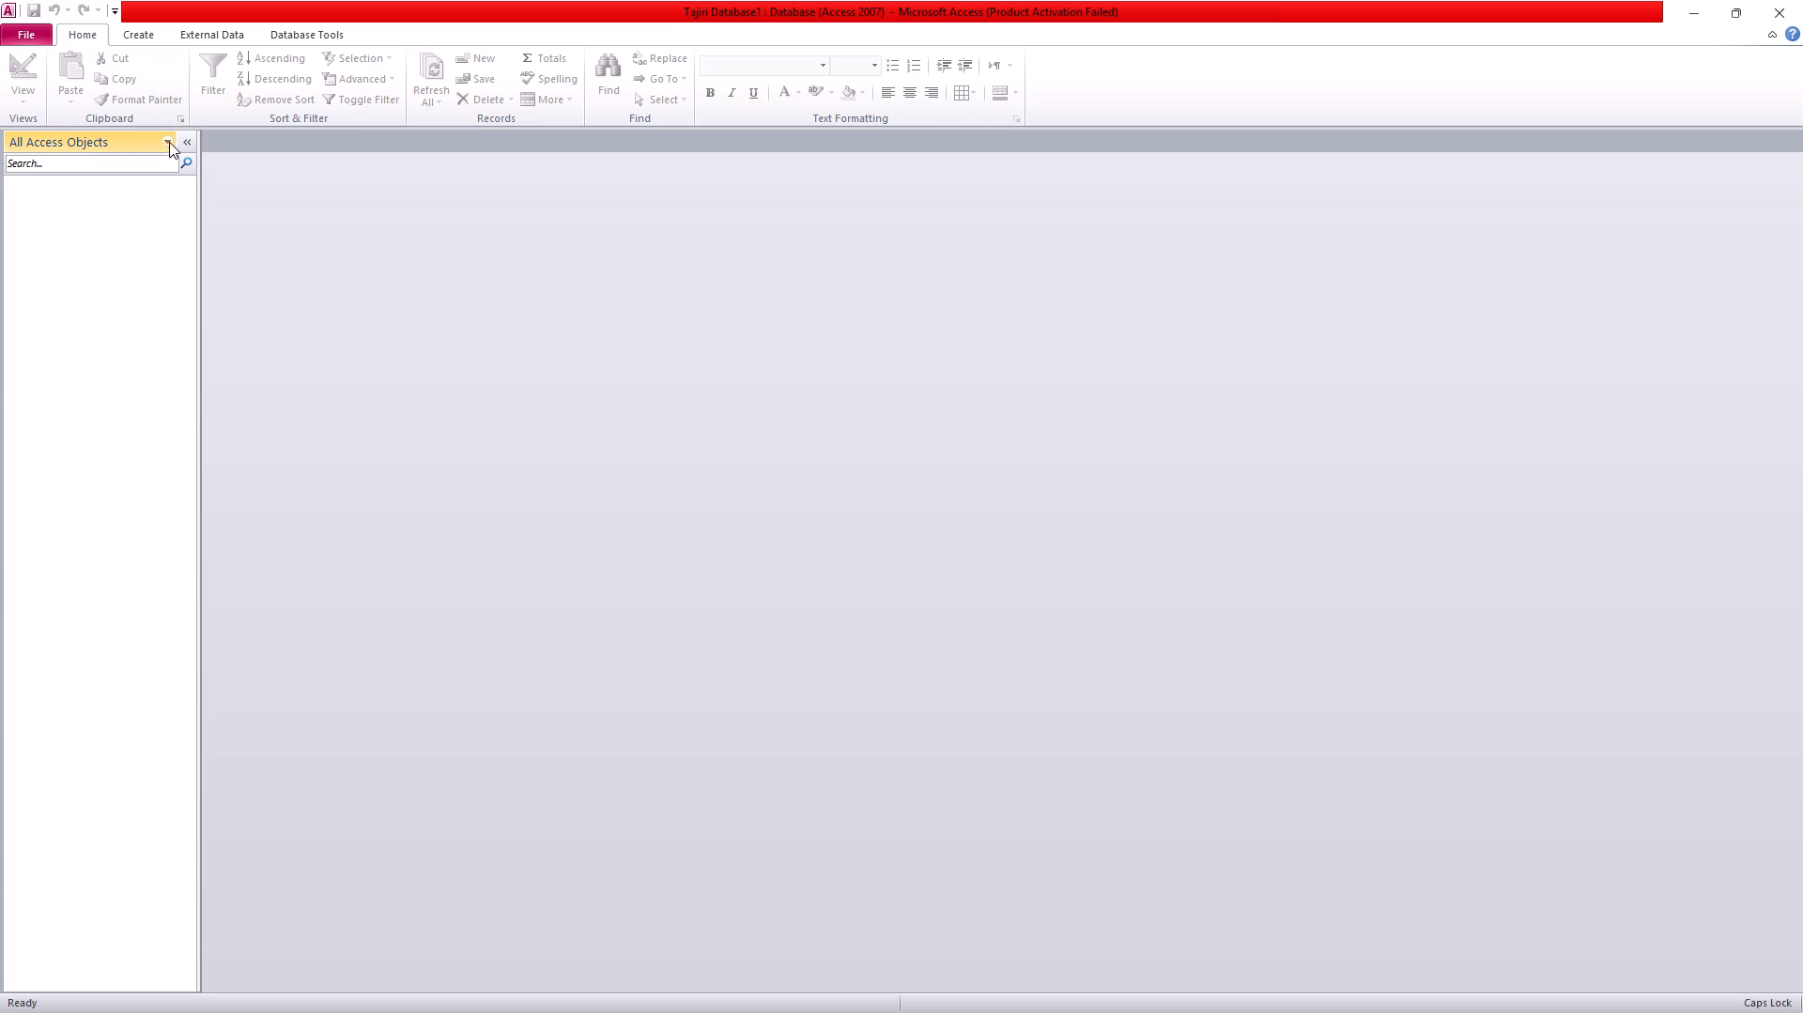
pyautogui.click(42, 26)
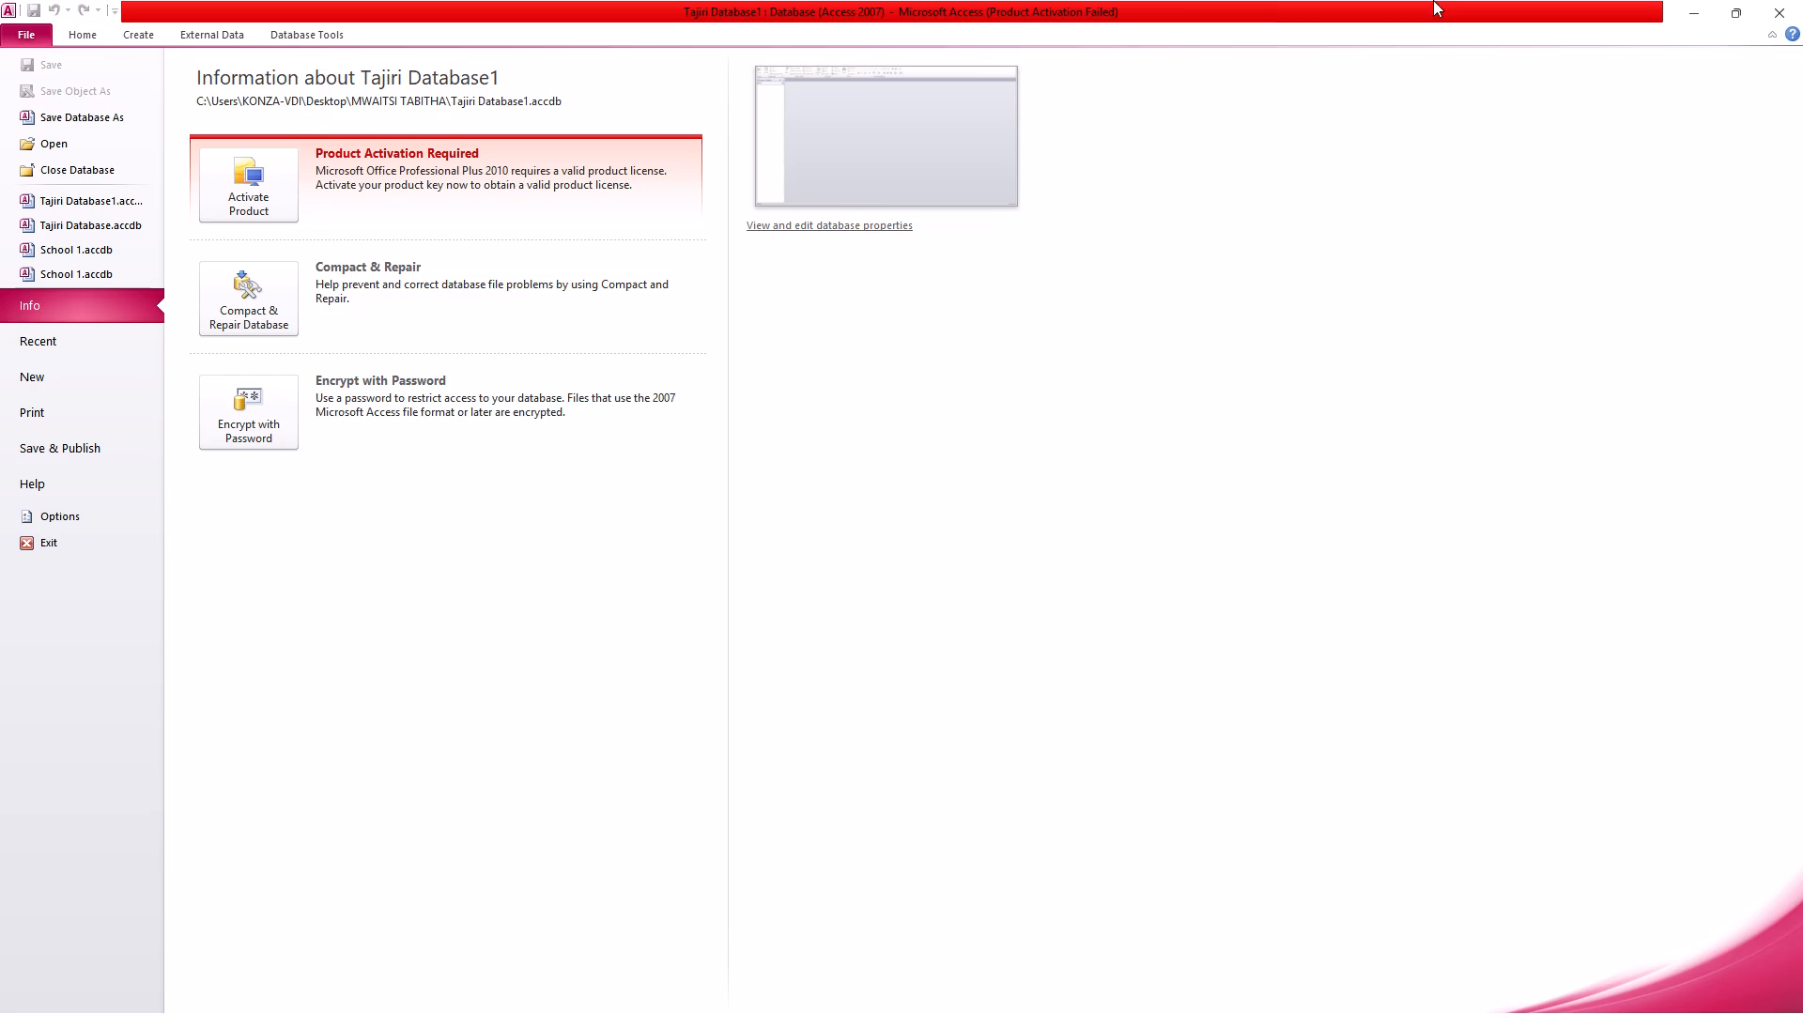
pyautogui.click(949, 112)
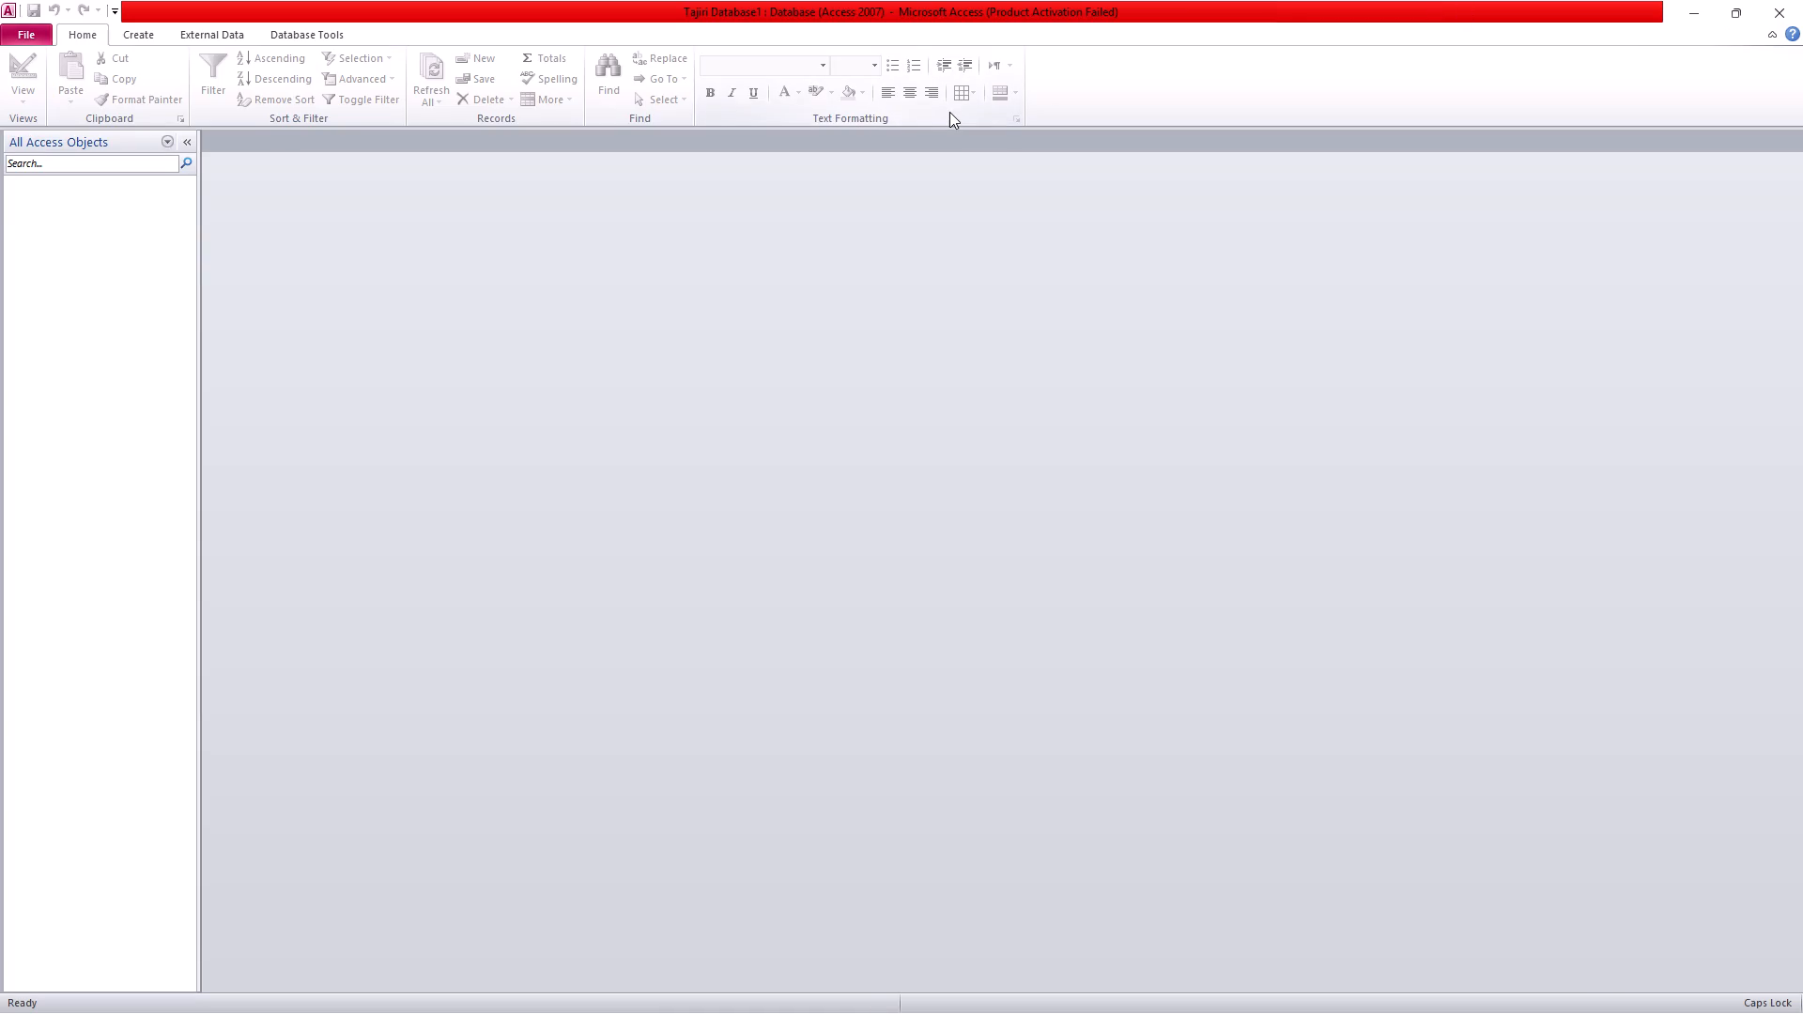
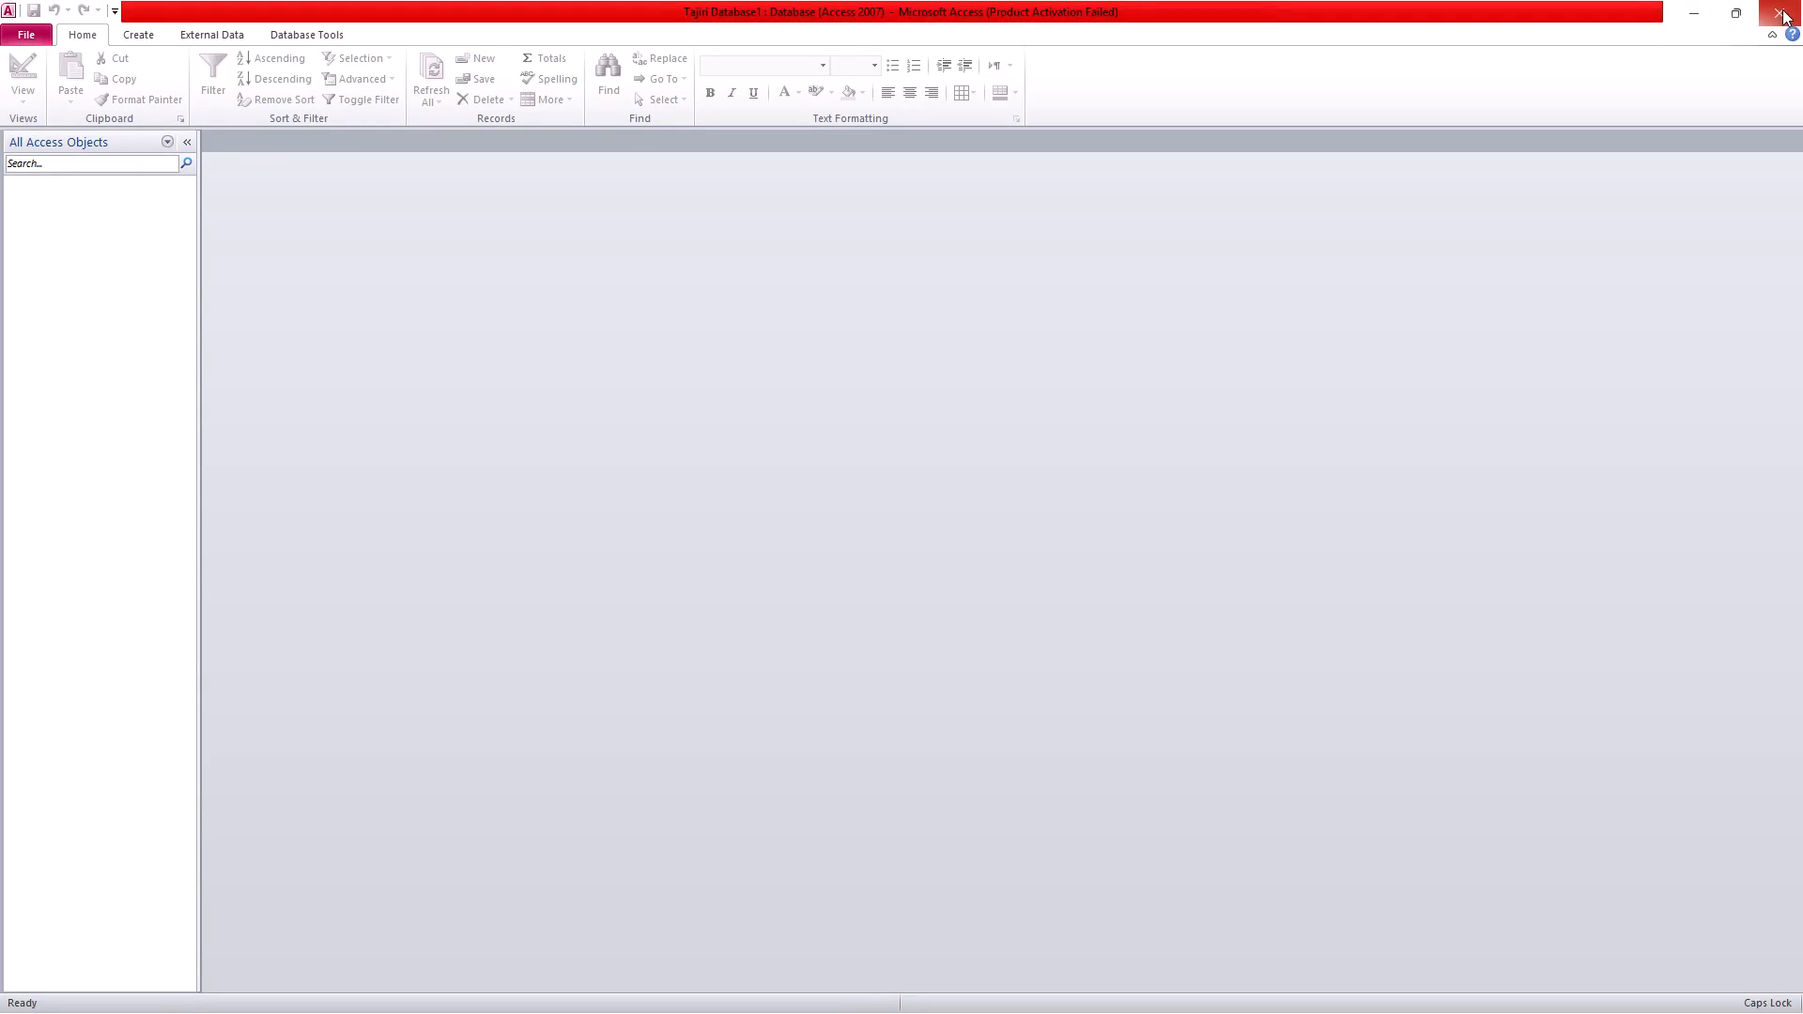
# Close the Tajiri Database1 database and return to its folder.
pyautogui.click(1782, 9)
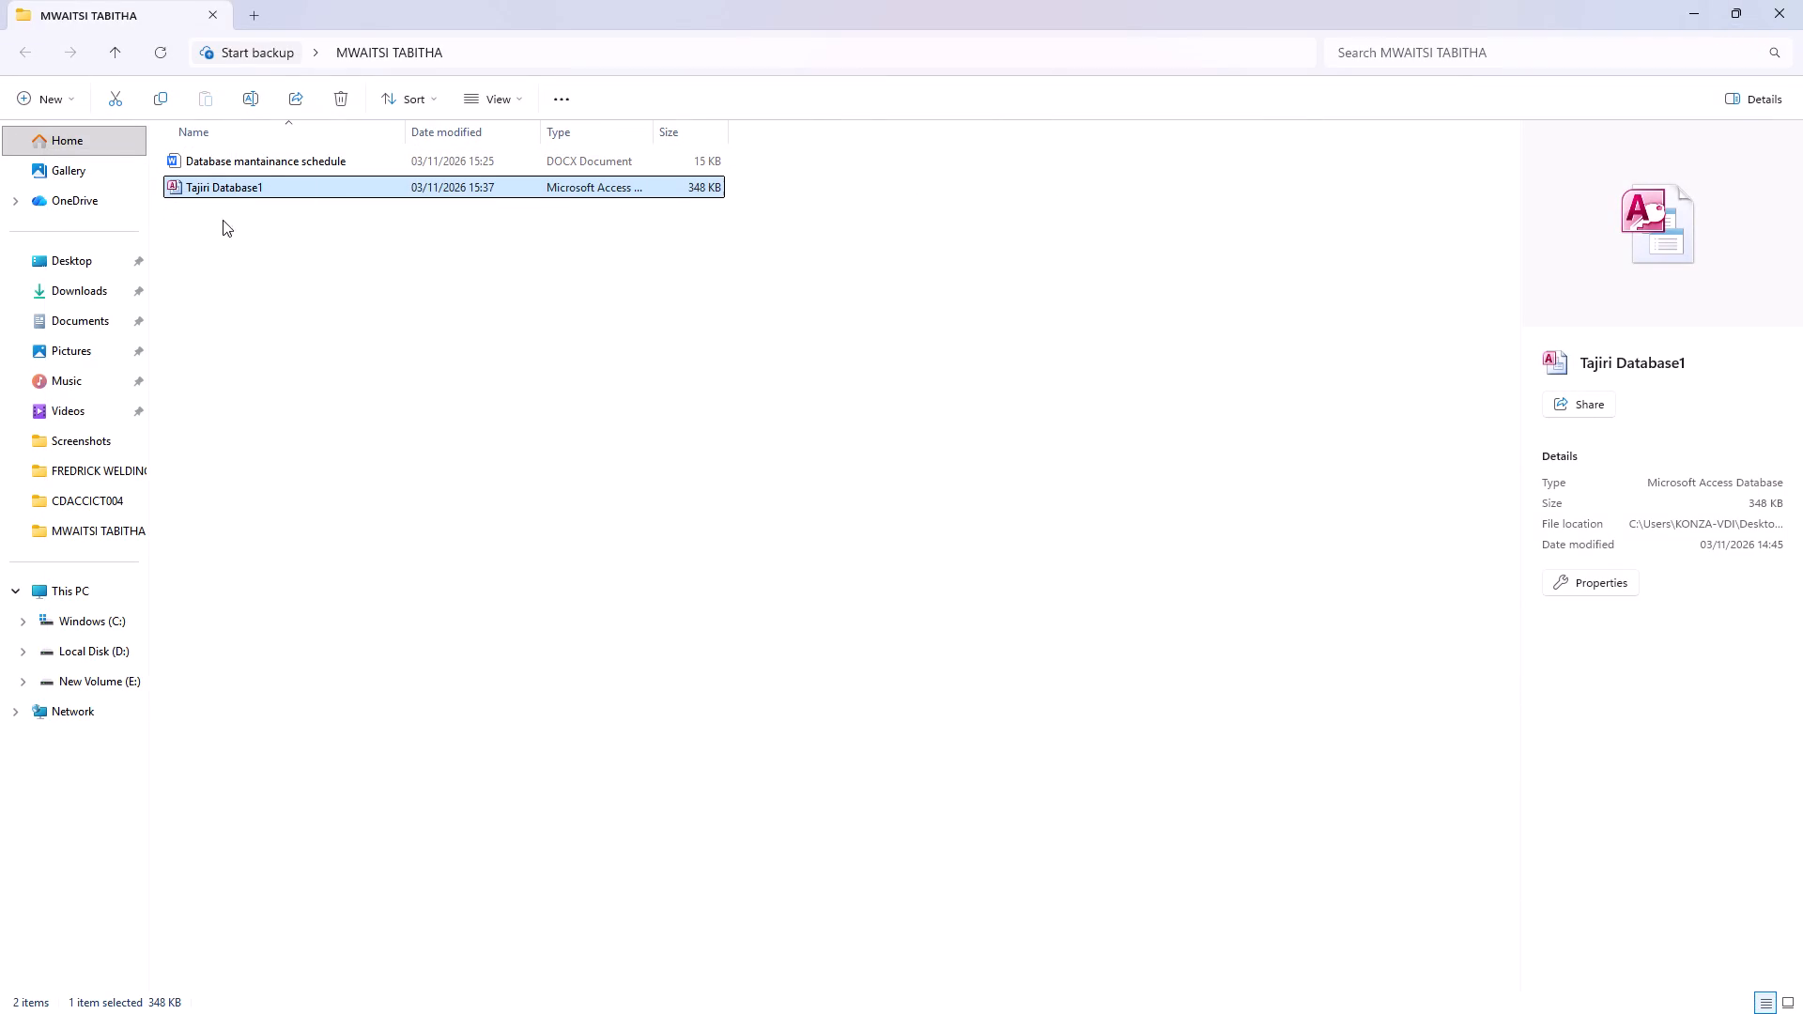
# Reopen Tajiri Database1 in Microsoft Access to examine its contents and the available object-creation commands.
pyautogui.doubleClick(270, 185)
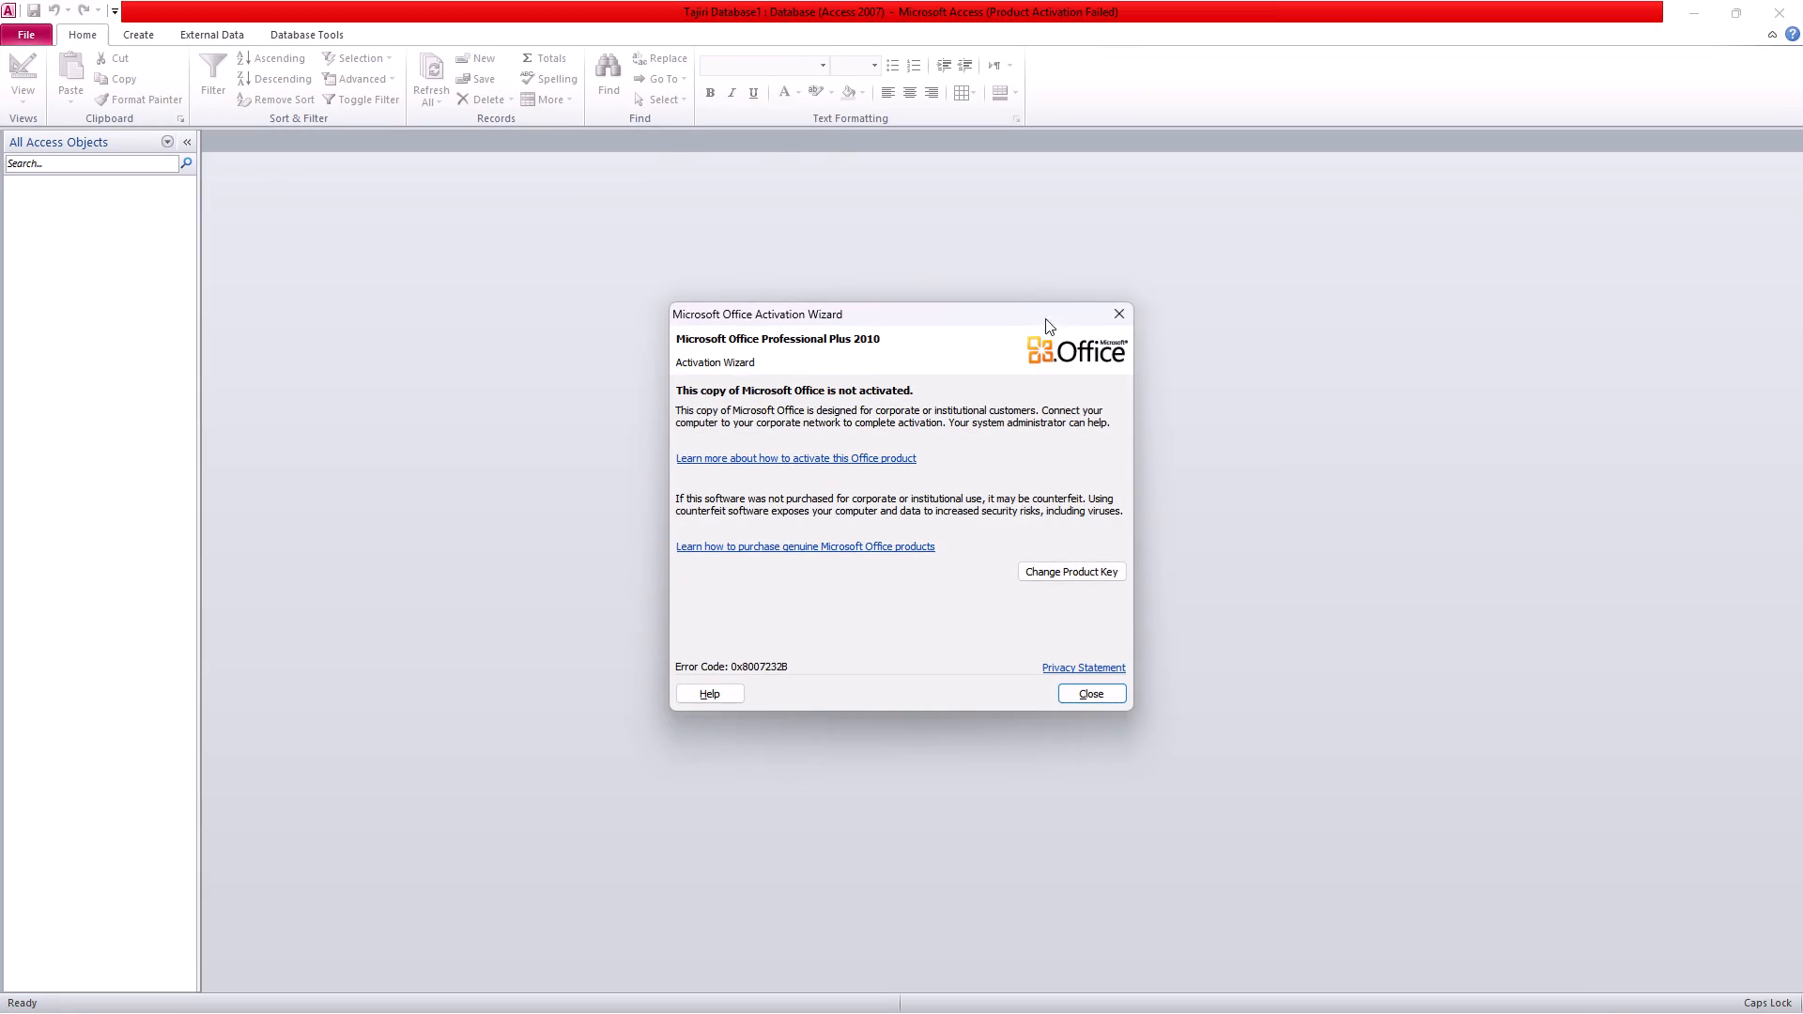
pyautogui.click(1117, 310)
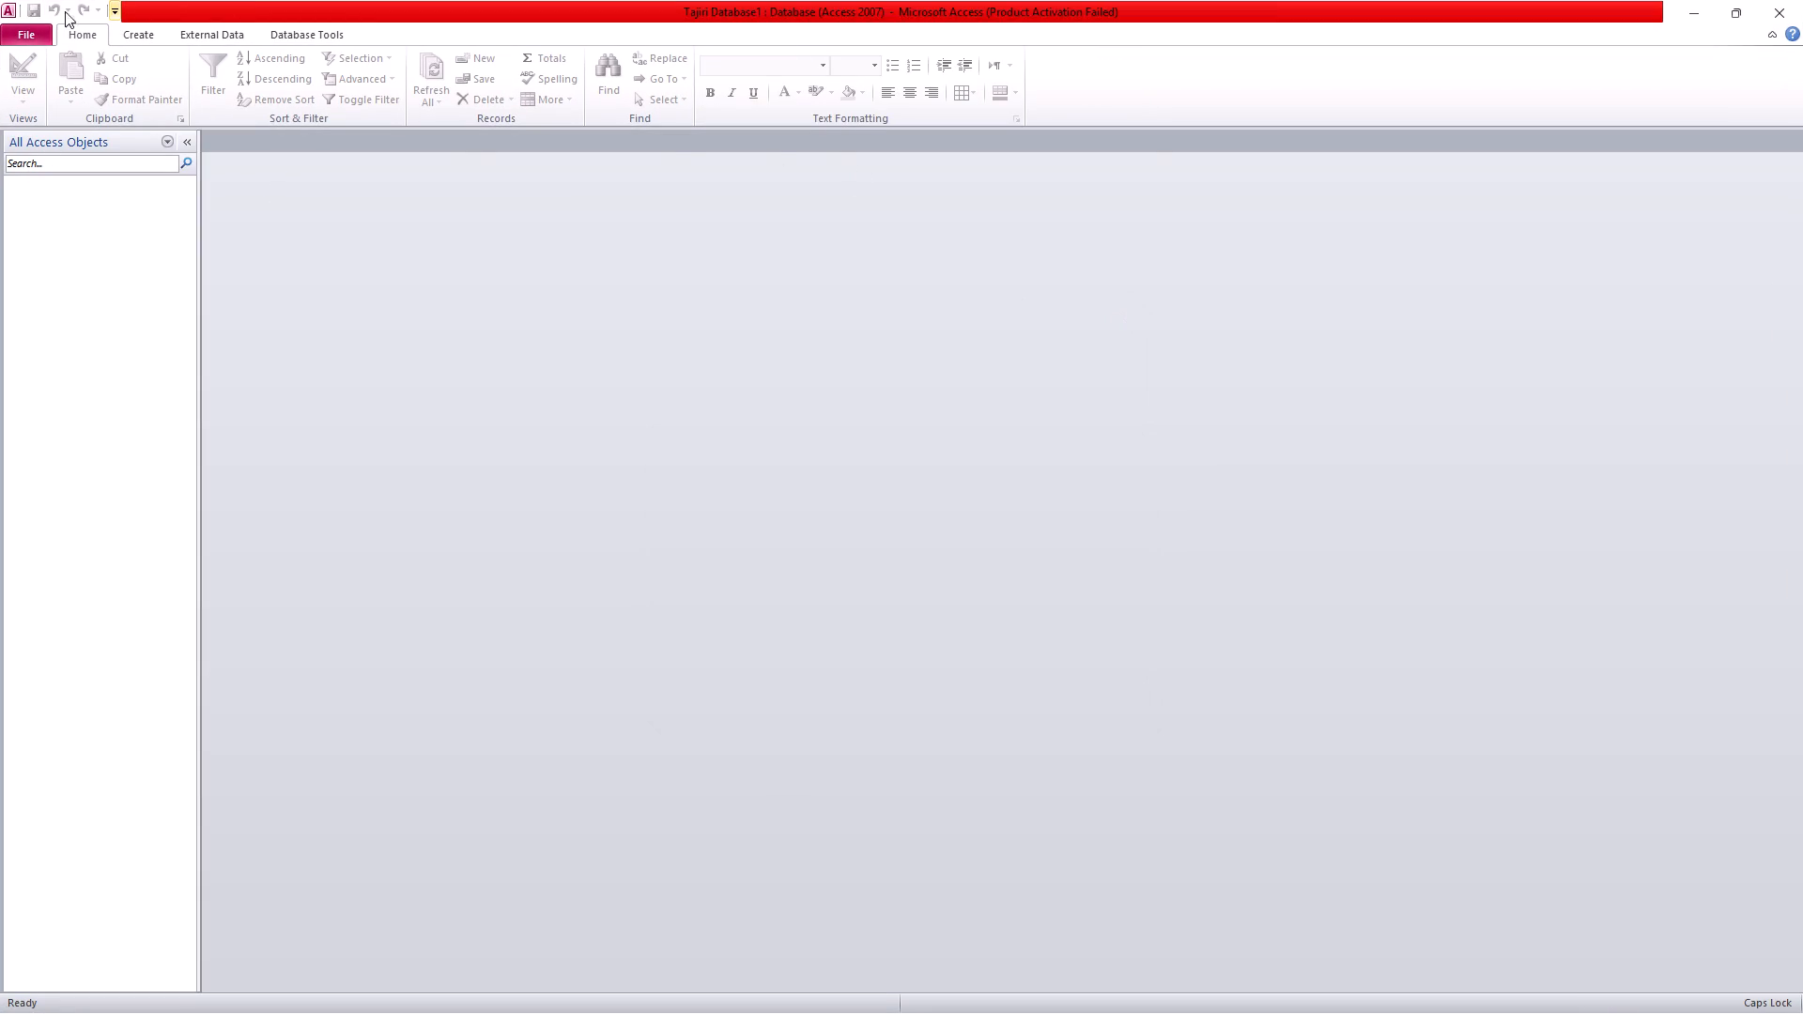
pyautogui.click(70, 29)
pyautogui.click(70, 29)
pyautogui.click(140, 36)
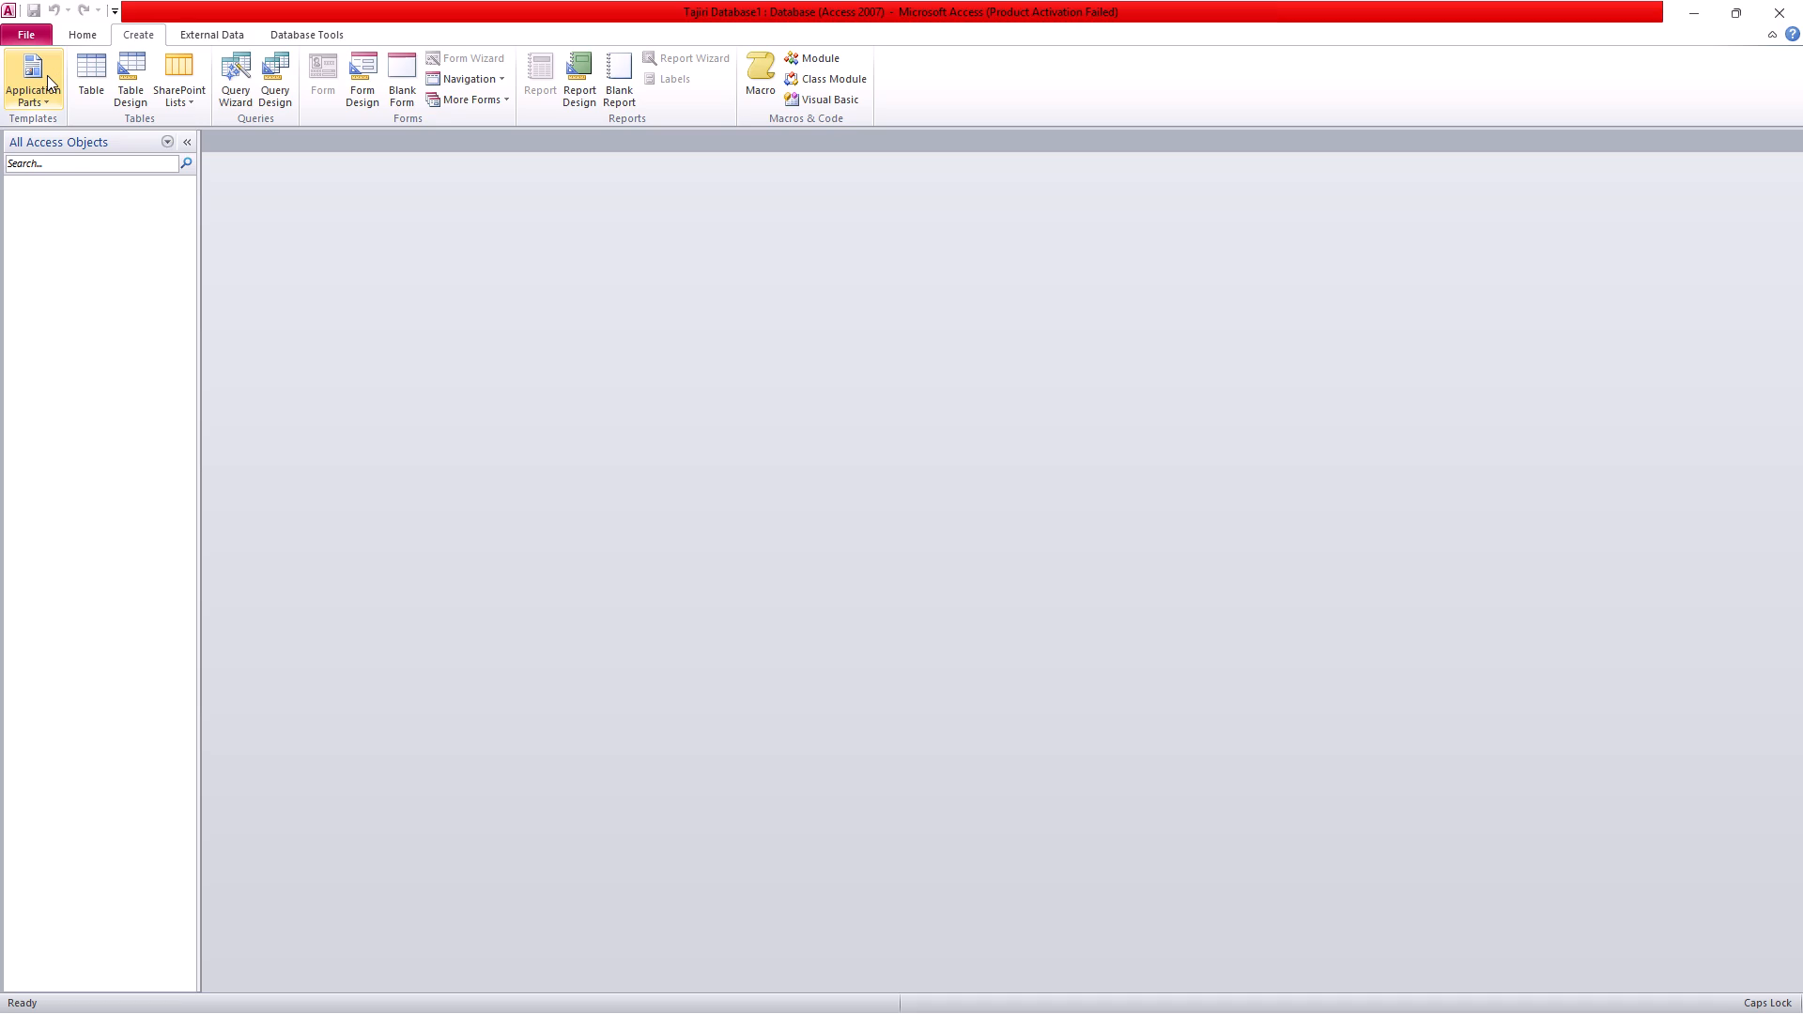
pyautogui.click(1779, 14)
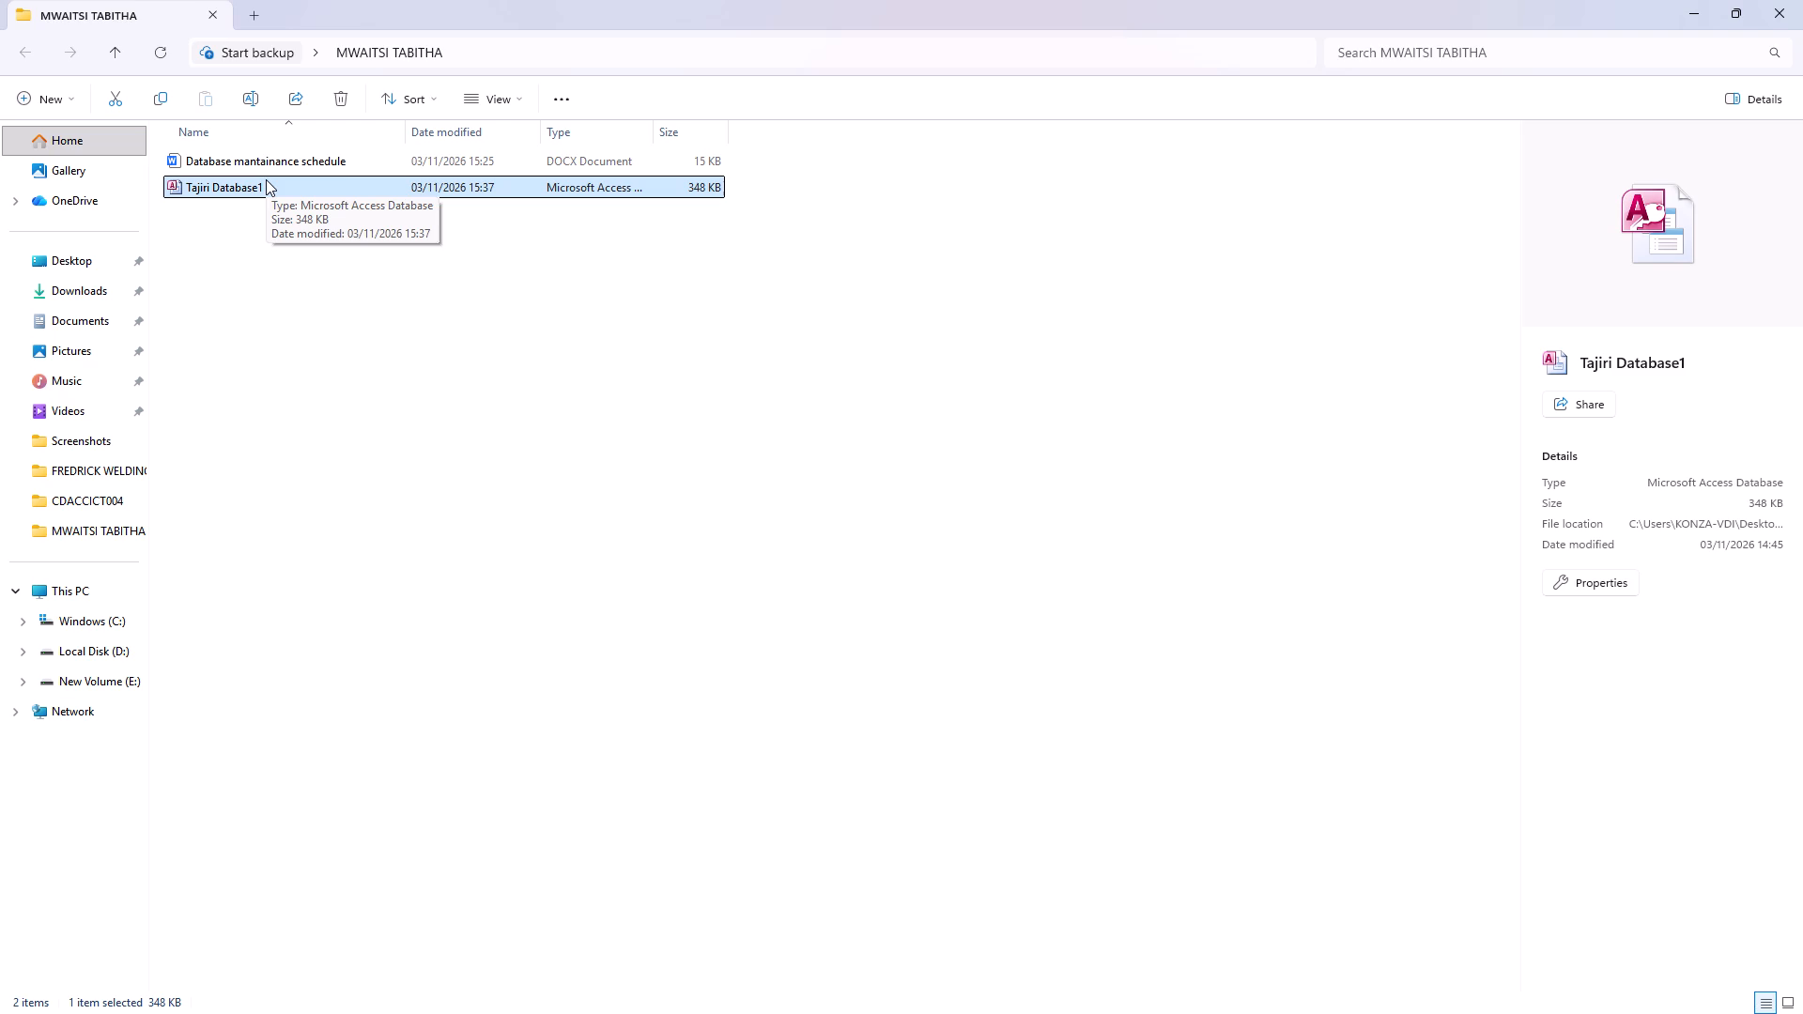
# Rename the Tajiri Database1 file as "Tajiri mantainance schedule".
pyautogui.click(266, 179)
pyautogui.rightClick(266, 179)
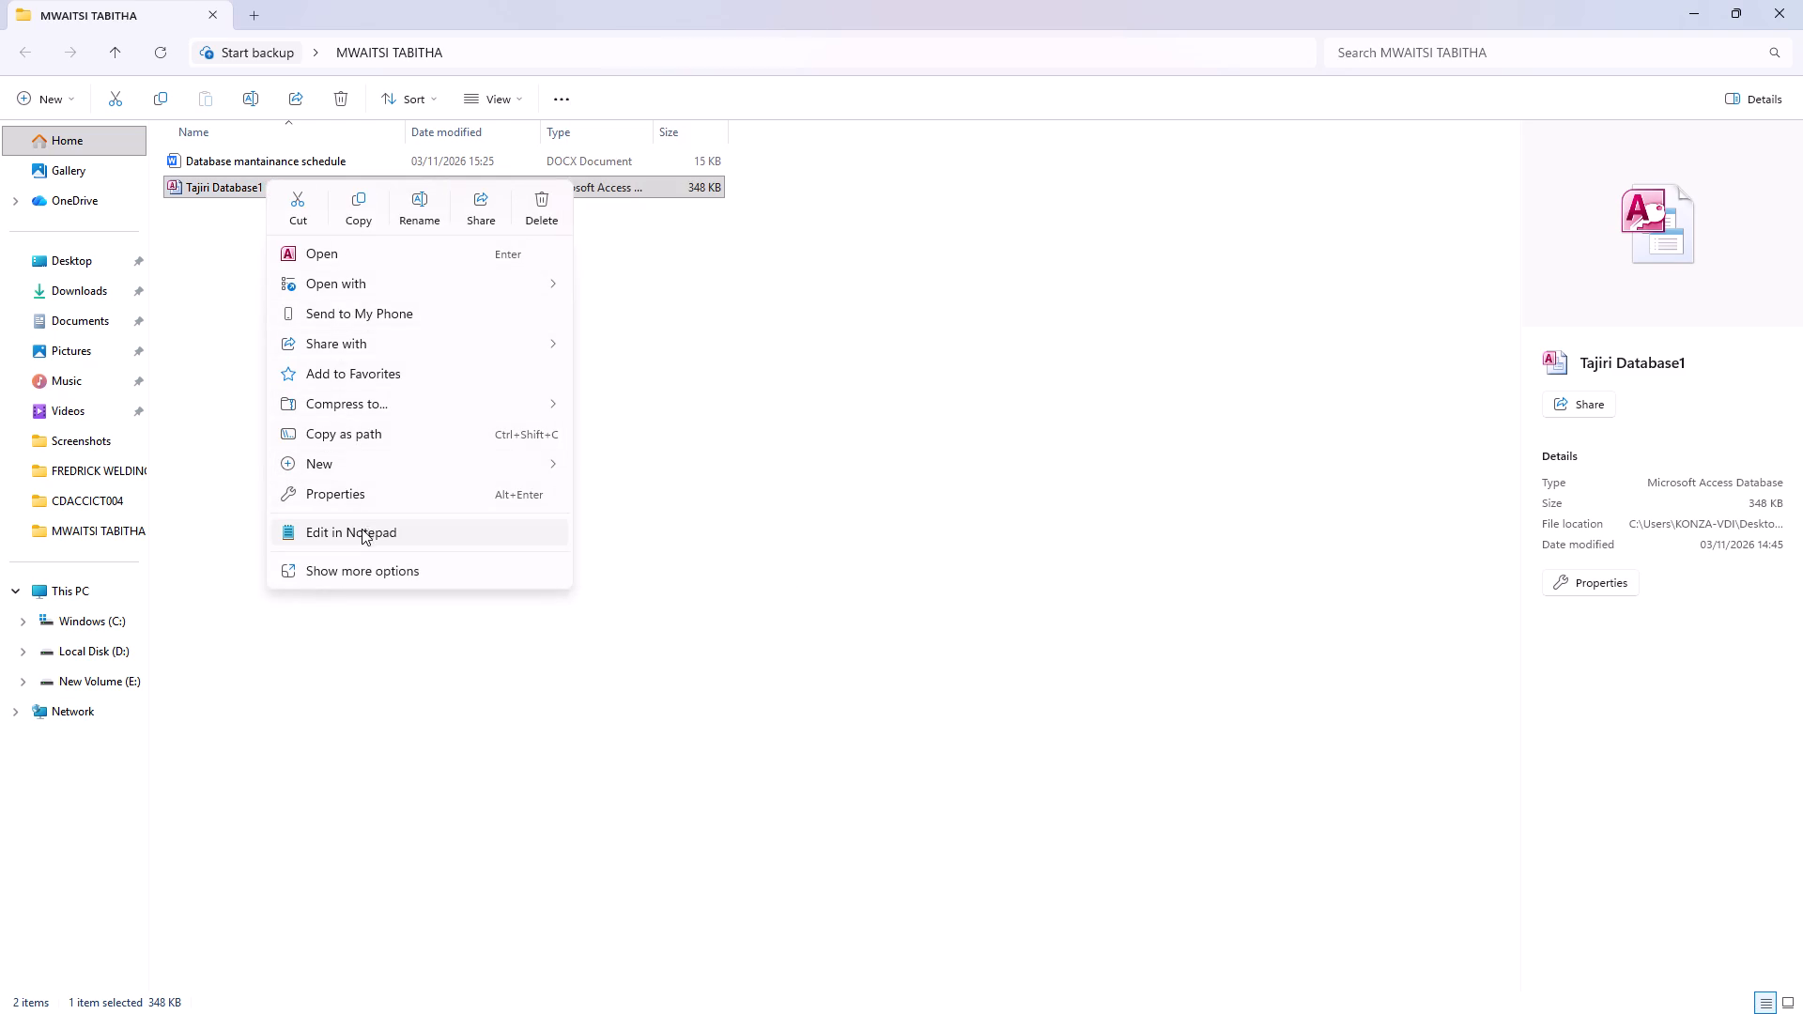
pyautogui.click(360, 572)
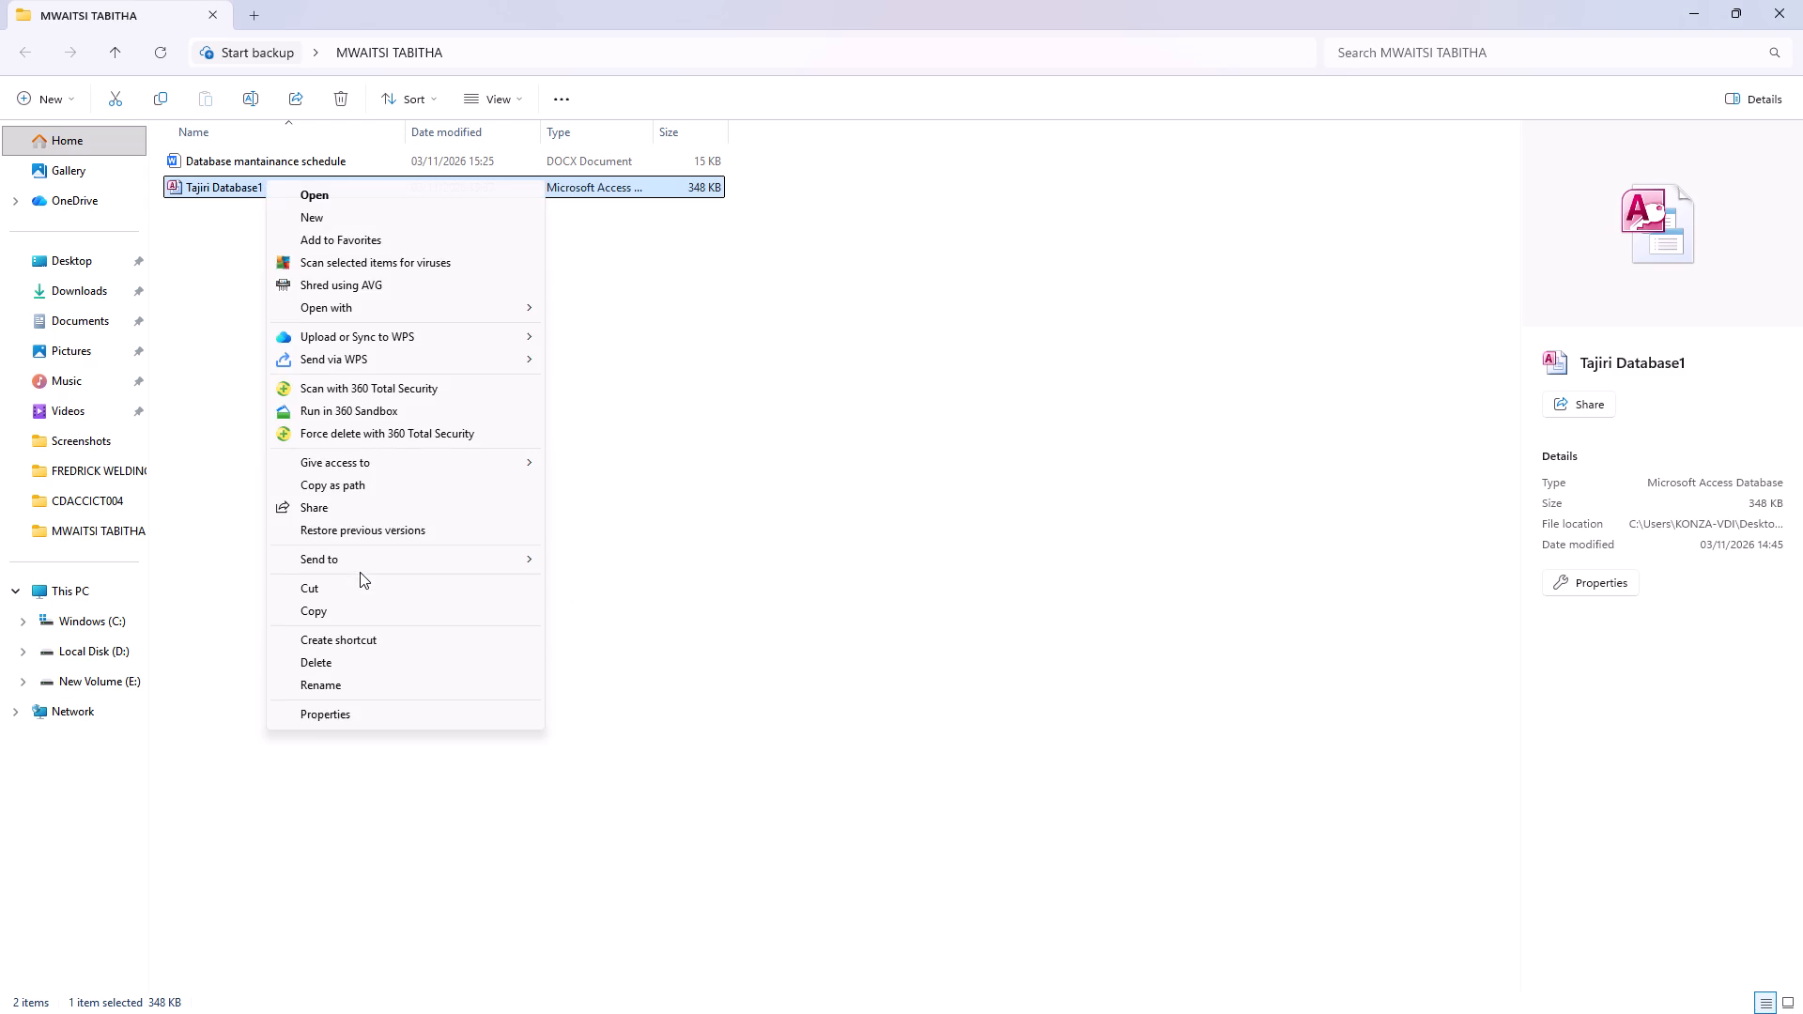
pyautogui.scroll(-3, 336, 603)
pyautogui.click(330, 686)
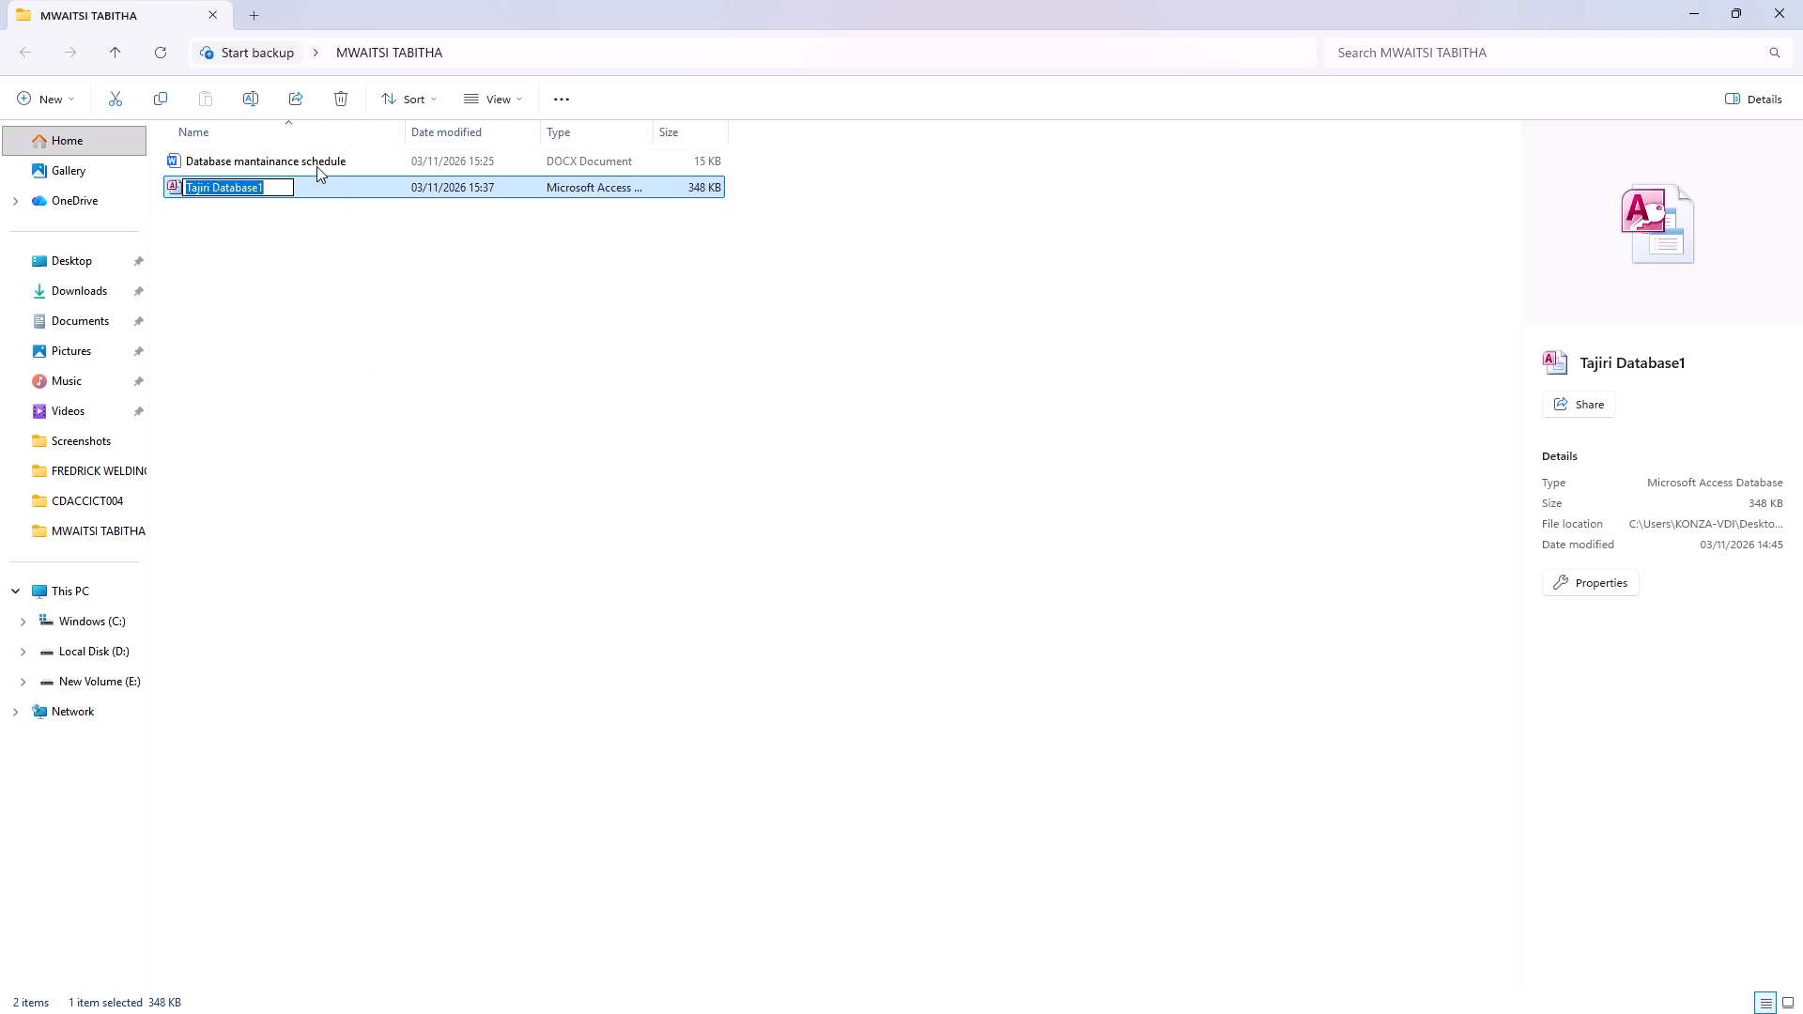
pyautogui.press('BackSpace')
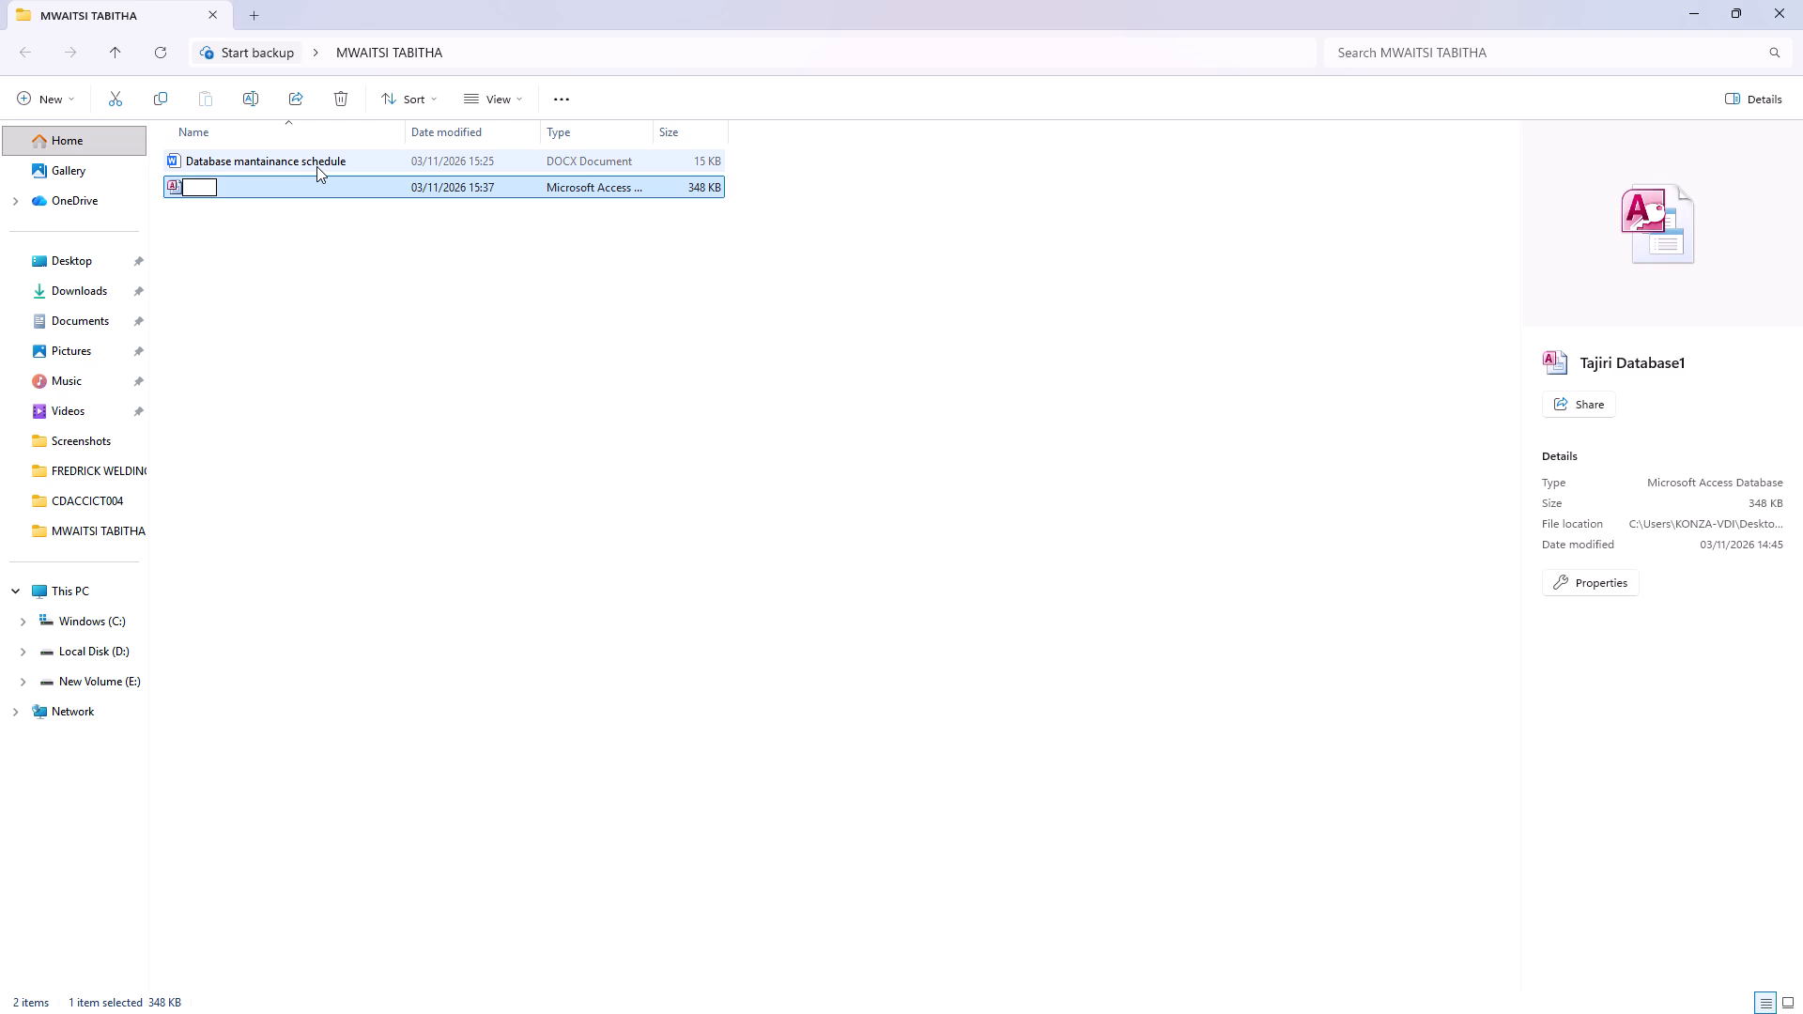
pyautogui.press('a')
pyautogui.write('jiri')
pyautogui.press('space')
pyautogui.write('mantaina')
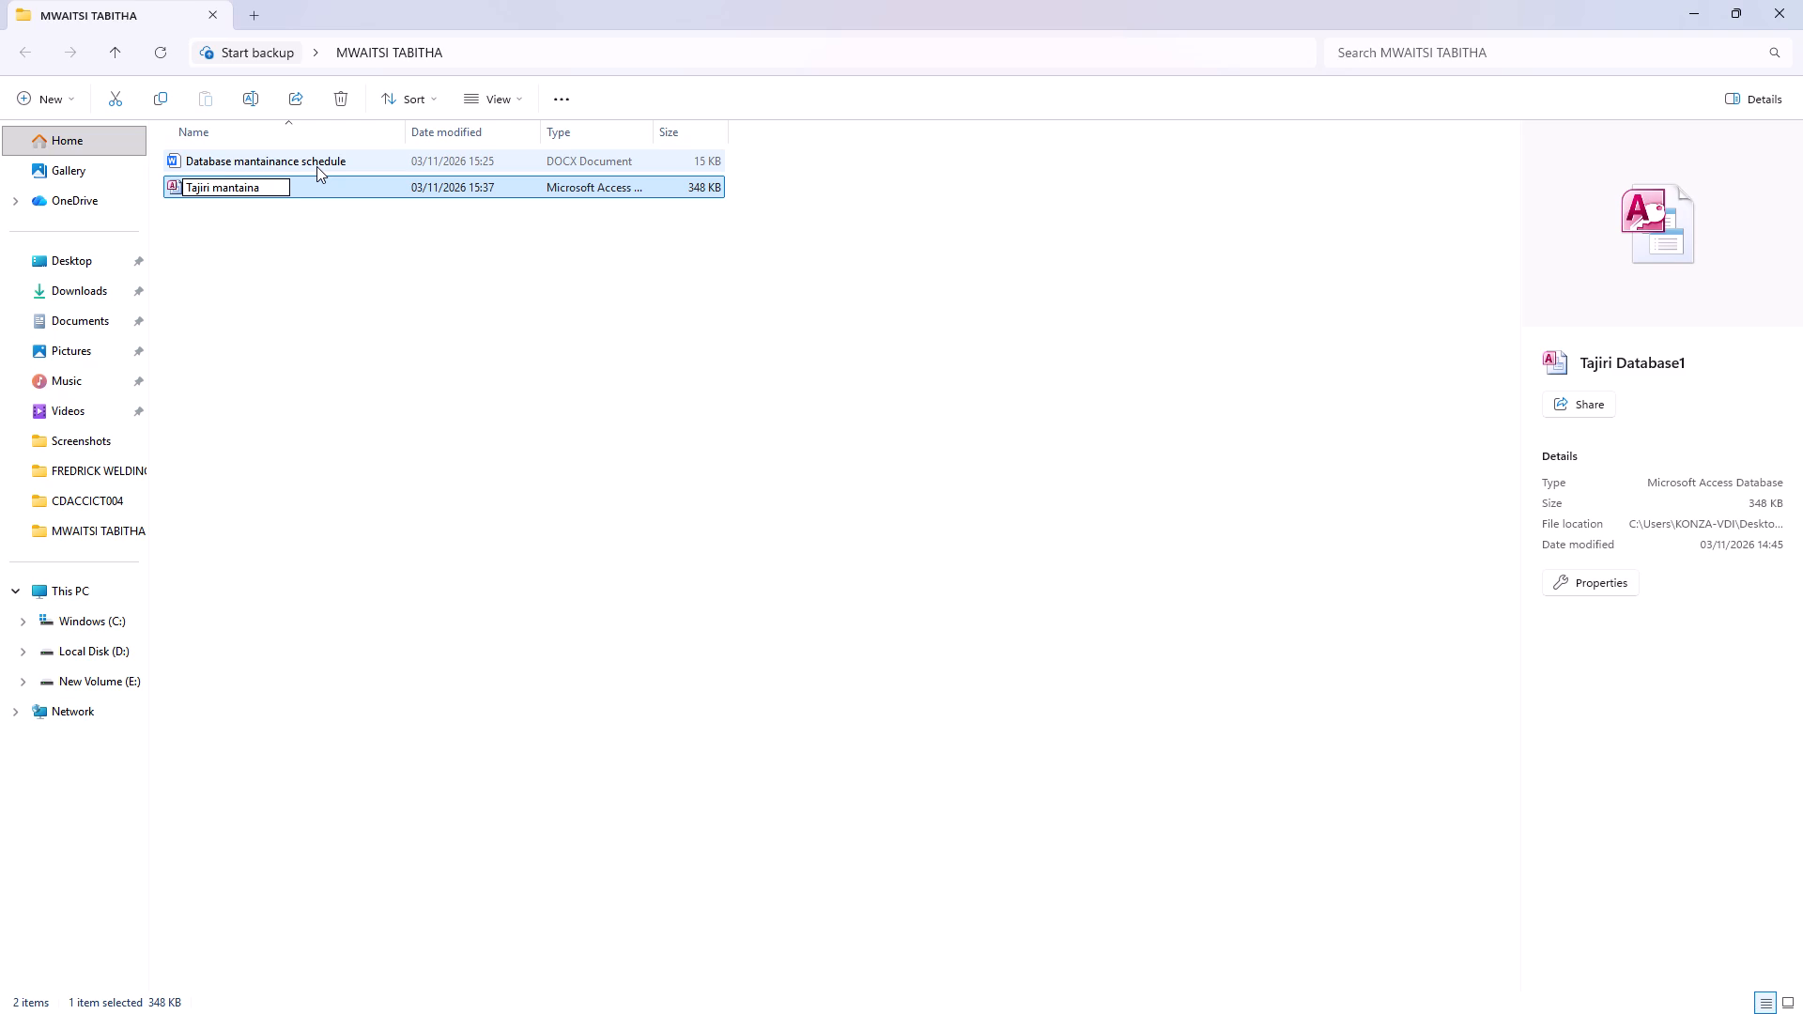
pyautogui.write('nce sc')
pyautogui.write('hedule')
pyautogui.click(448, 272)
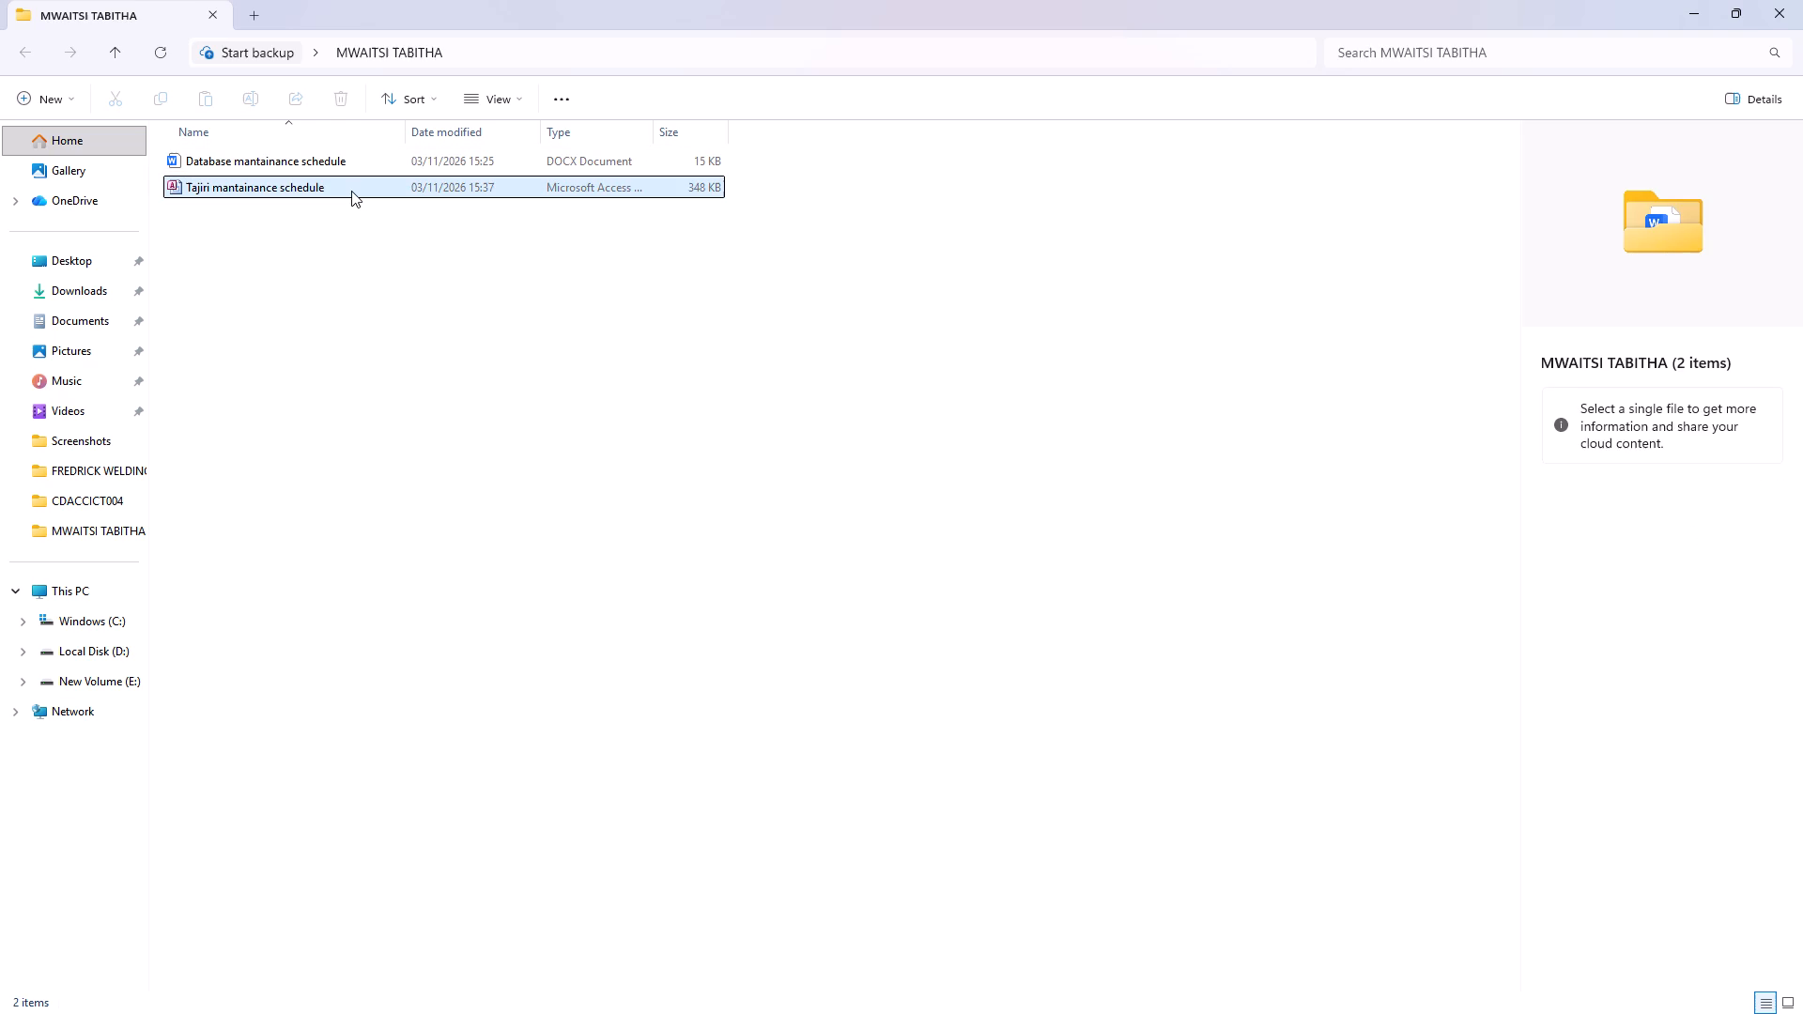
# Bring up the available file actions for the Tajiri mantainance schedule database file.
pyautogui.rightClick(351, 191)
pyautogui.click(736, 346)
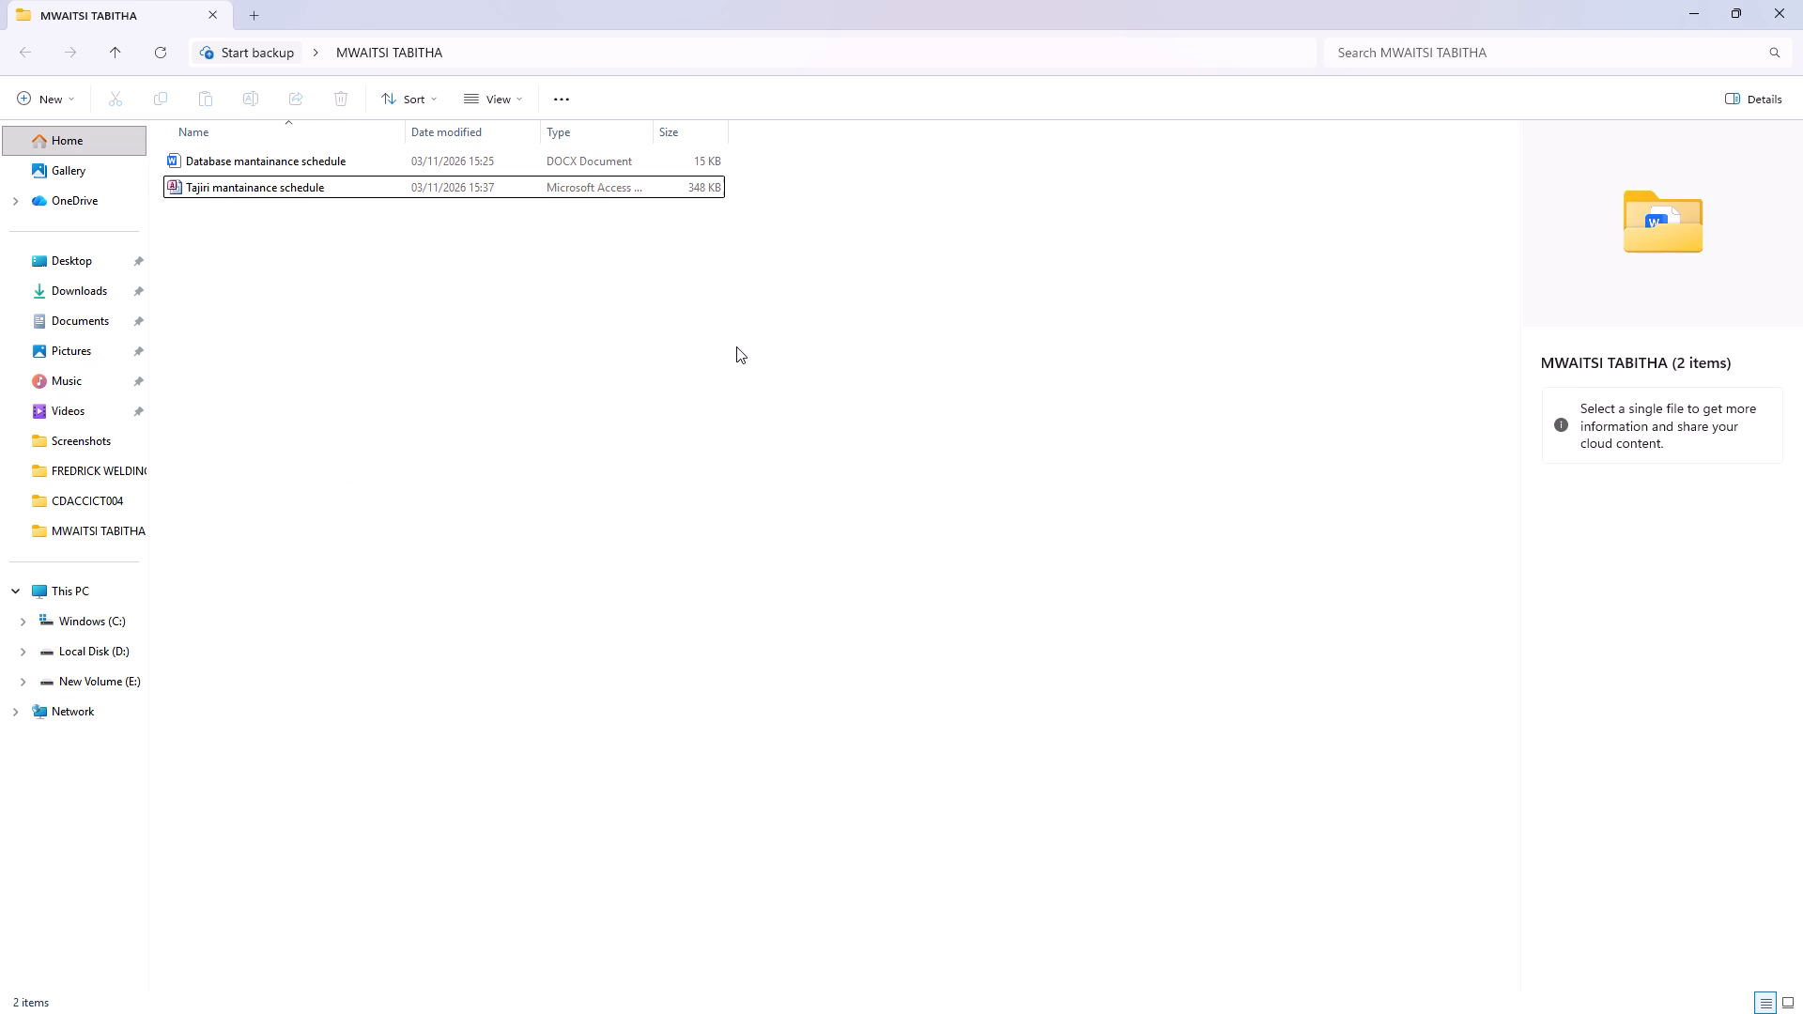
pyautogui.rightClick(346, 189)
pyautogui.rightClick(346, 189)
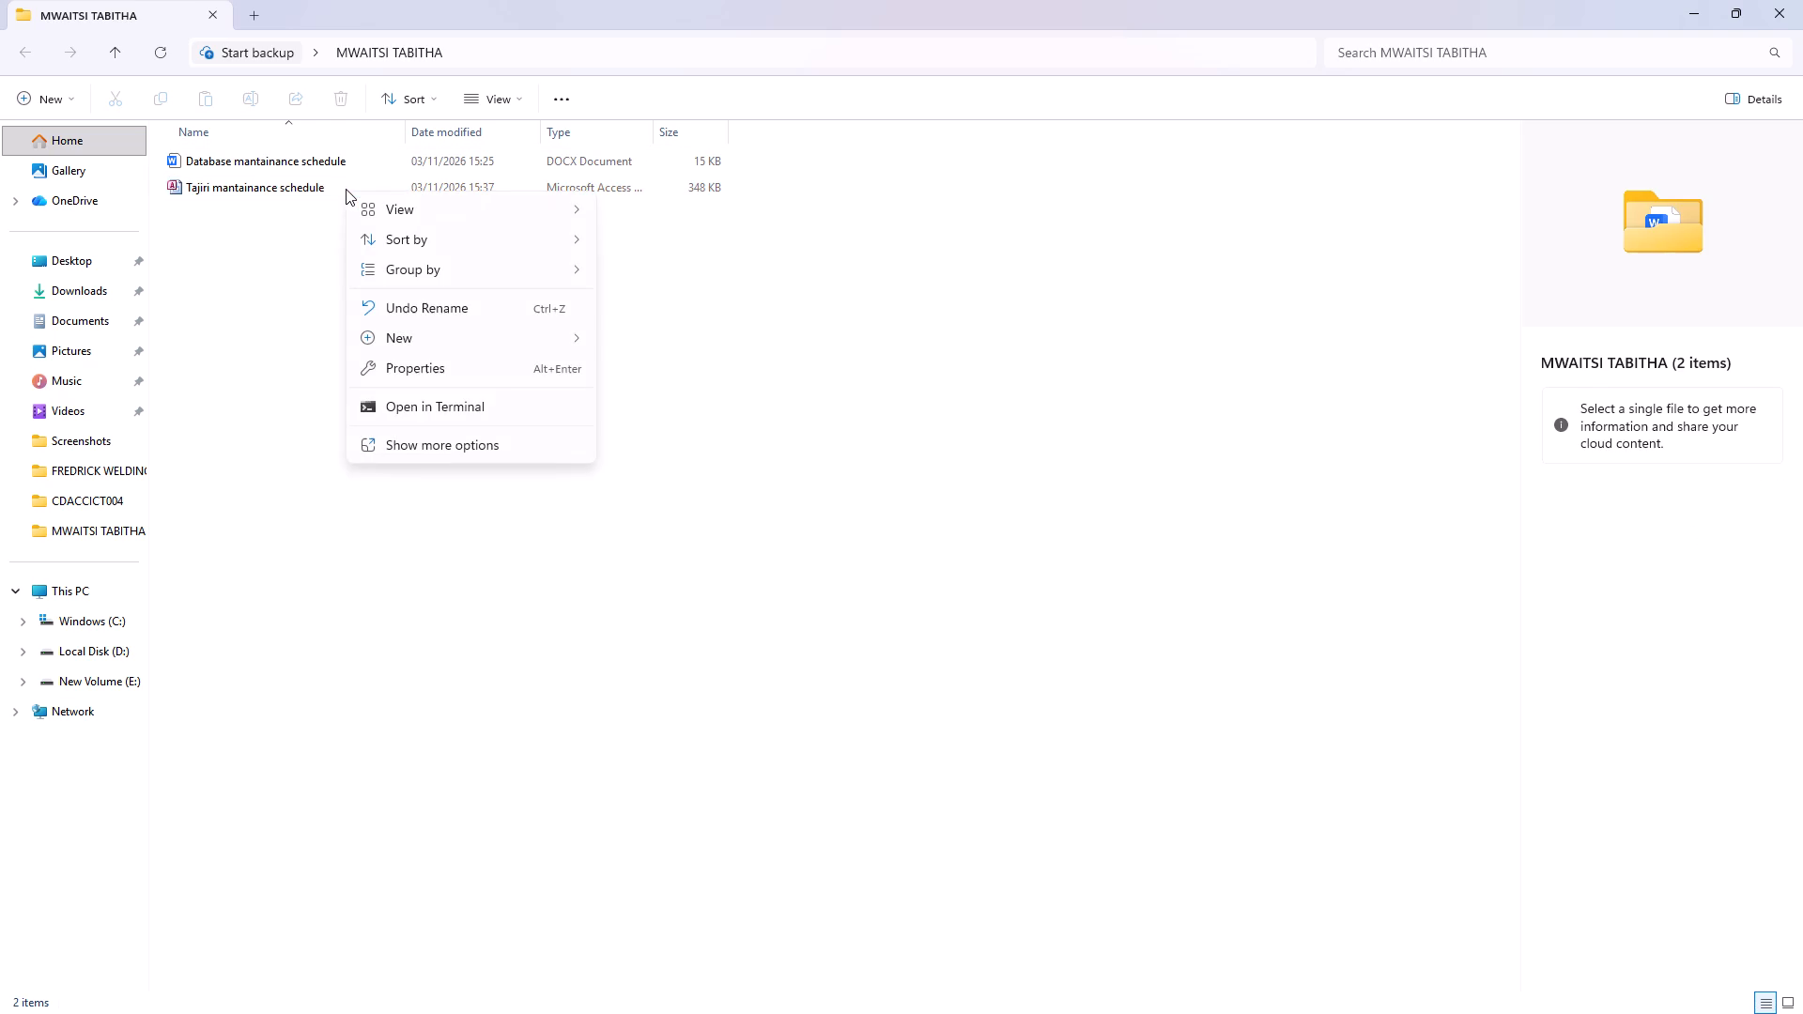
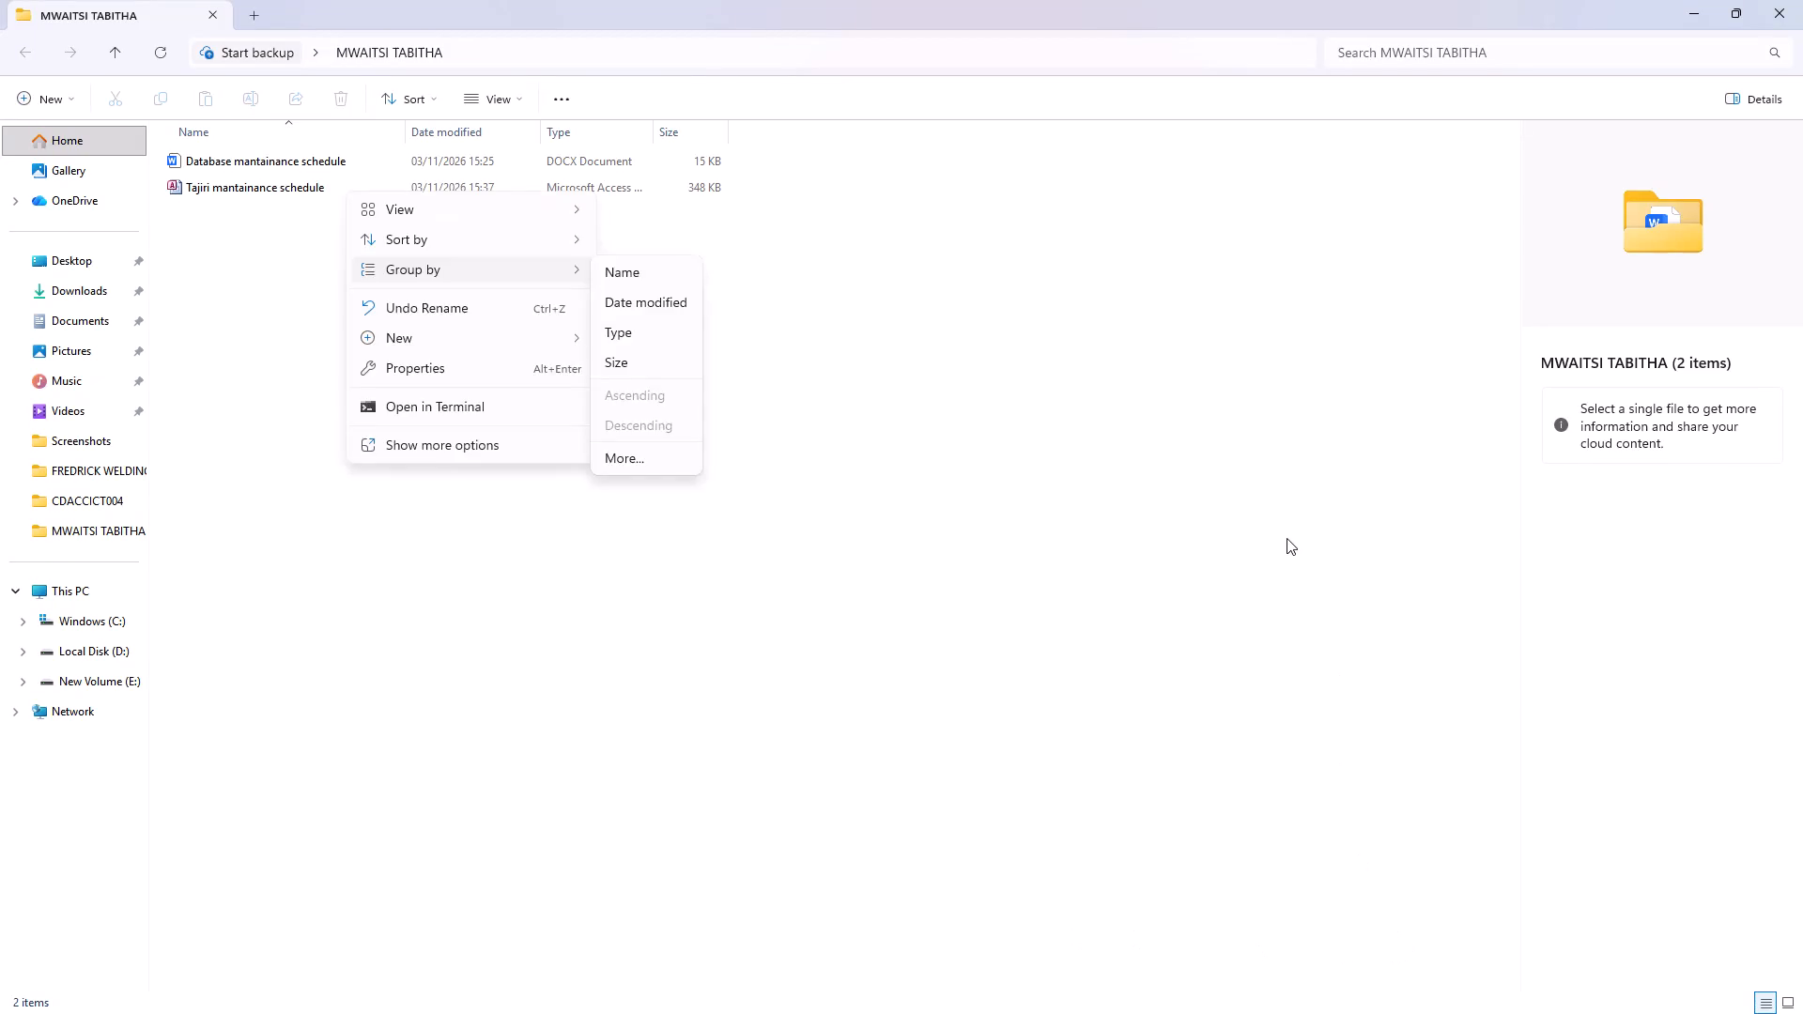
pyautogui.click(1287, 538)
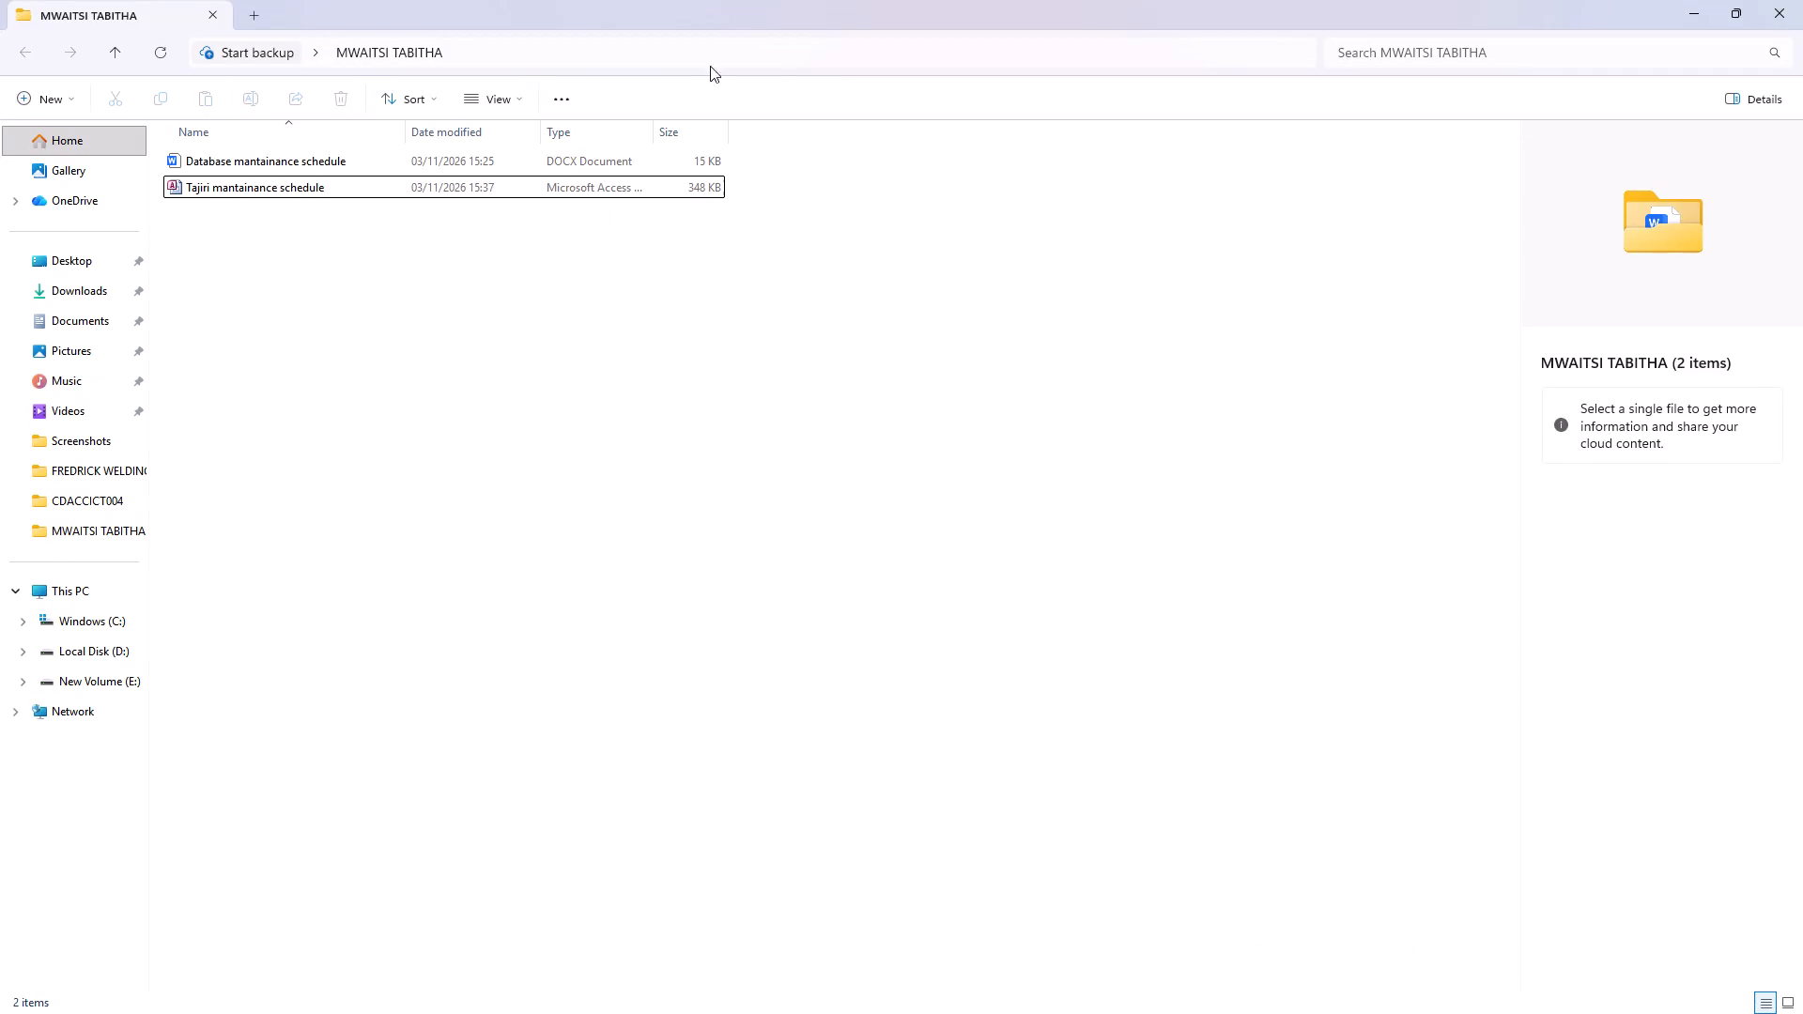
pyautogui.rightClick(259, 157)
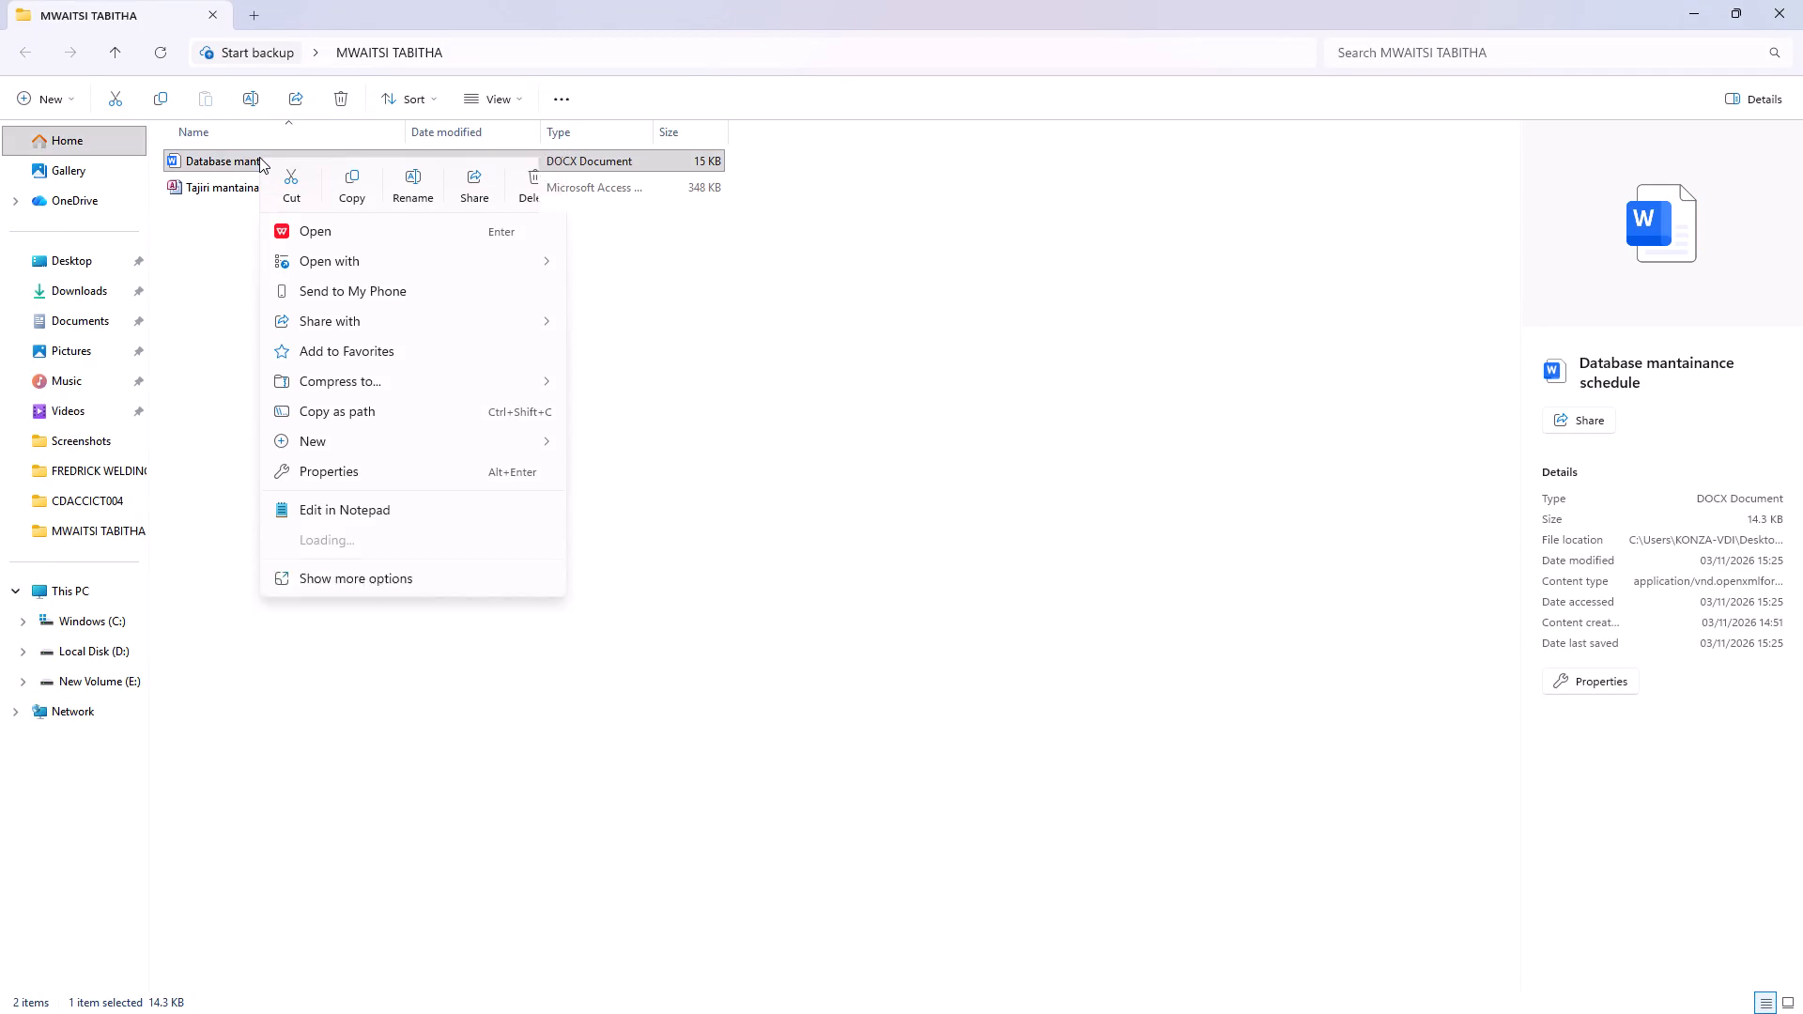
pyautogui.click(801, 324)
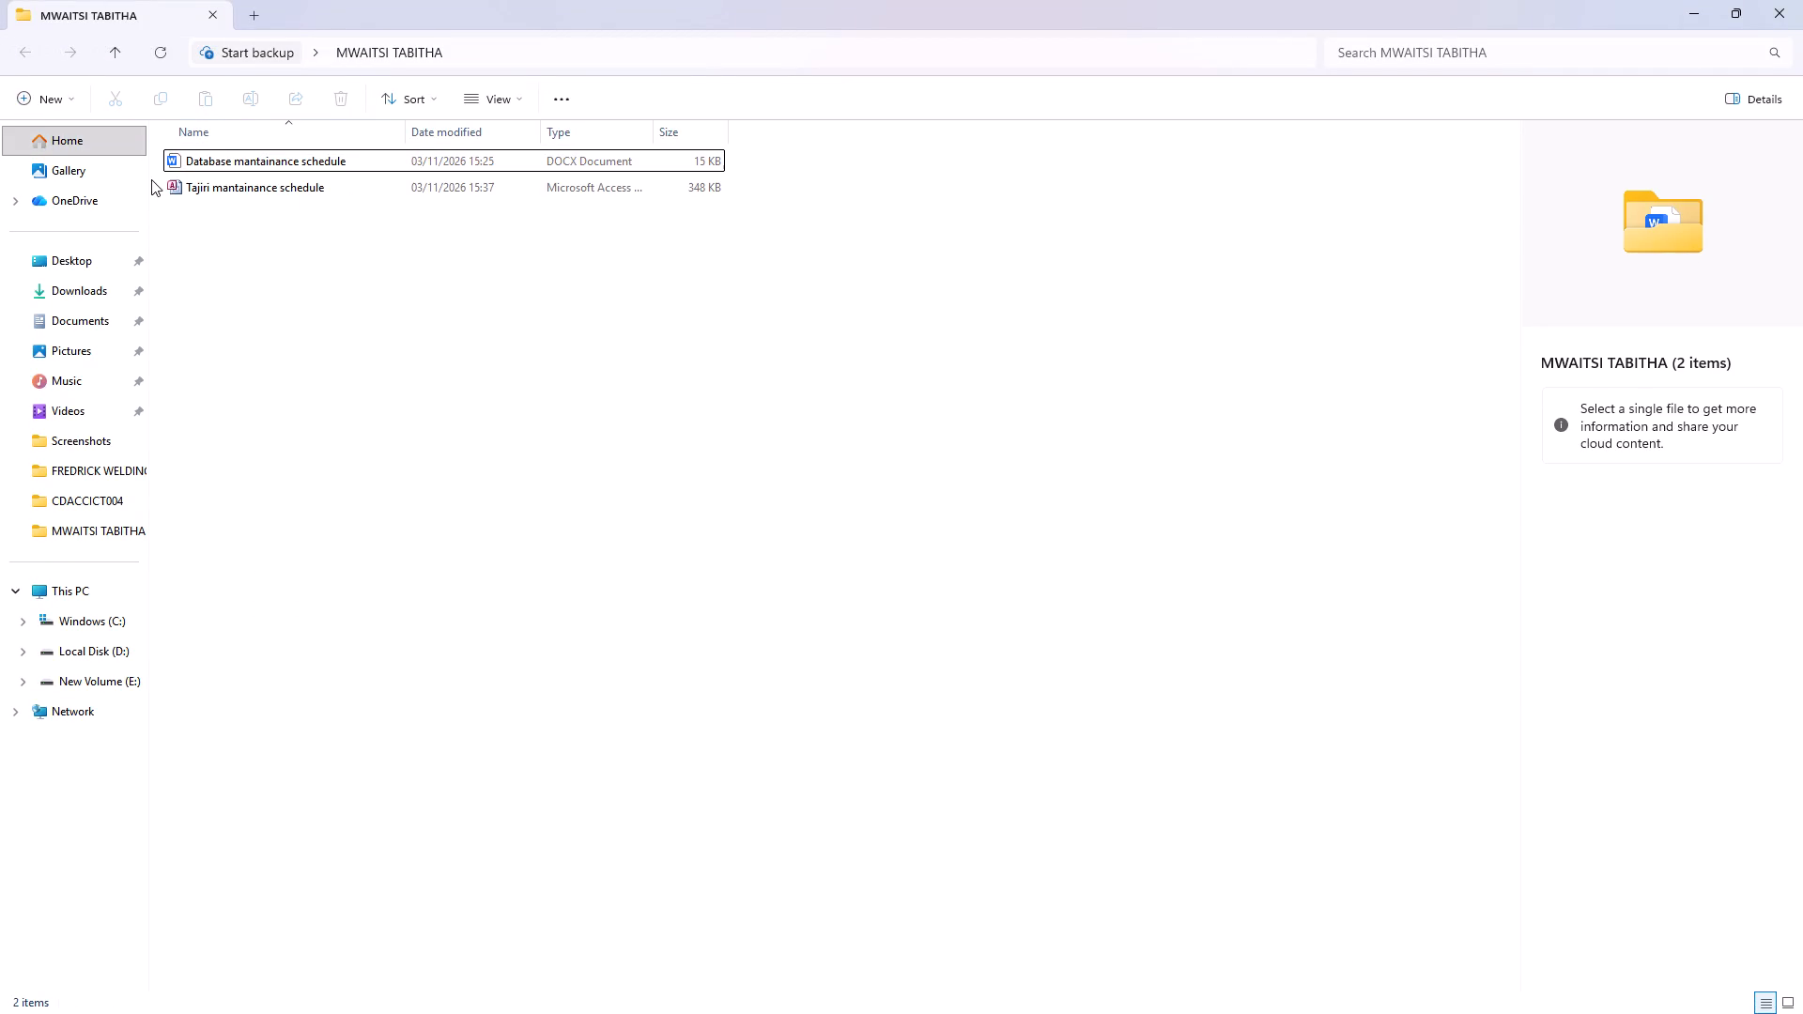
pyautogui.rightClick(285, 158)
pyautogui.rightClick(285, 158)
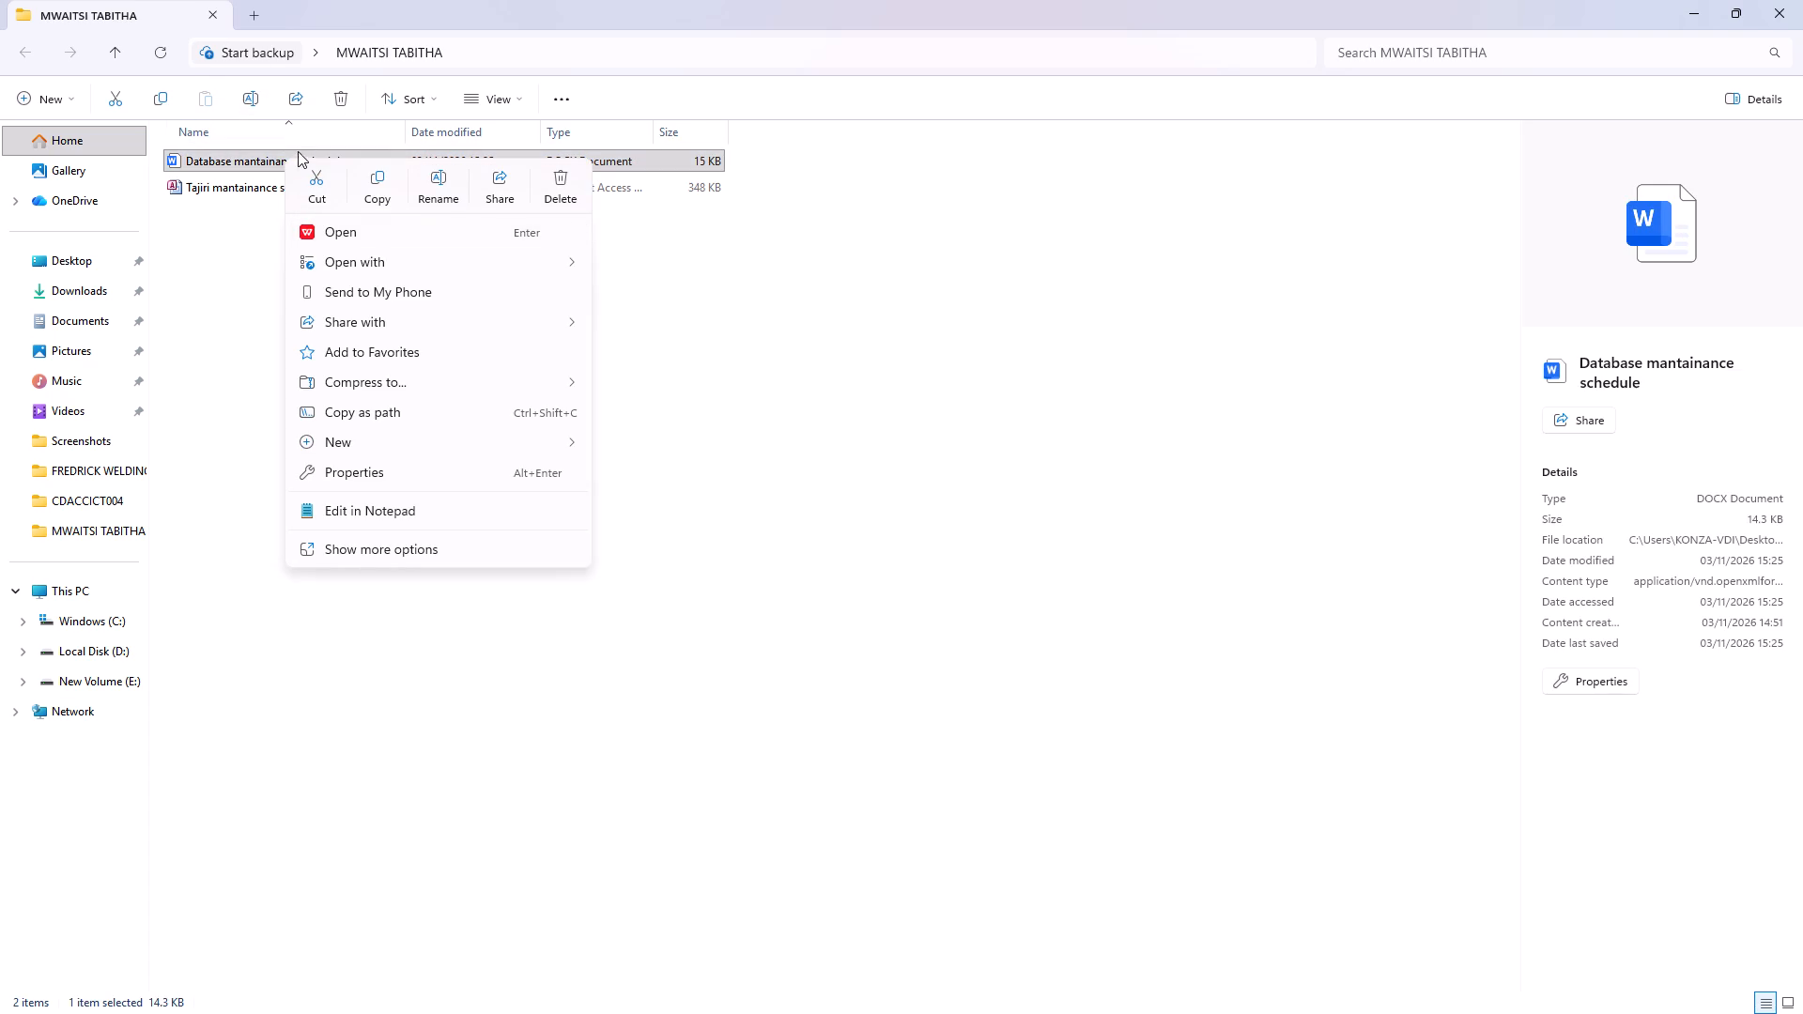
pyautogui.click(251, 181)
# Open the Tajiri mantainance schedule database in Microsoft Access to check its contents, and close it again.
pyautogui.rightClick(320, 188)
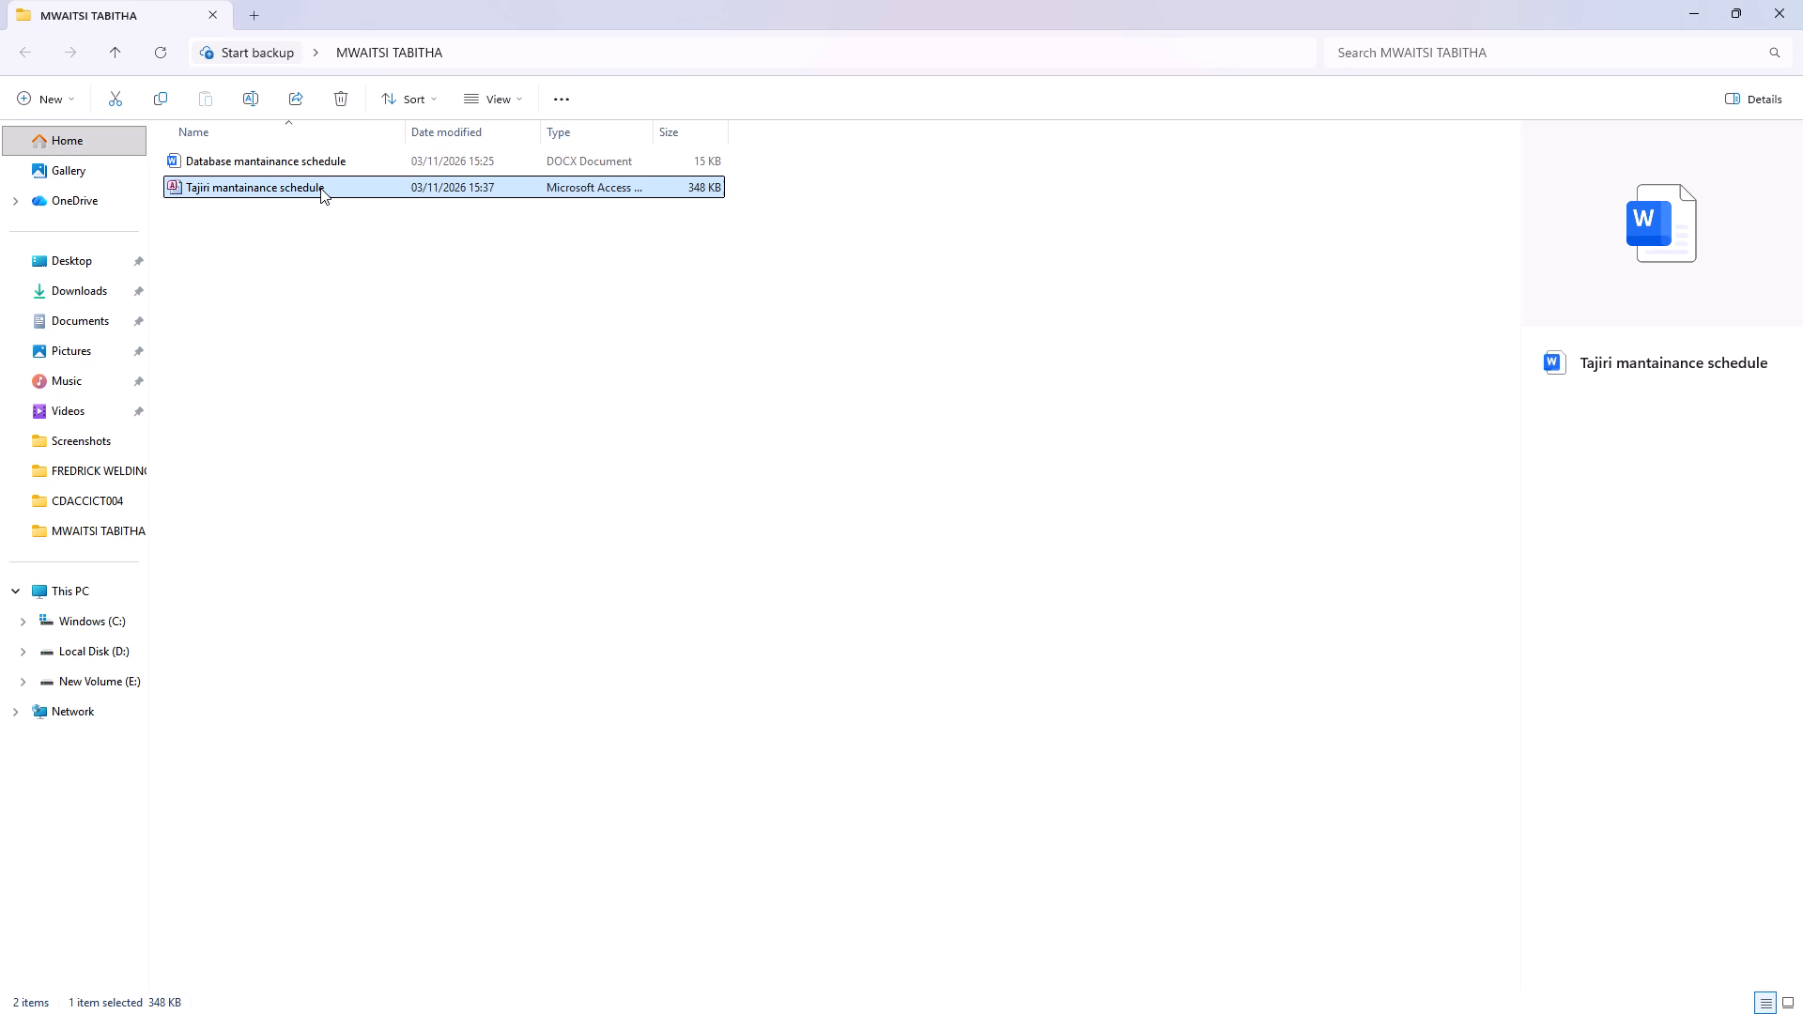
pyautogui.rightClick(320, 188)
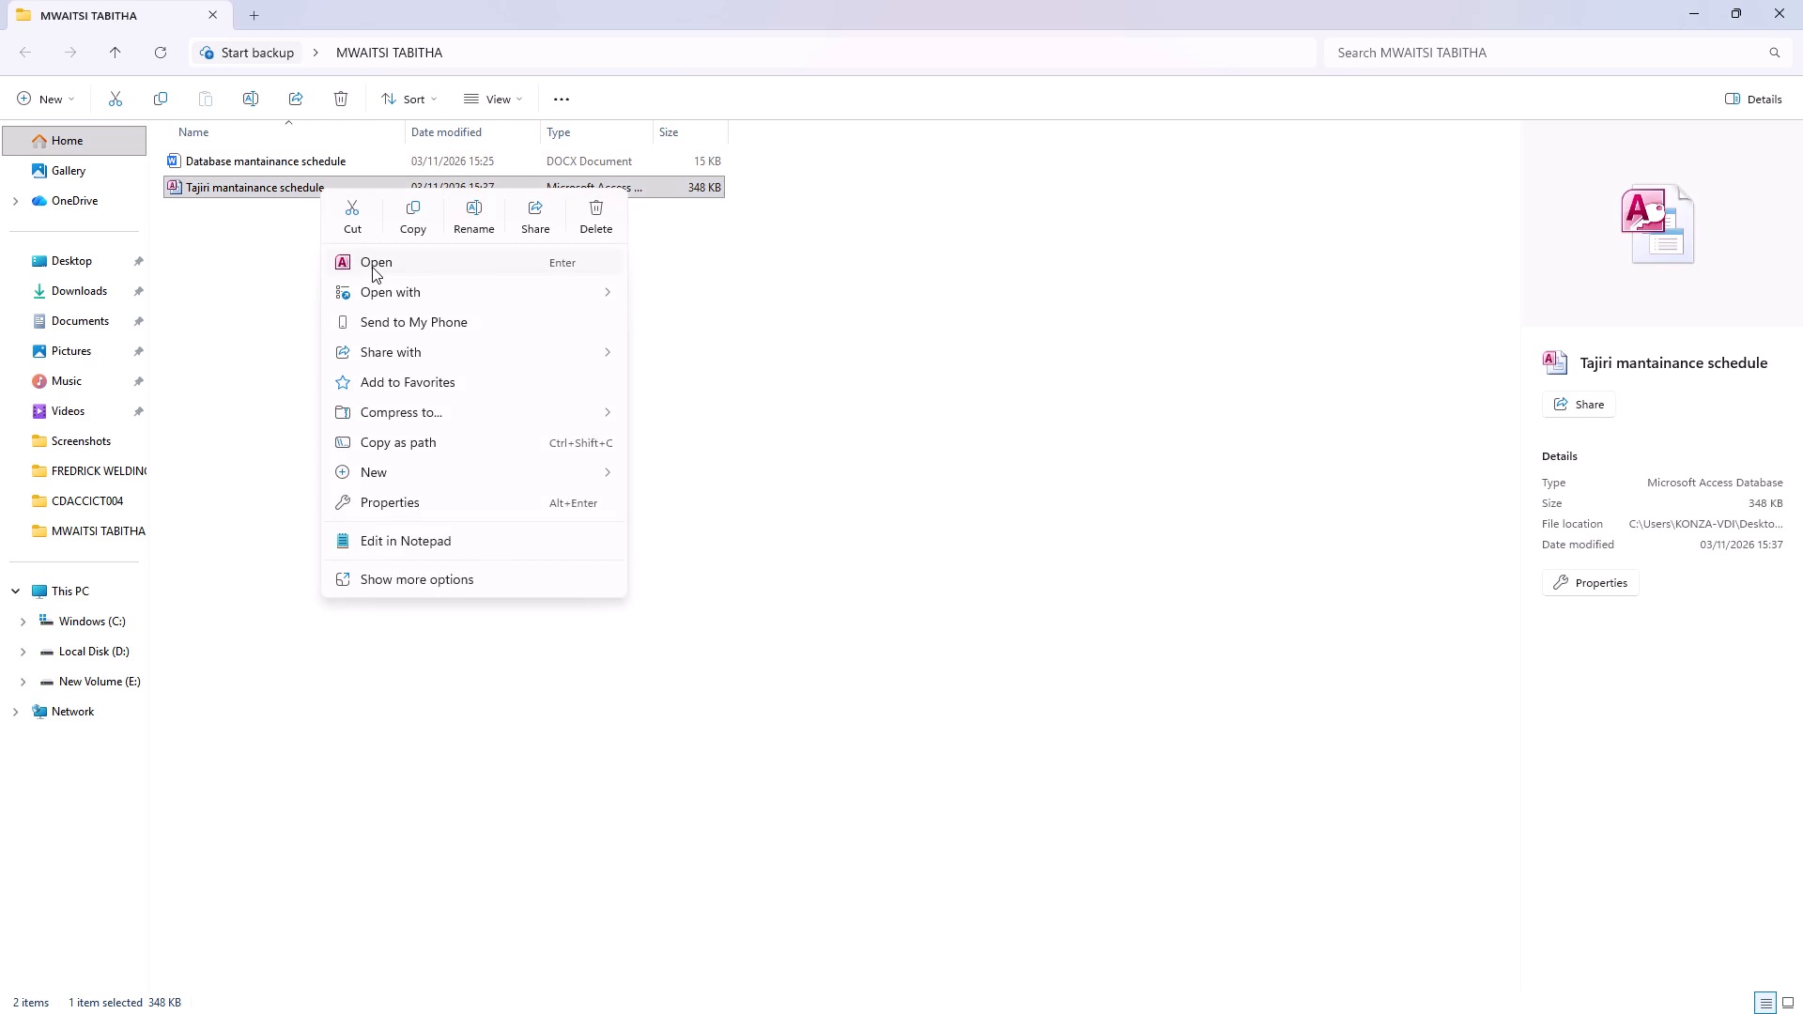
pyautogui.click(372, 267)
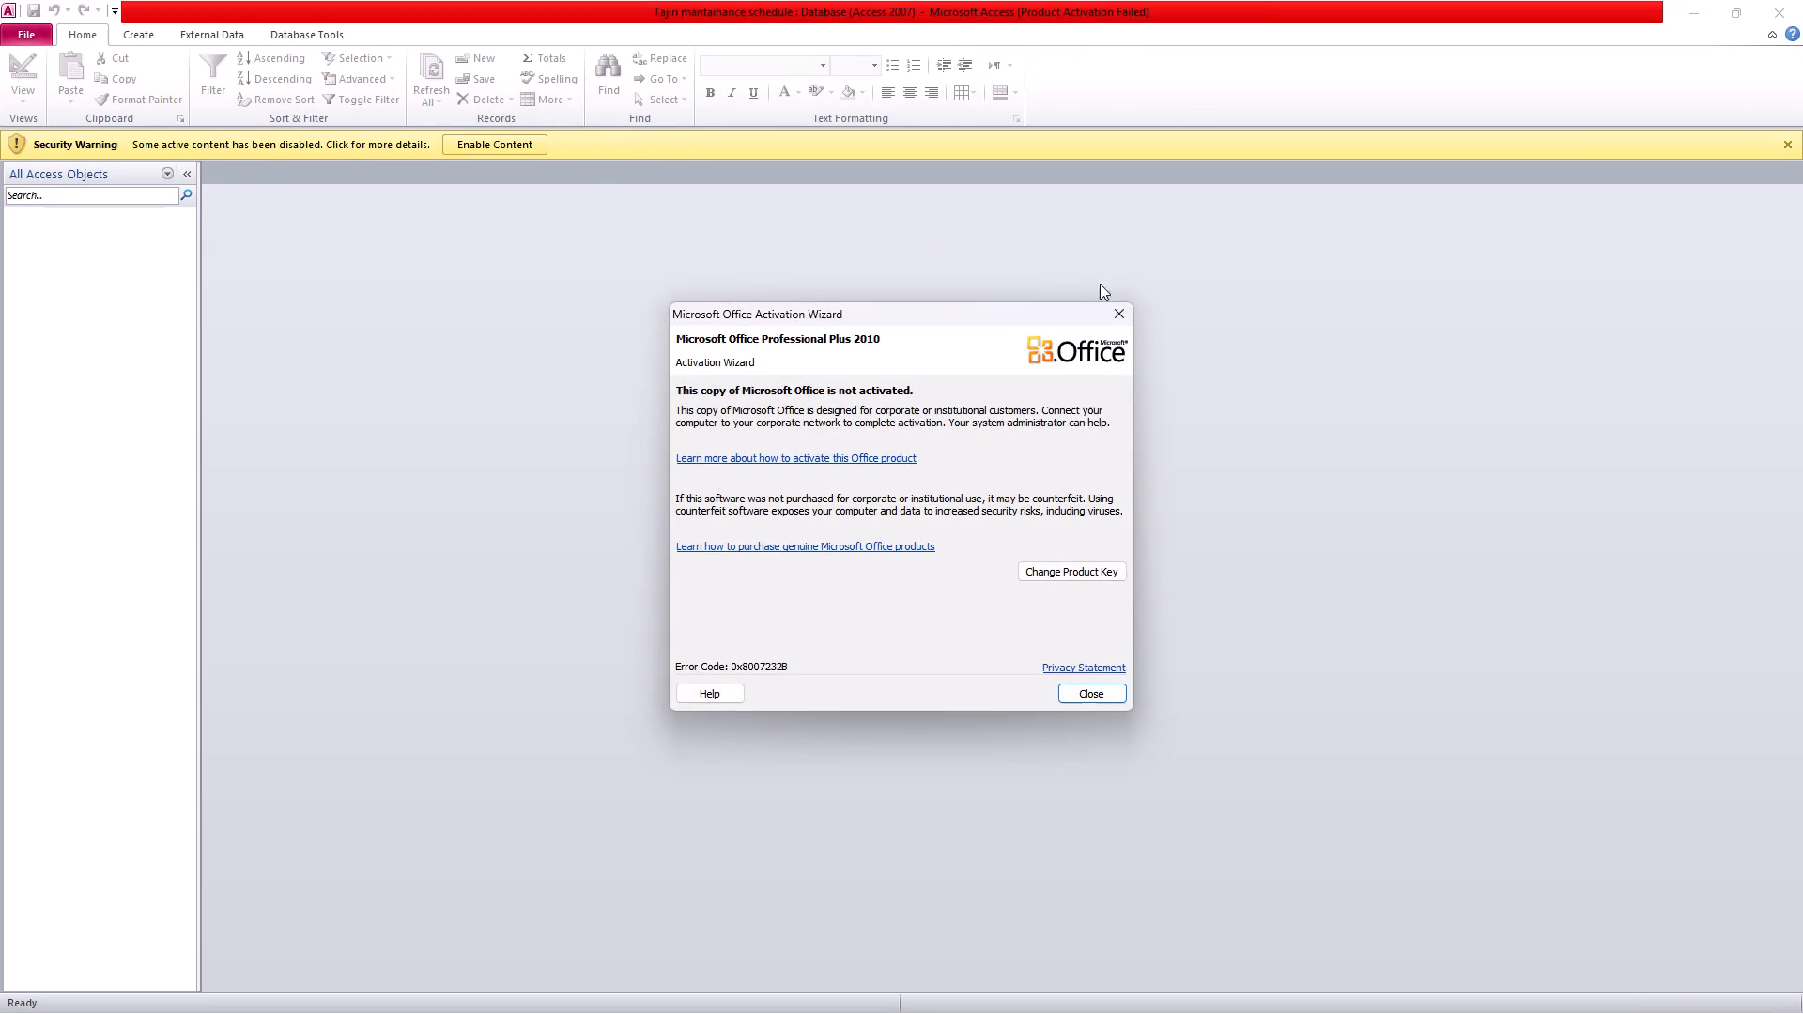
pyautogui.click(1125, 314)
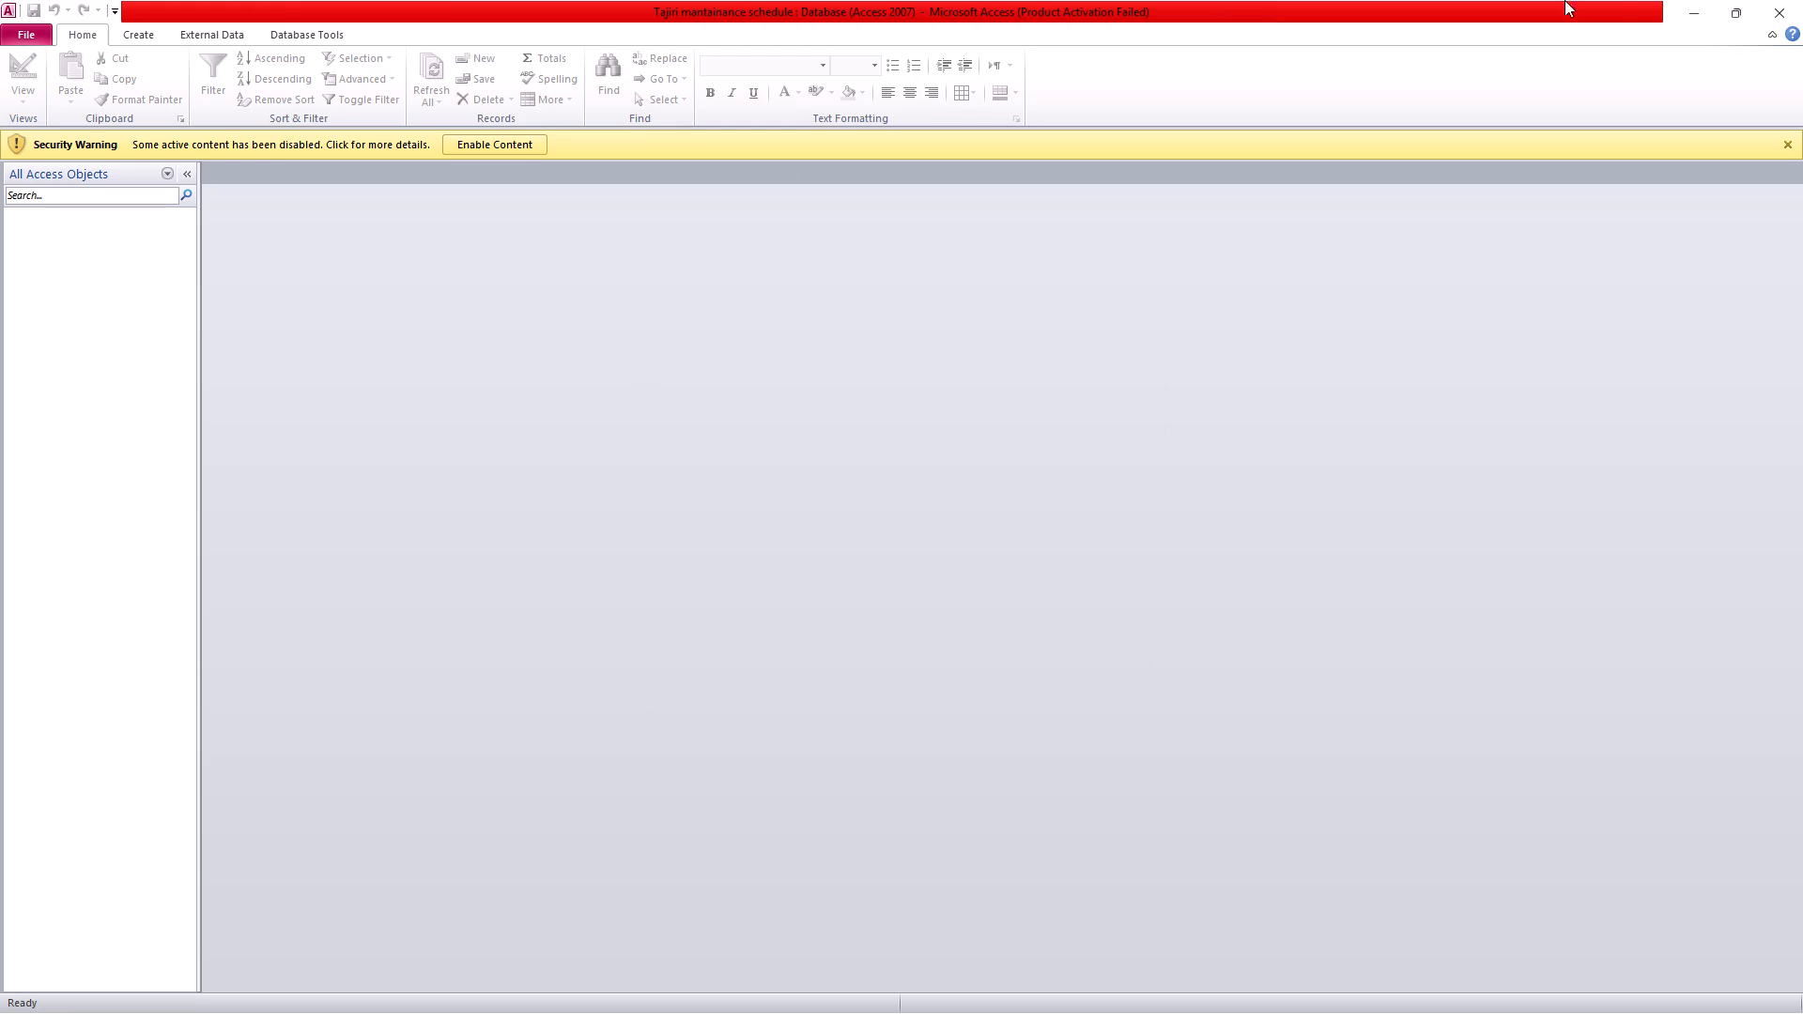
pyautogui.click(1802, 0)
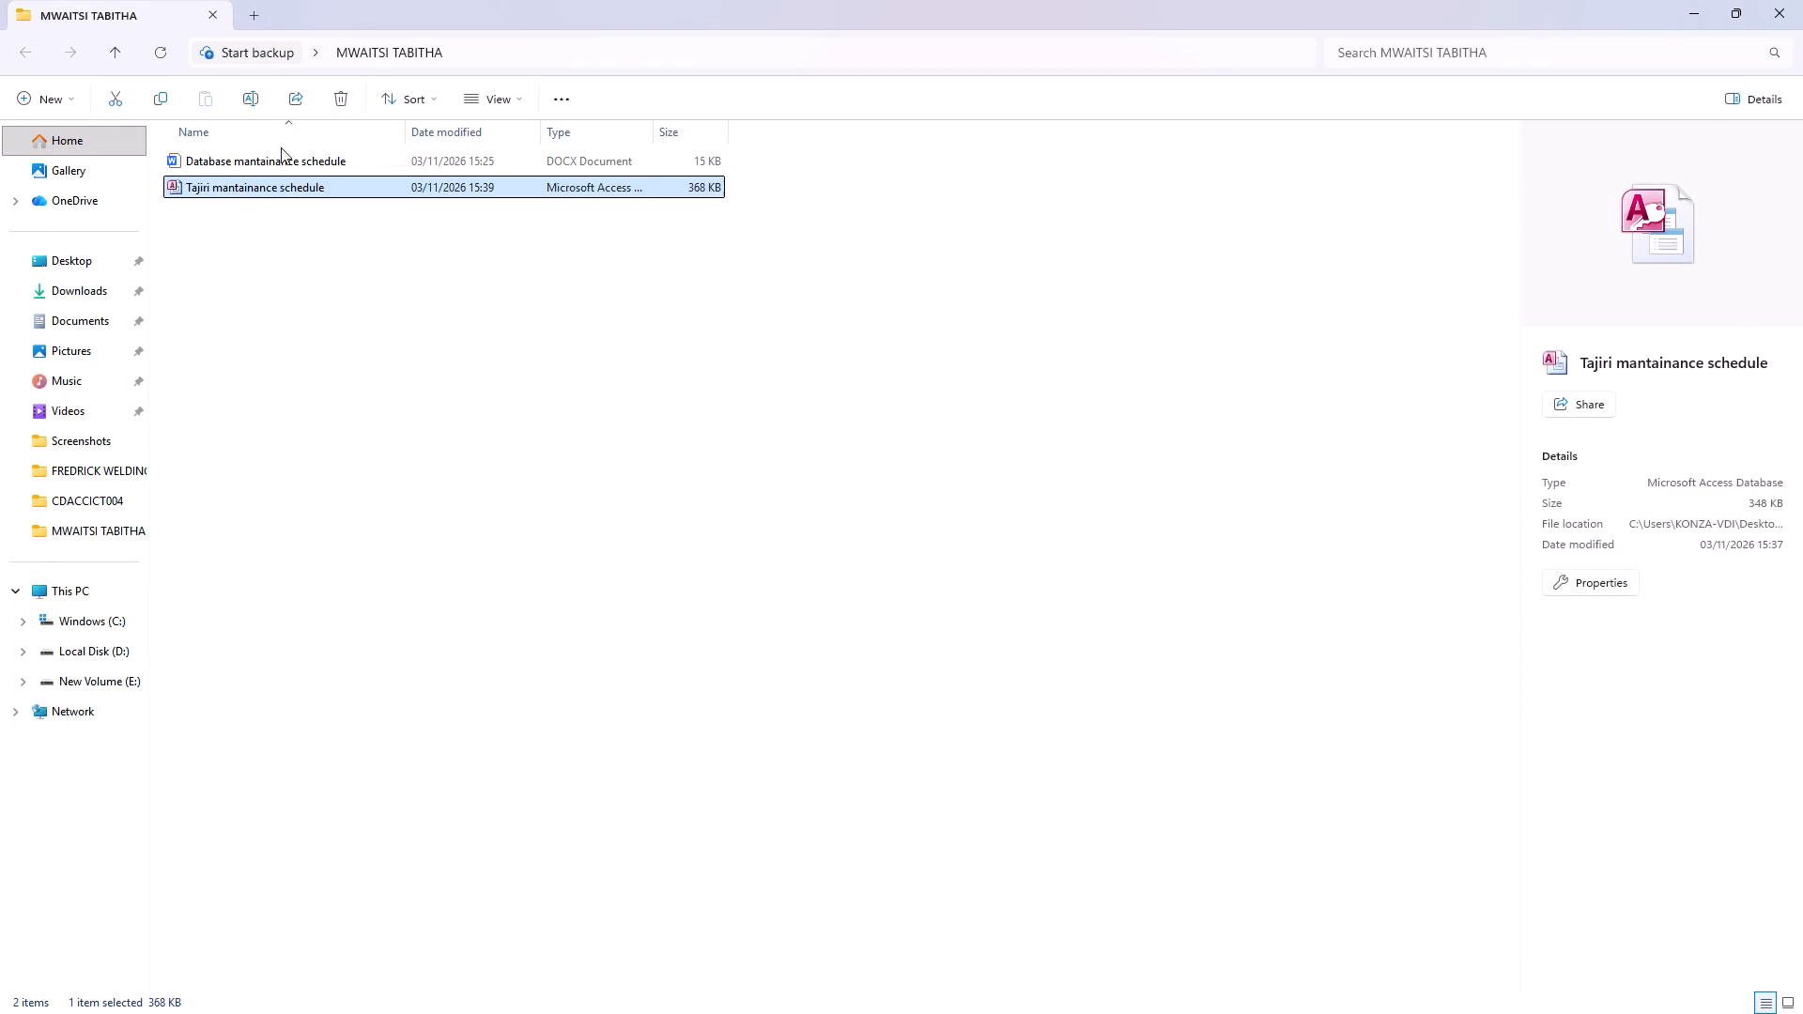
# Try to open the Database mantainance schedule document in WPS Office, accepting read-only access, and close it.
pyautogui.rightClick(277, 153)
pyautogui.rightClick(277, 153)
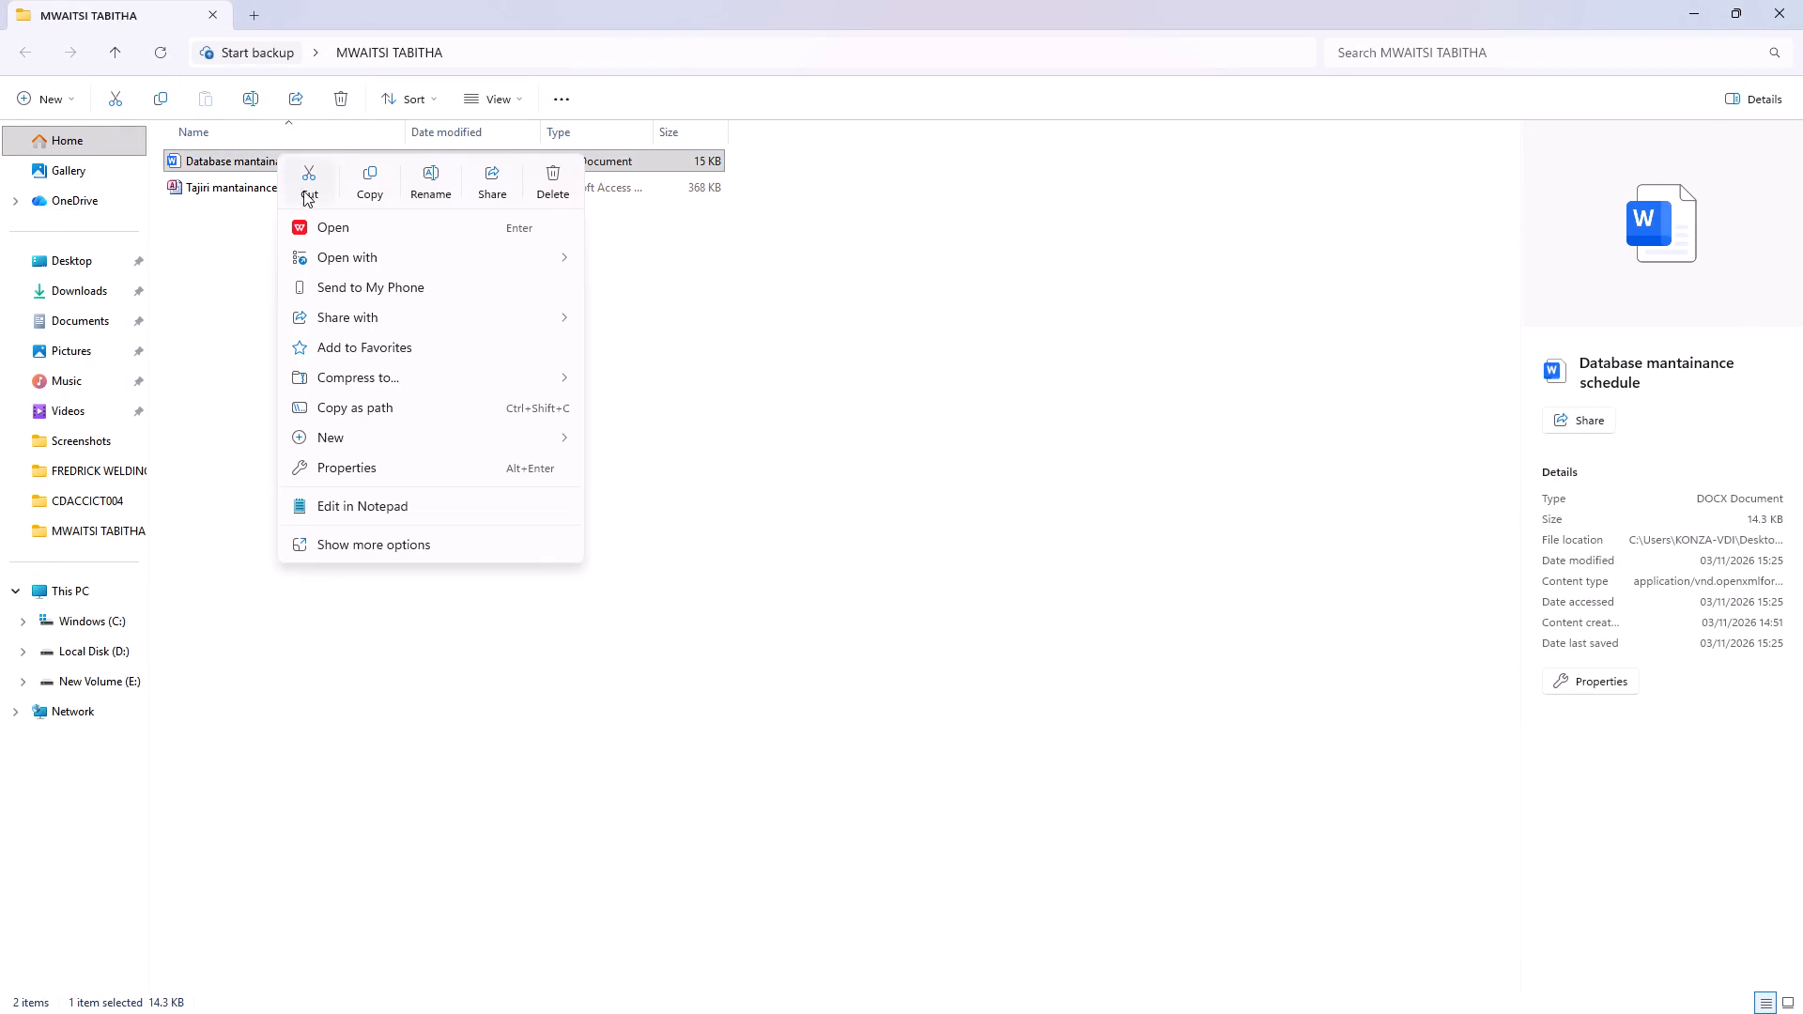
pyautogui.click(329, 230)
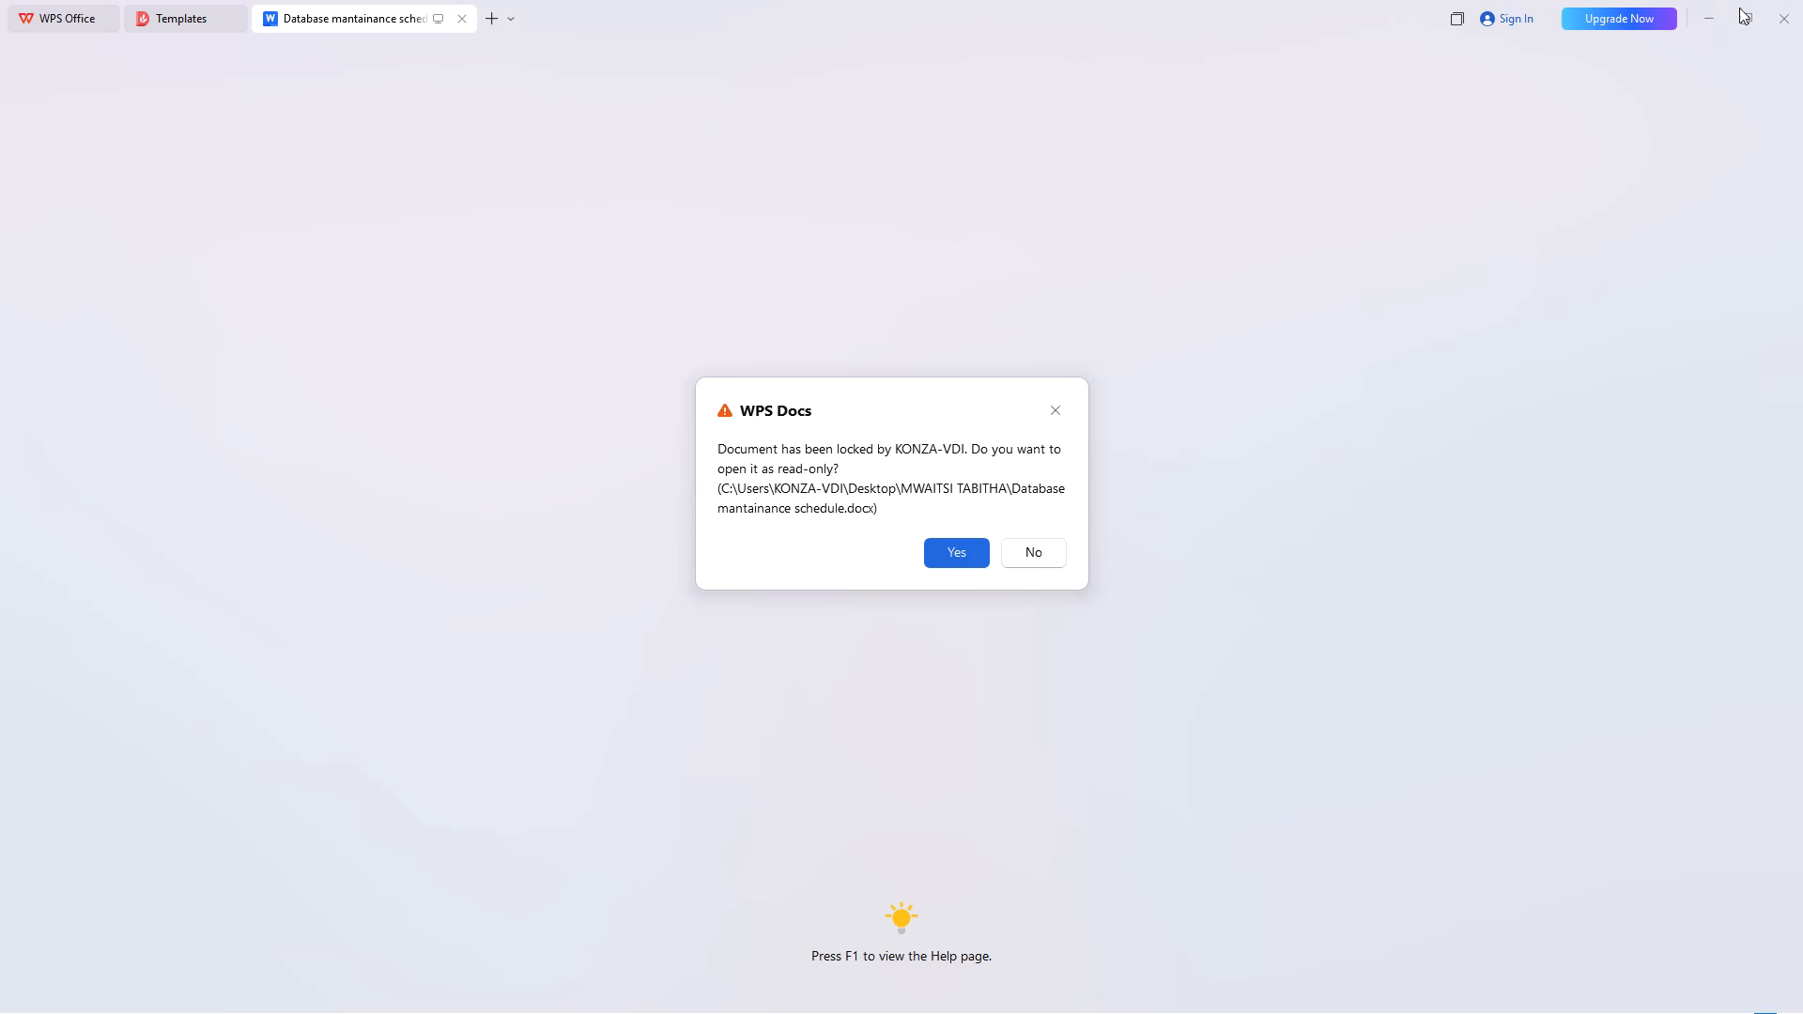
pyautogui.click(1780, 17)
pyautogui.click(1800, 0)
pyautogui.click(934, 546)
pyautogui.click(1782, 17)
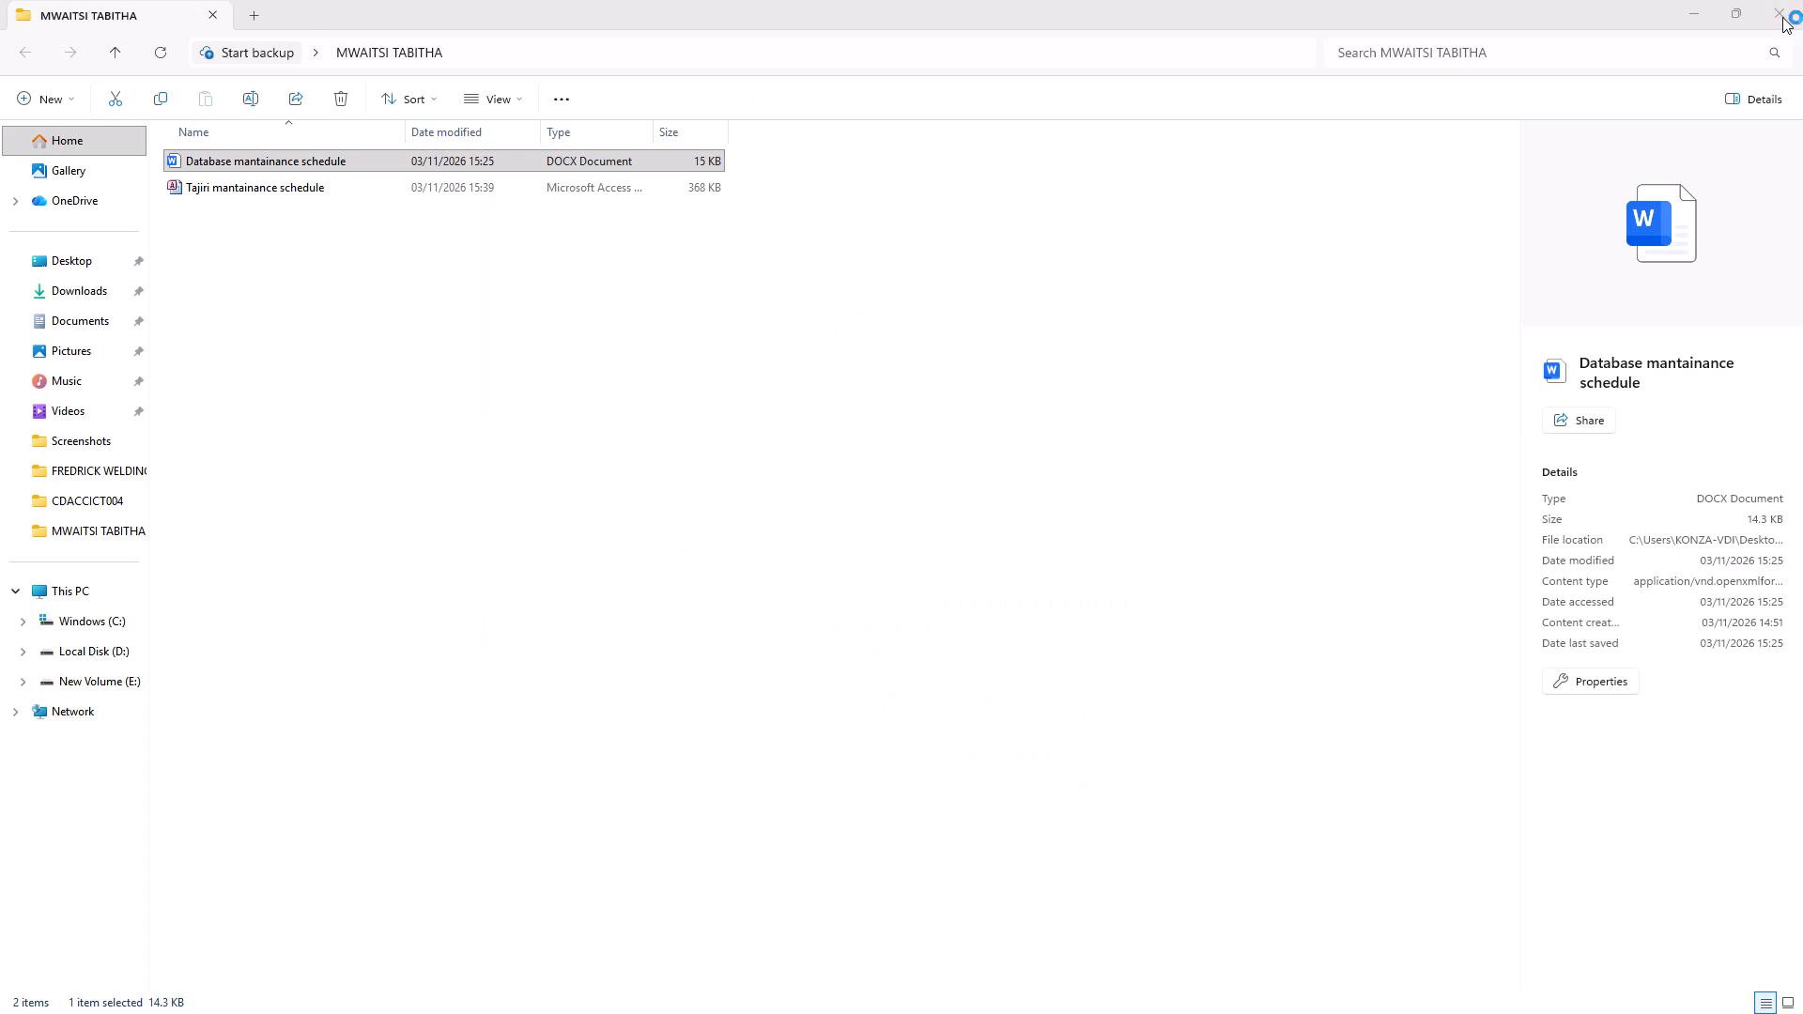
# Try once more to open the Database mantainance schedule document in WPS Office with read-only access, and leave it.
pyautogui.rightClick(329, 159)
pyautogui.rightClick(329, 159)
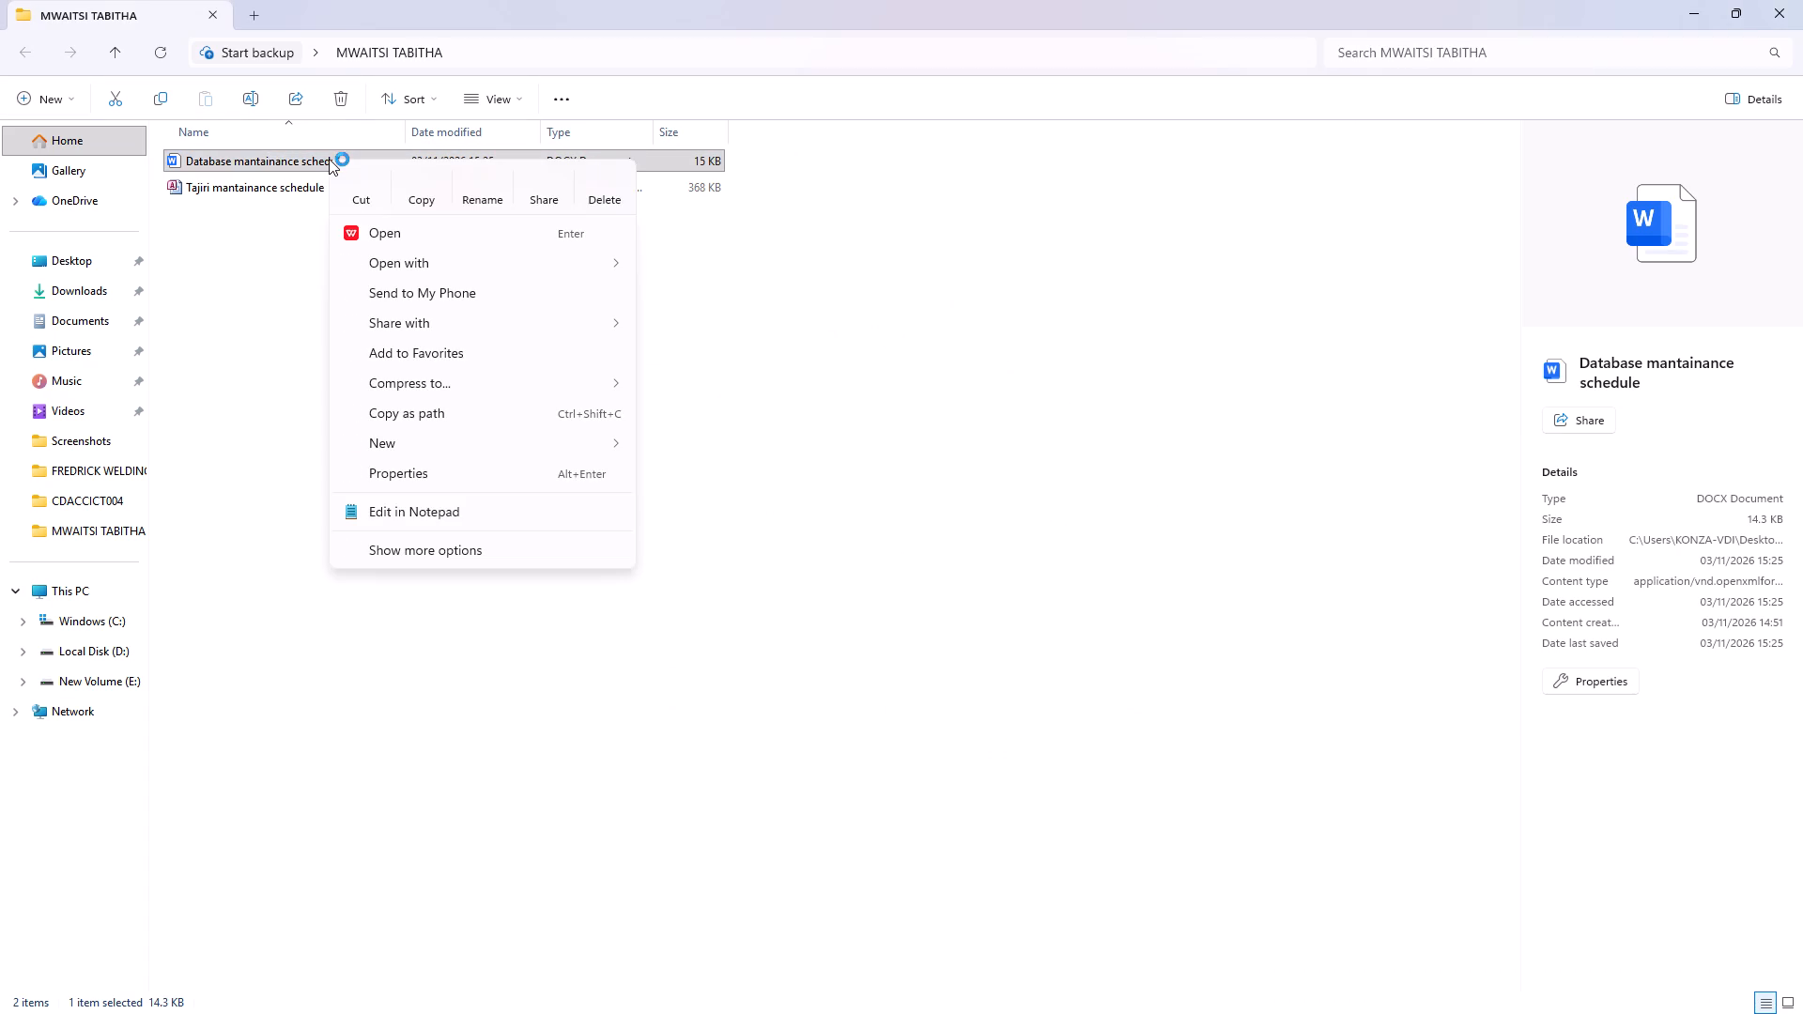
pyautogui.click(378, 226)
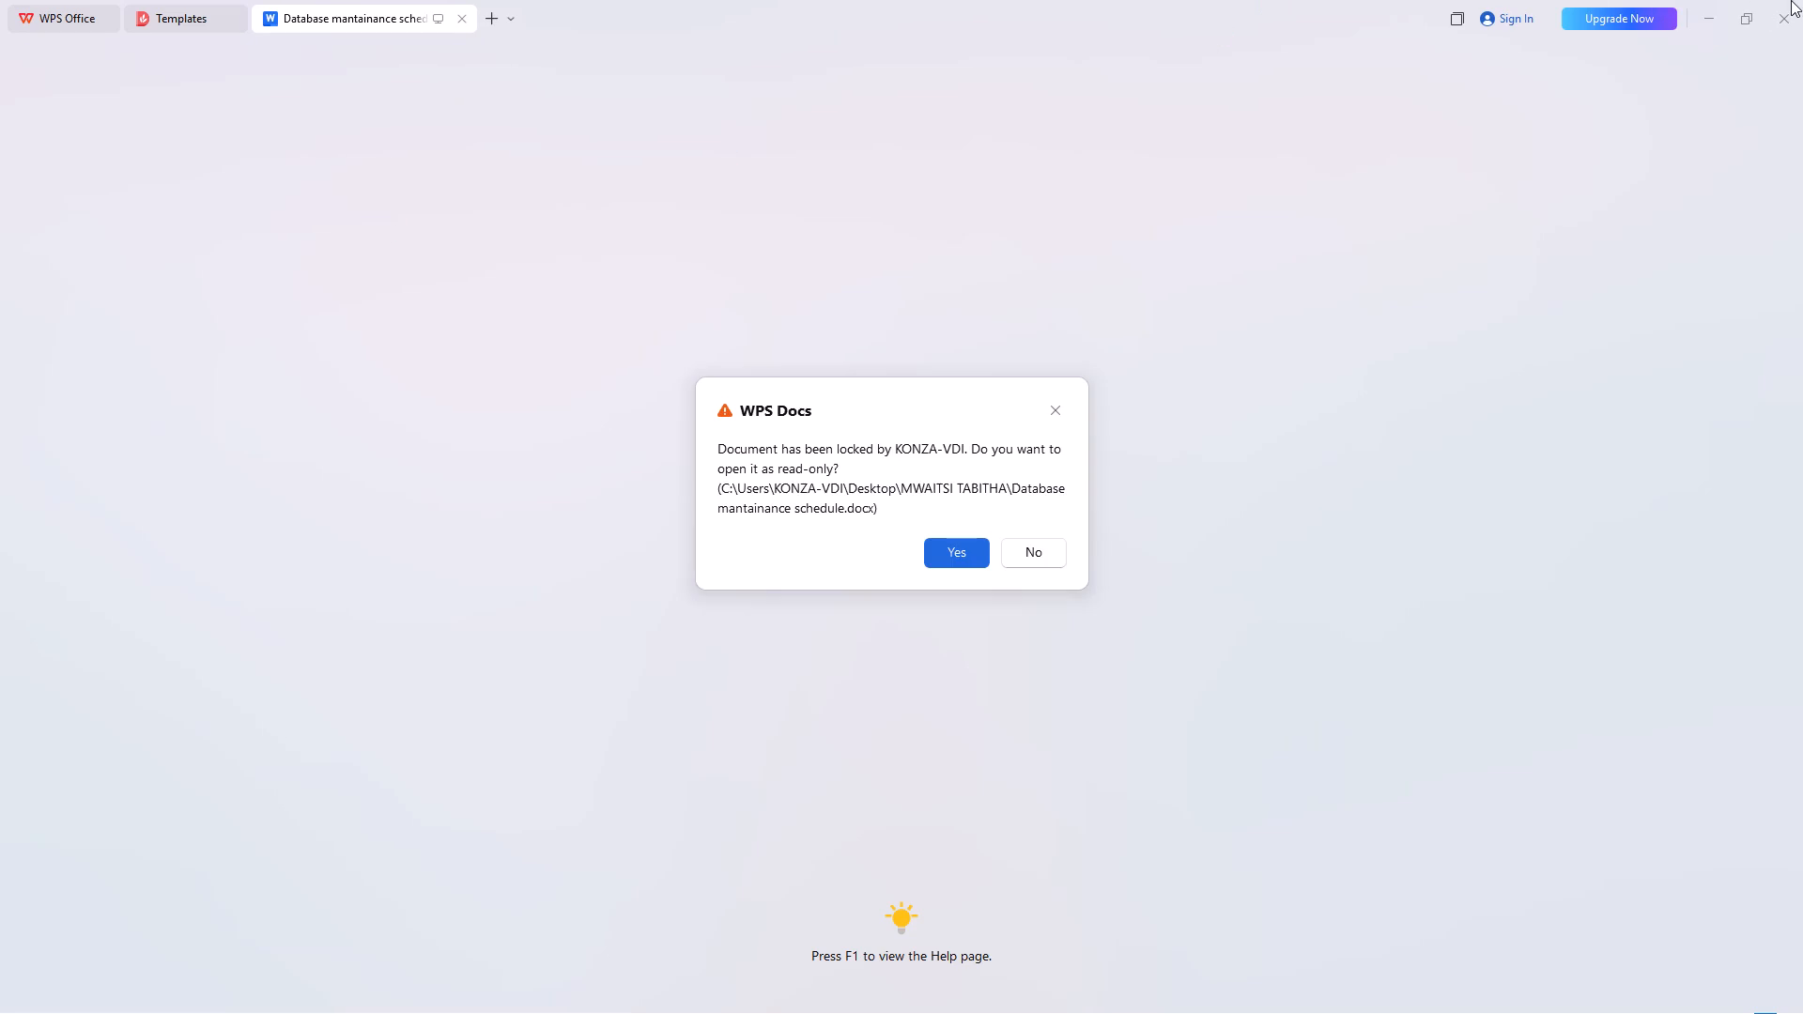
pyautogui.click(1787, 16)
pyautogui.click(961, 559)
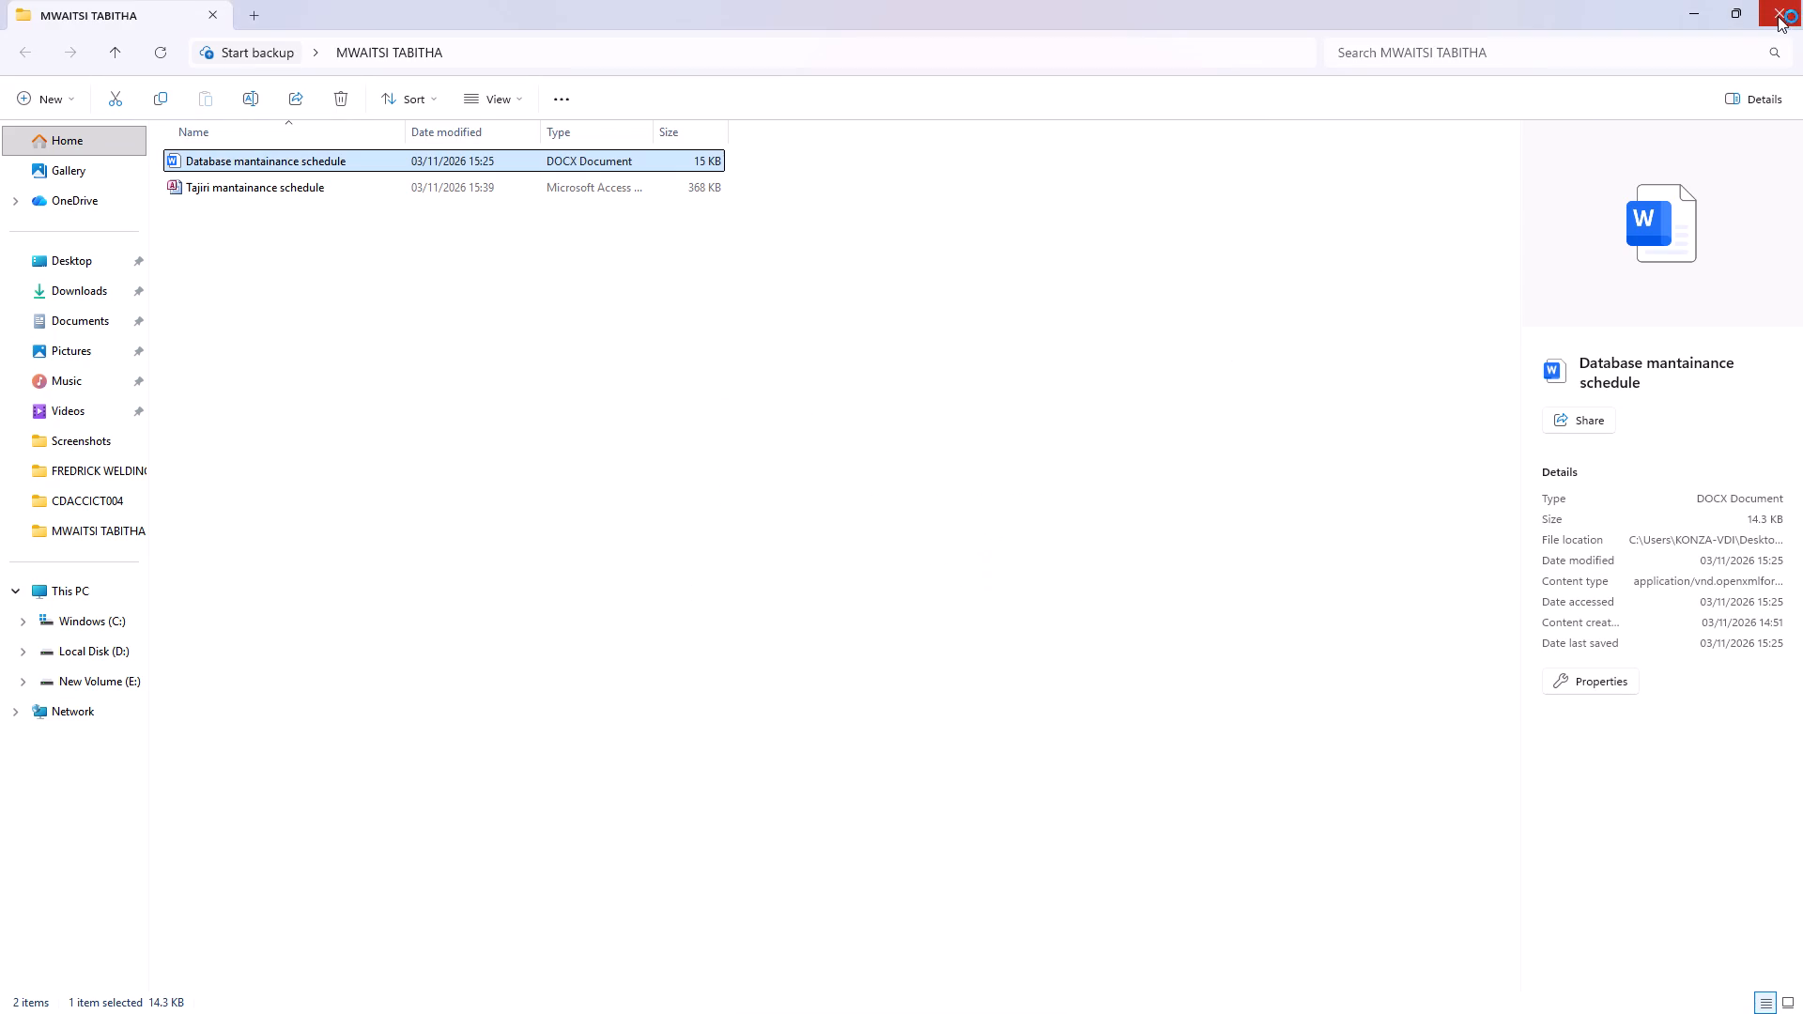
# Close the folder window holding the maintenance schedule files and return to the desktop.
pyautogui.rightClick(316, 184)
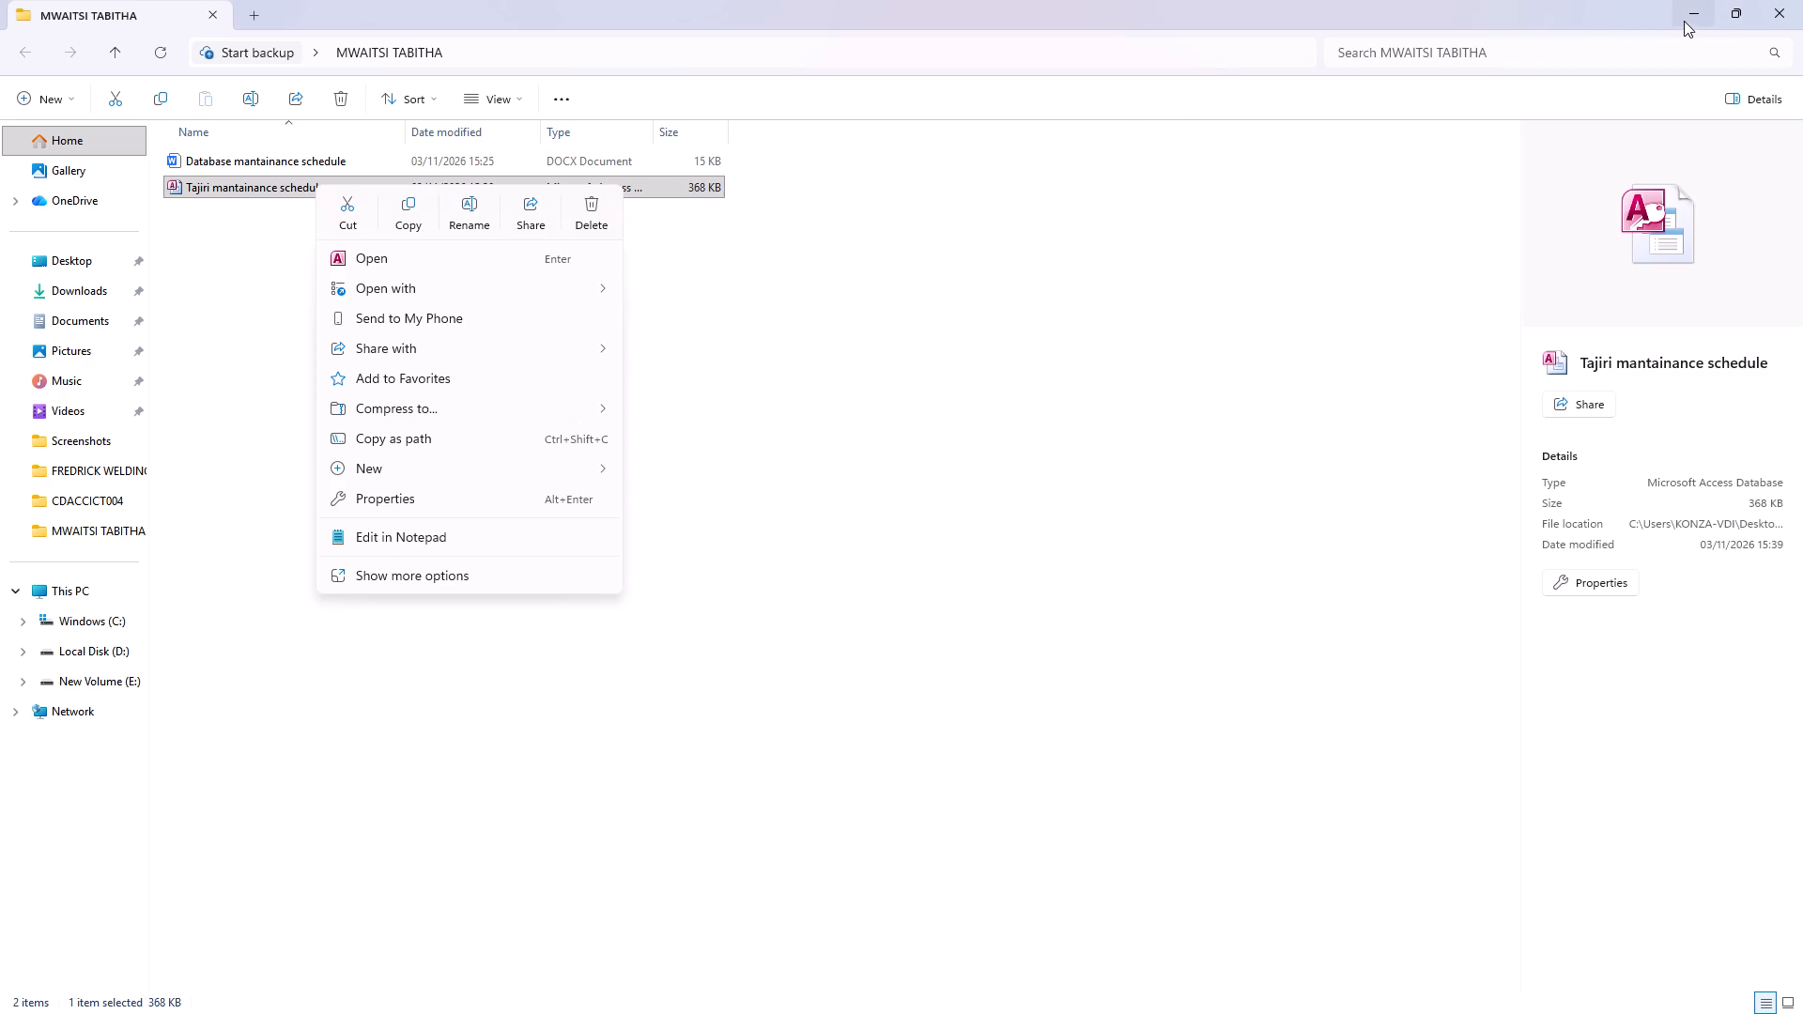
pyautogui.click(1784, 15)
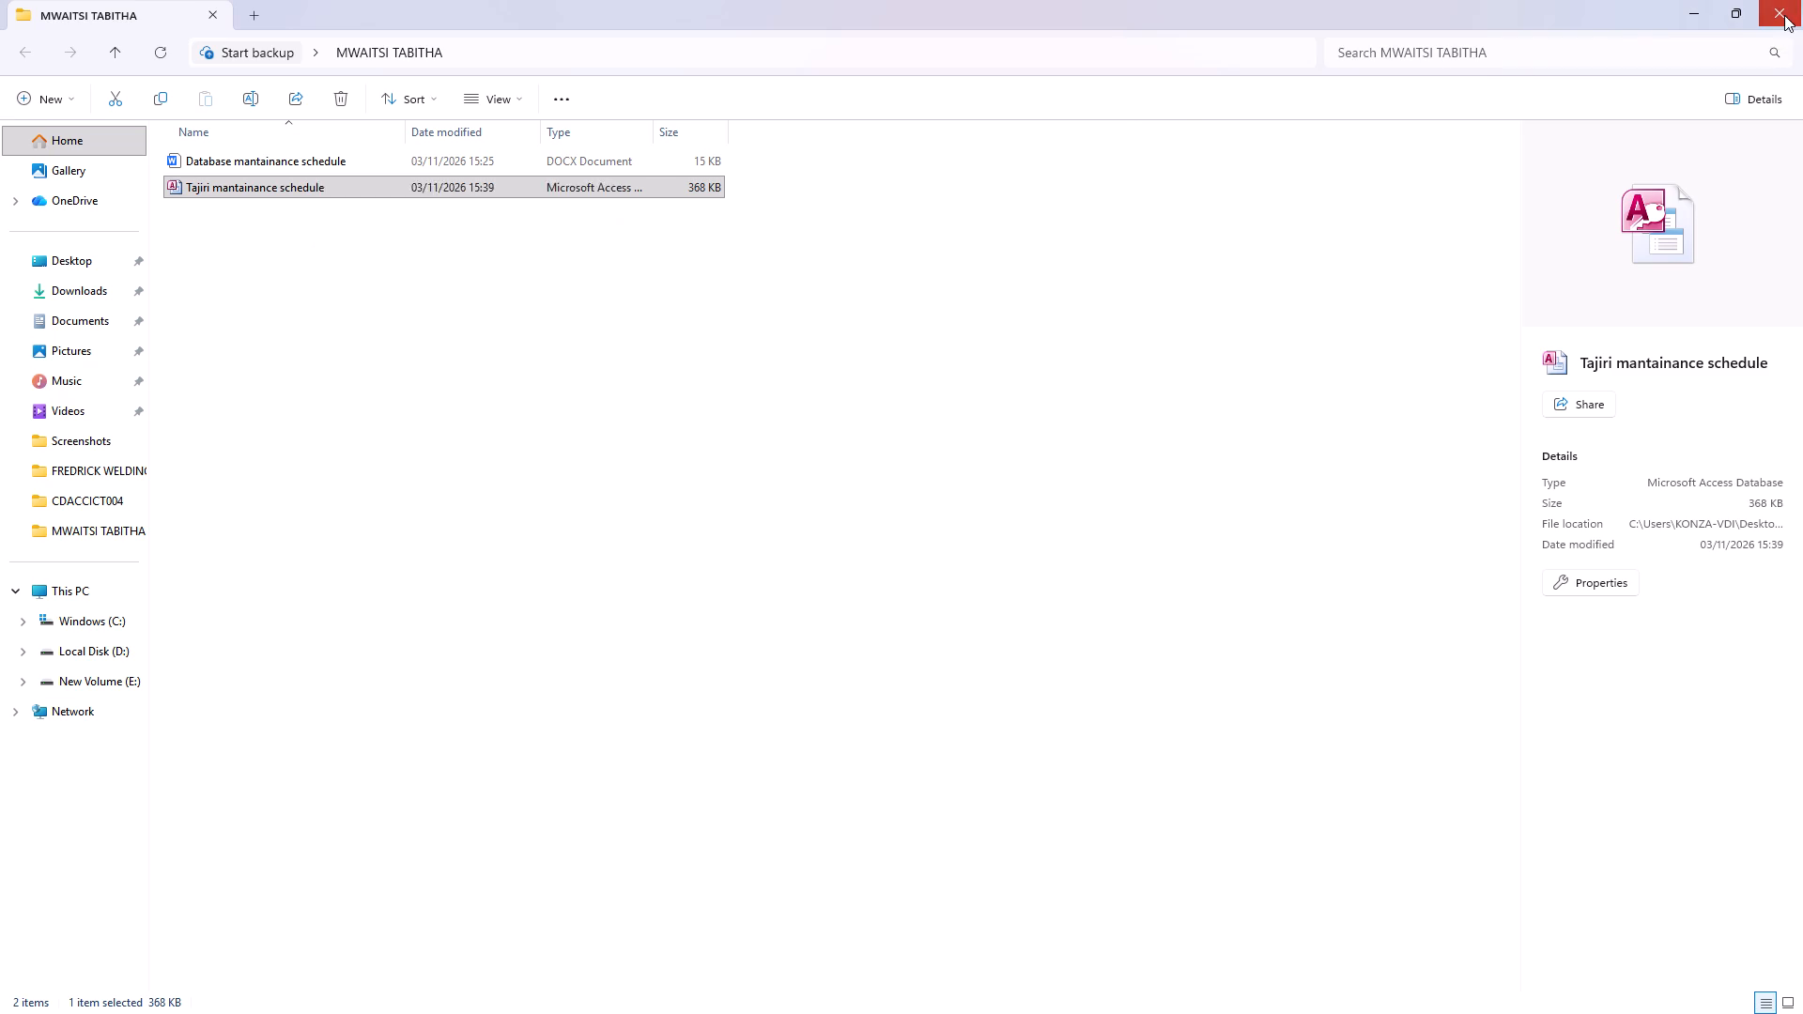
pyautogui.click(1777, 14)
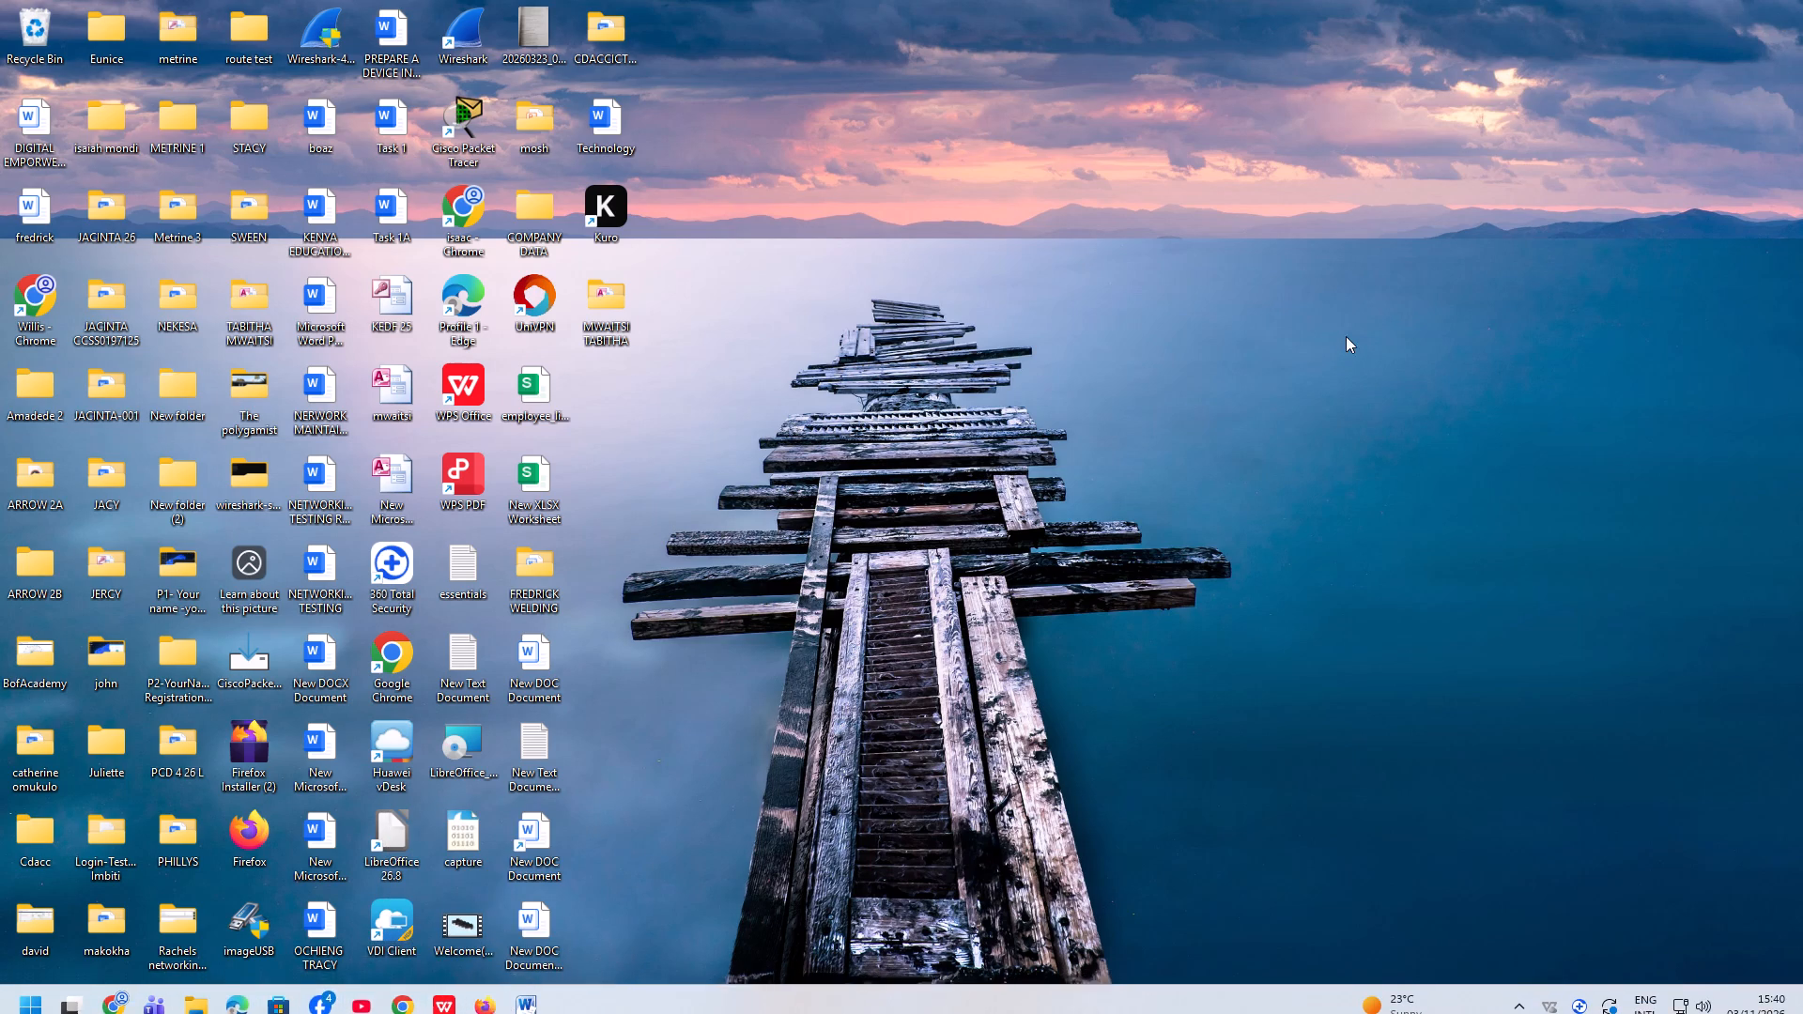
# Reopen the maintenance files folder from the desktop, delete the Tajiri mantainance schedule database, and close the folder.
pyautogui.rightClick(603, 295)
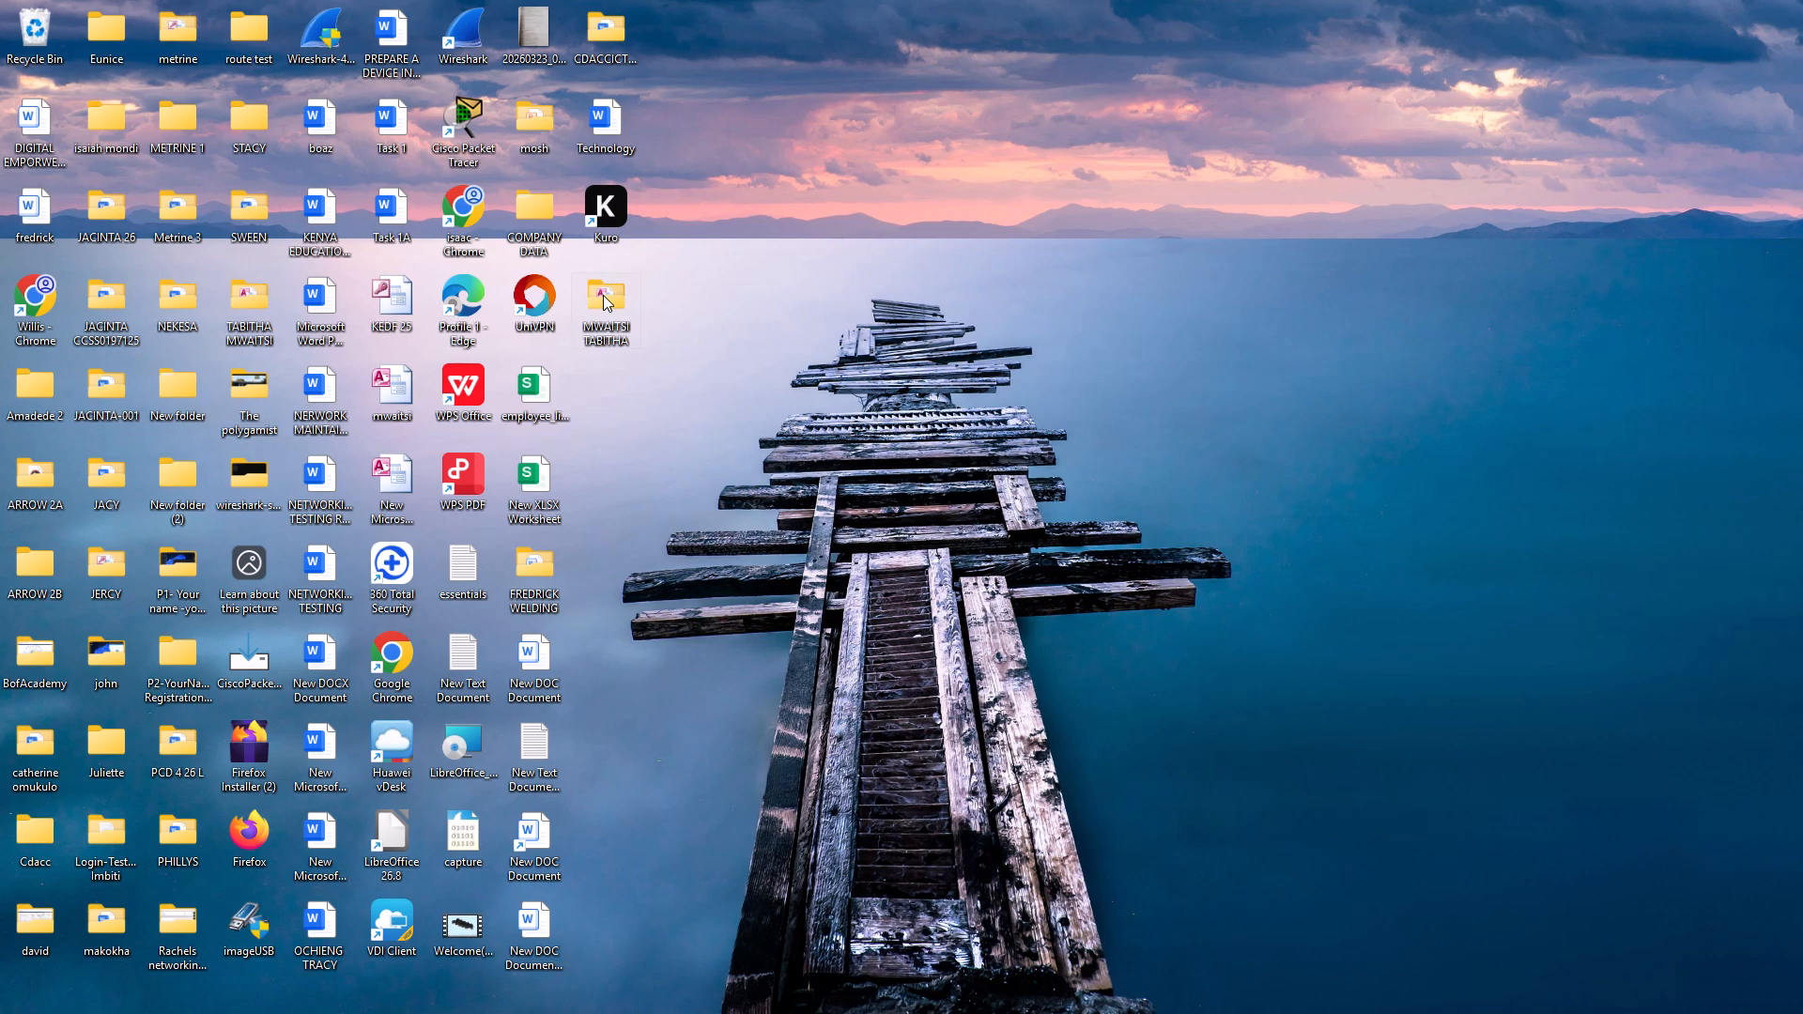
pyautogui.rightClick(603, 295)
pyautogui.click(657, 373)
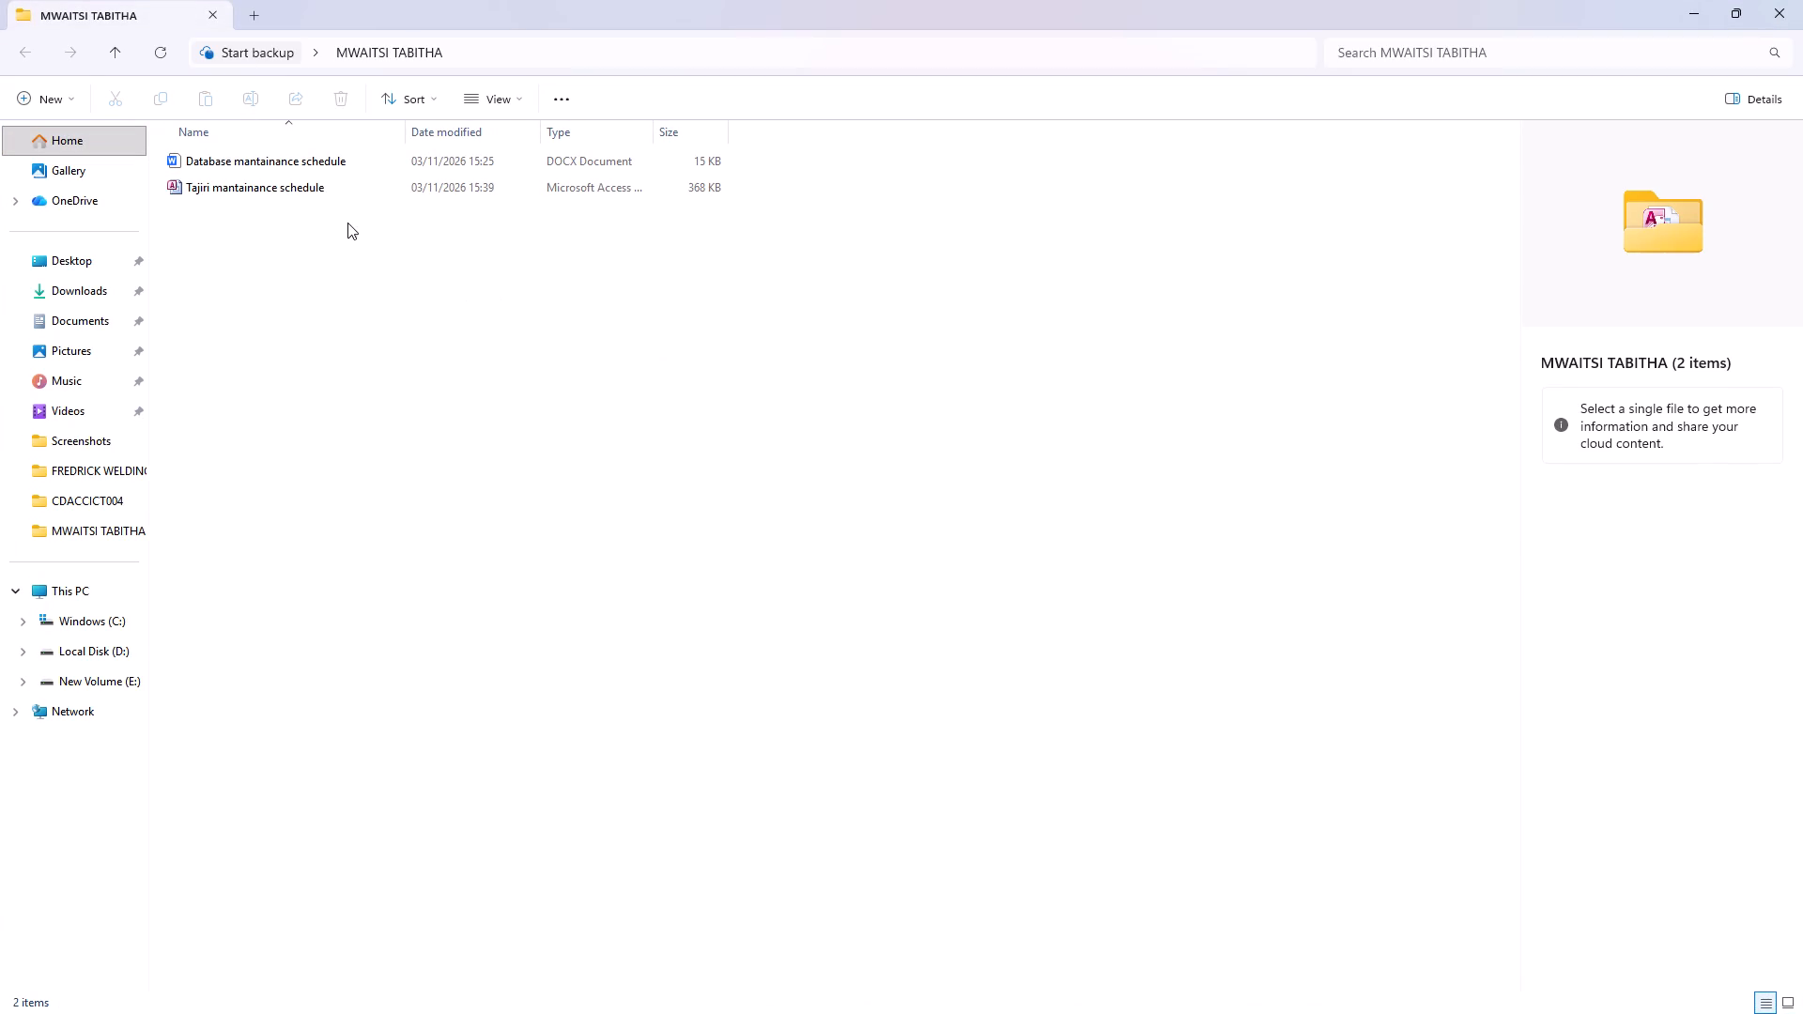
pyautogui.rightClick(307, 187)
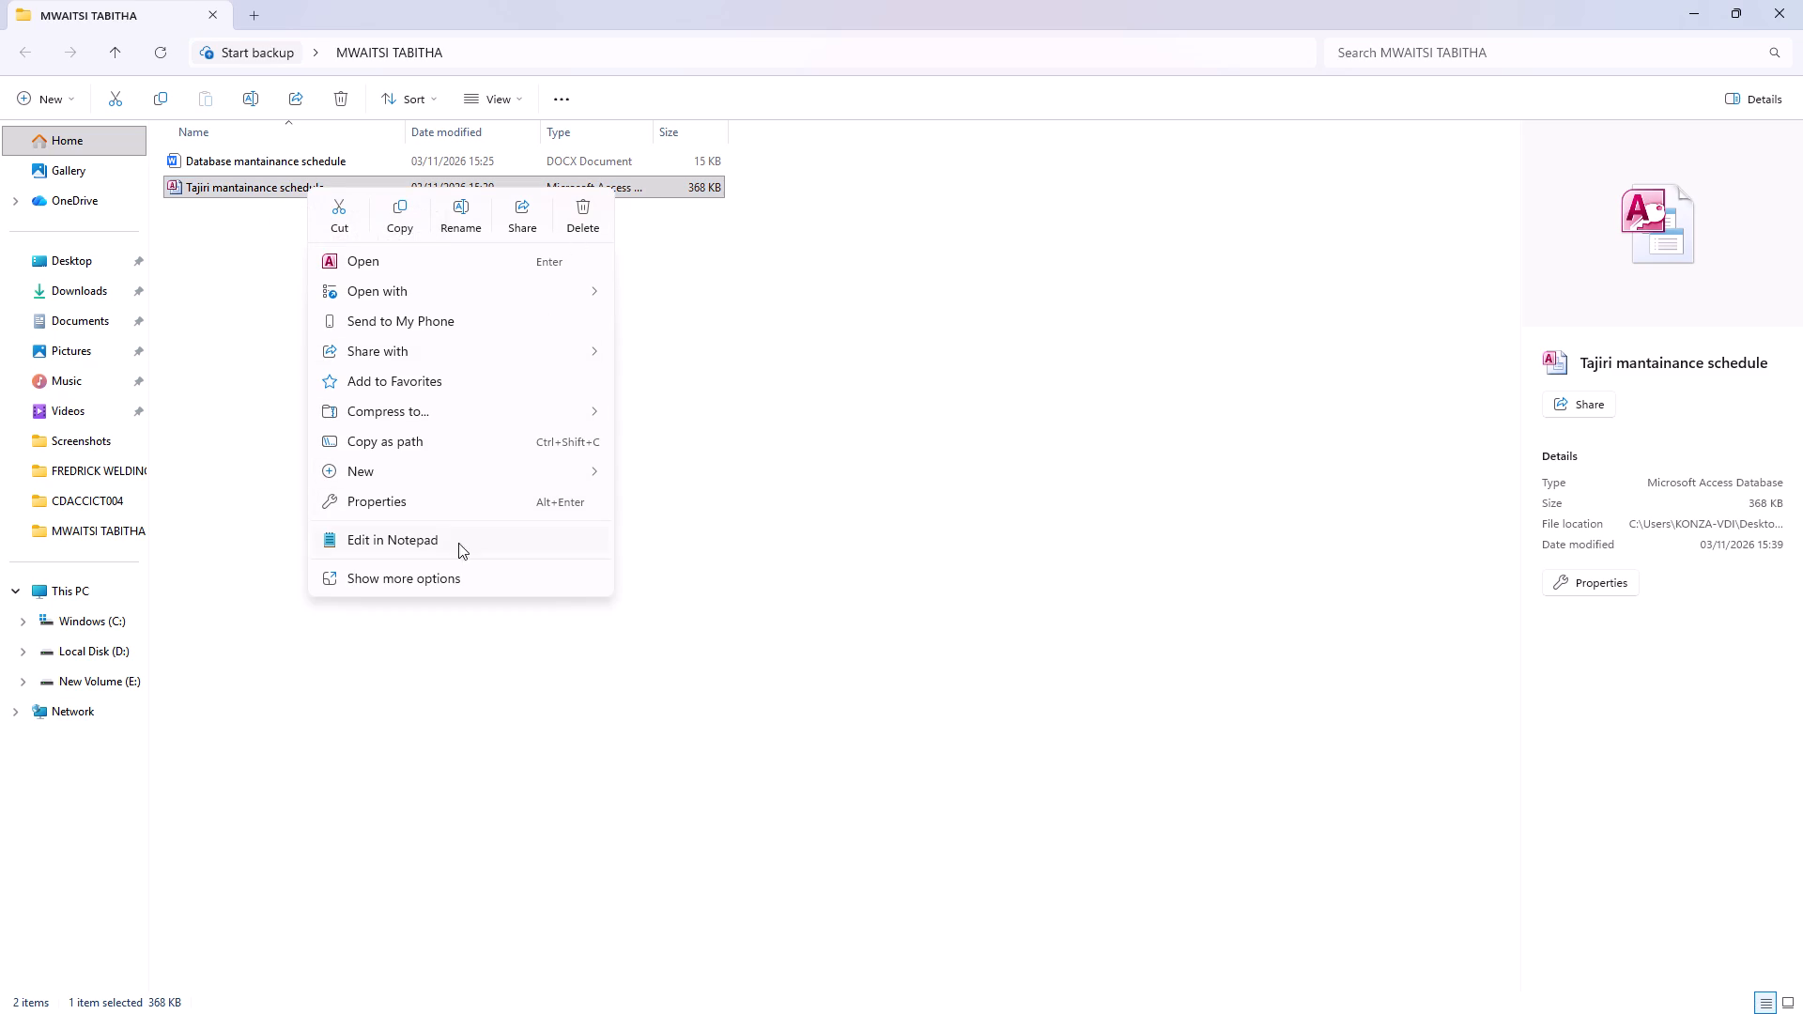
pyautogui.click(451, 581)
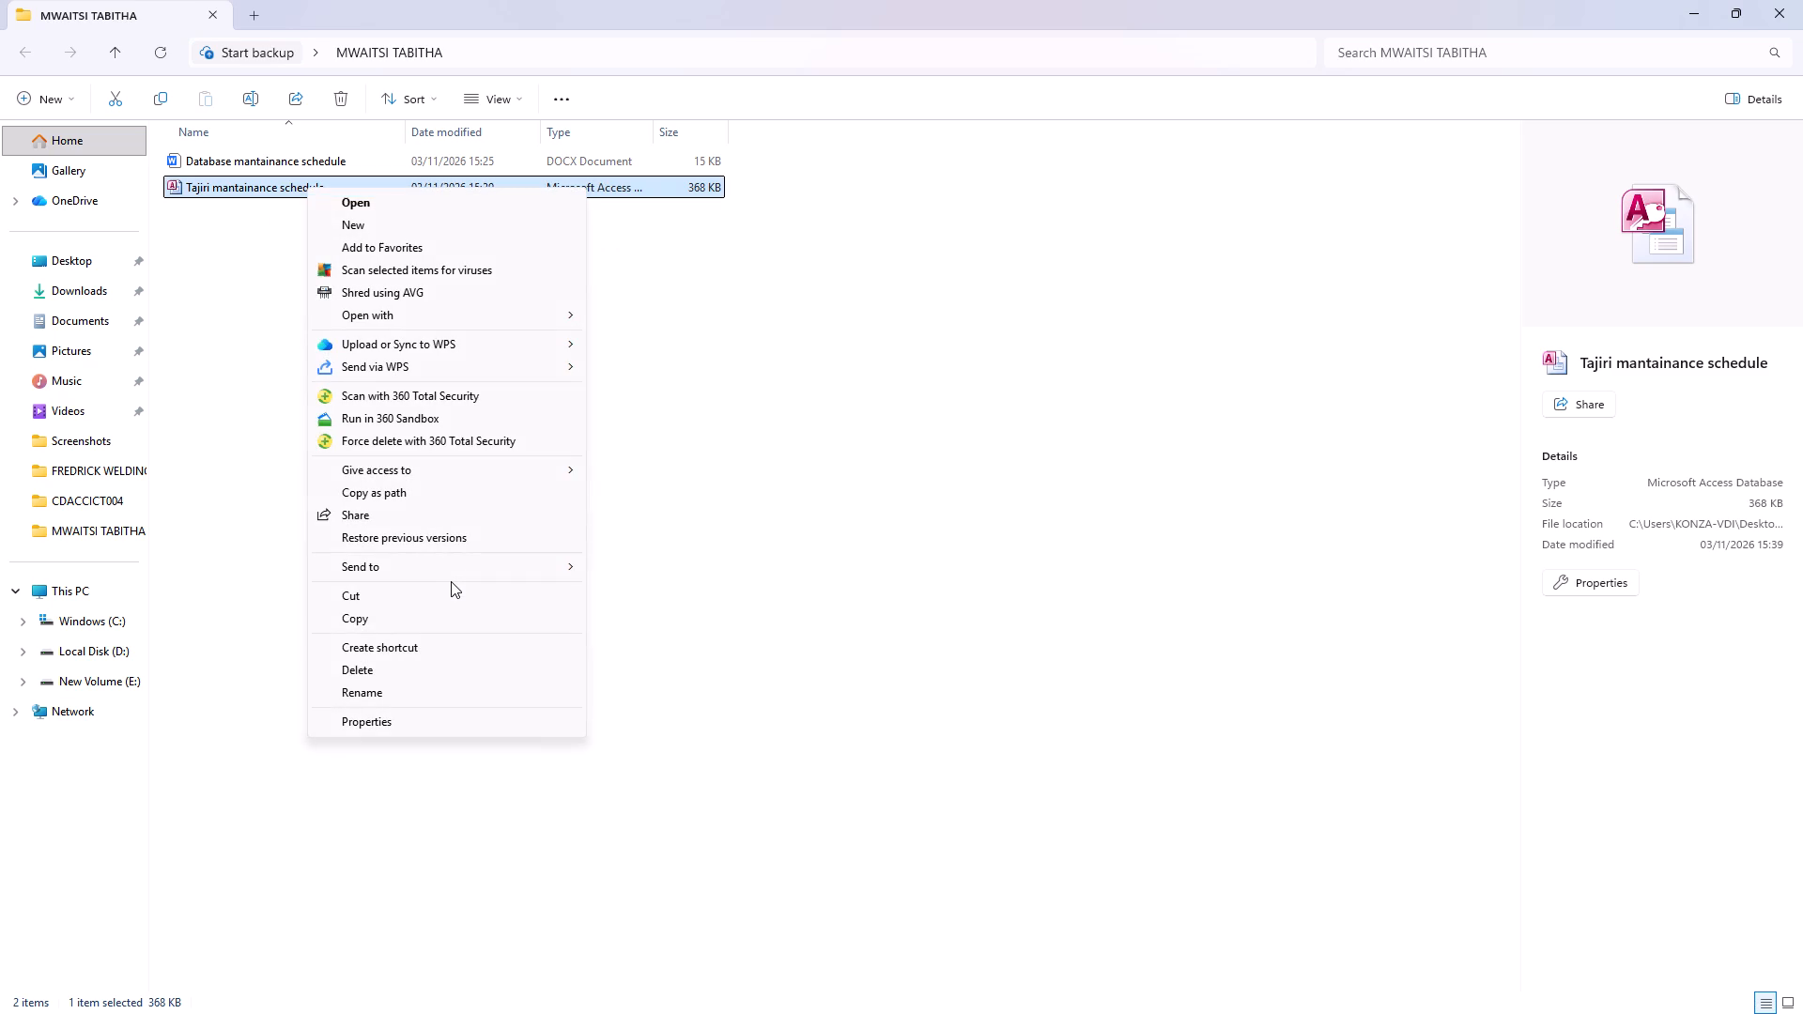
pyautogui.rightClick(390, 675)
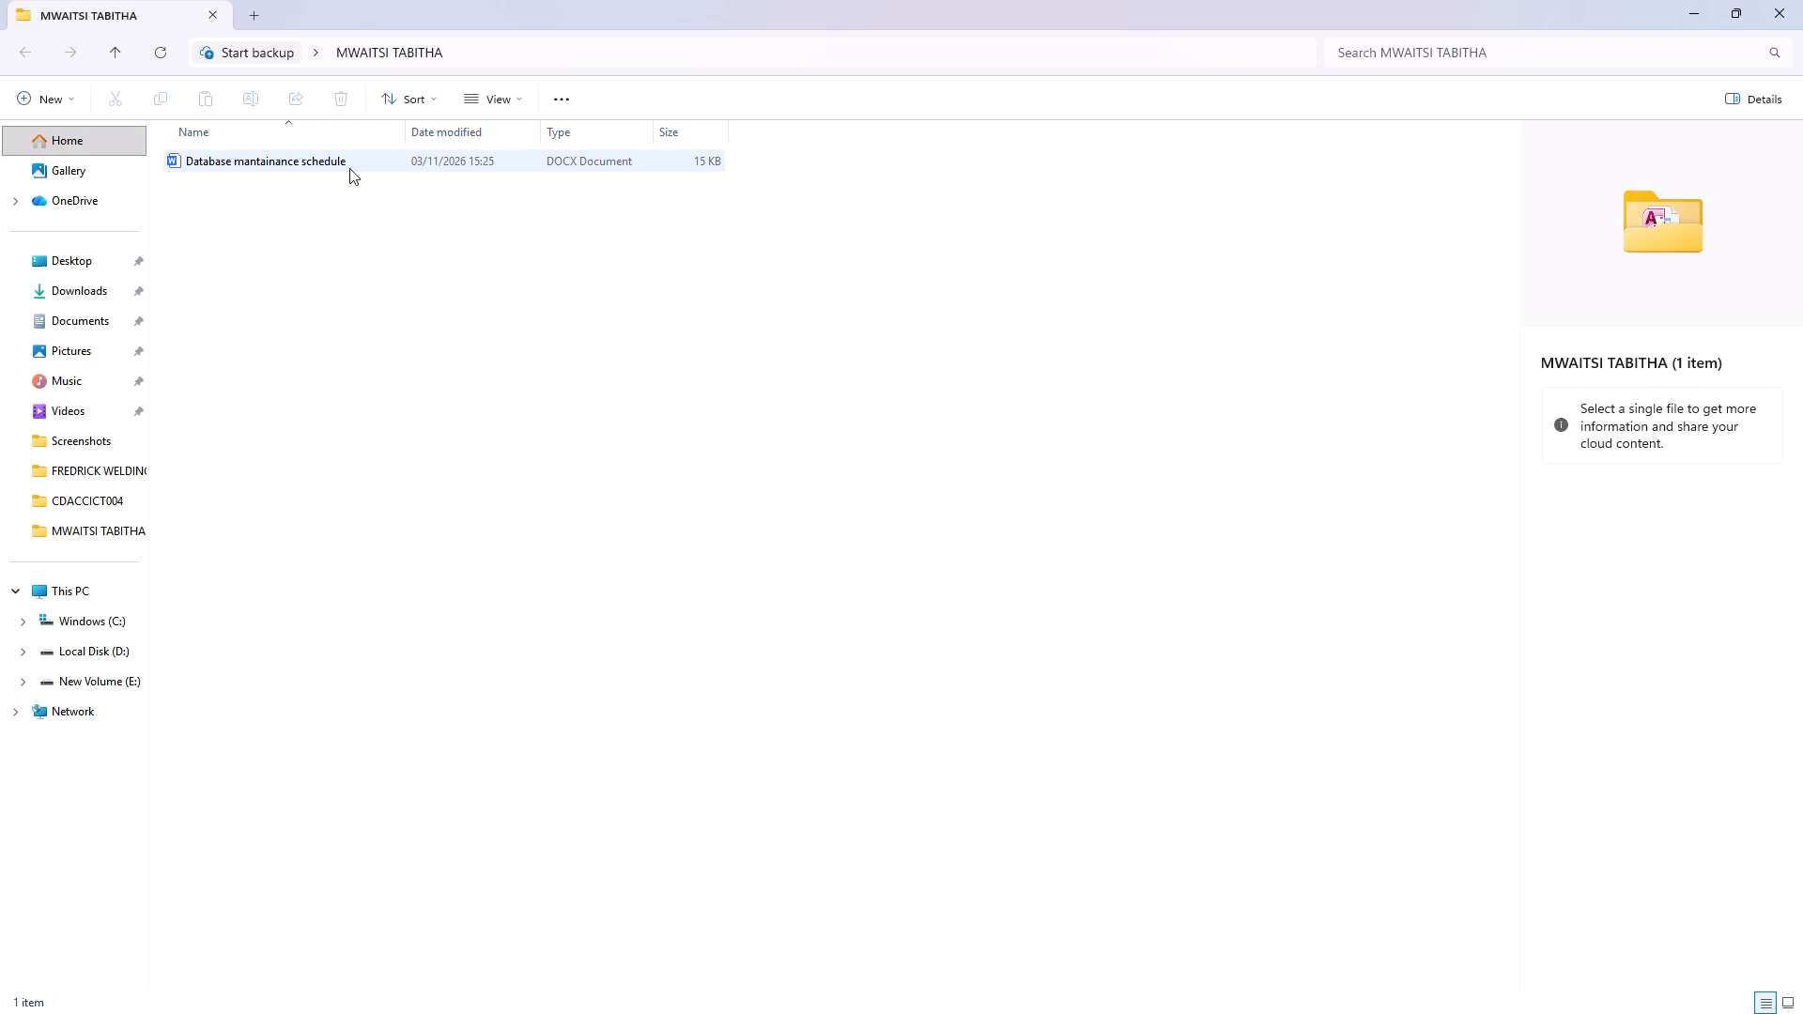
pyautogui.click(1788, 8)
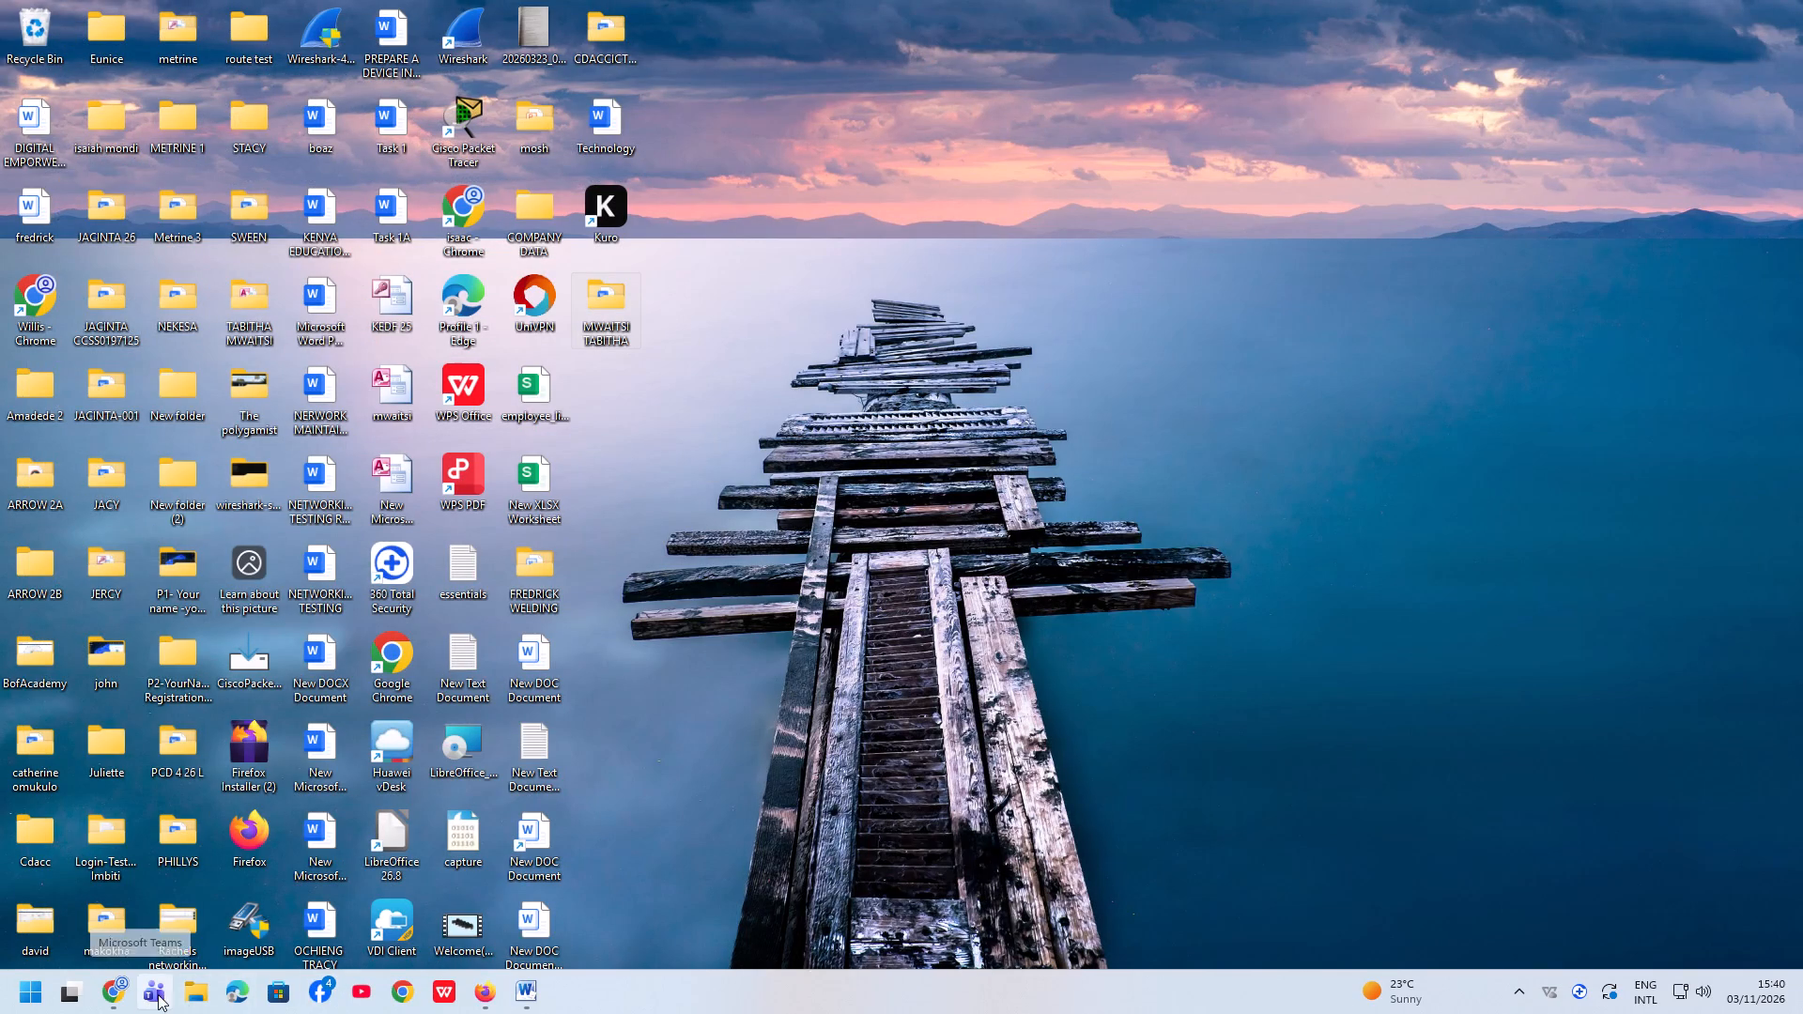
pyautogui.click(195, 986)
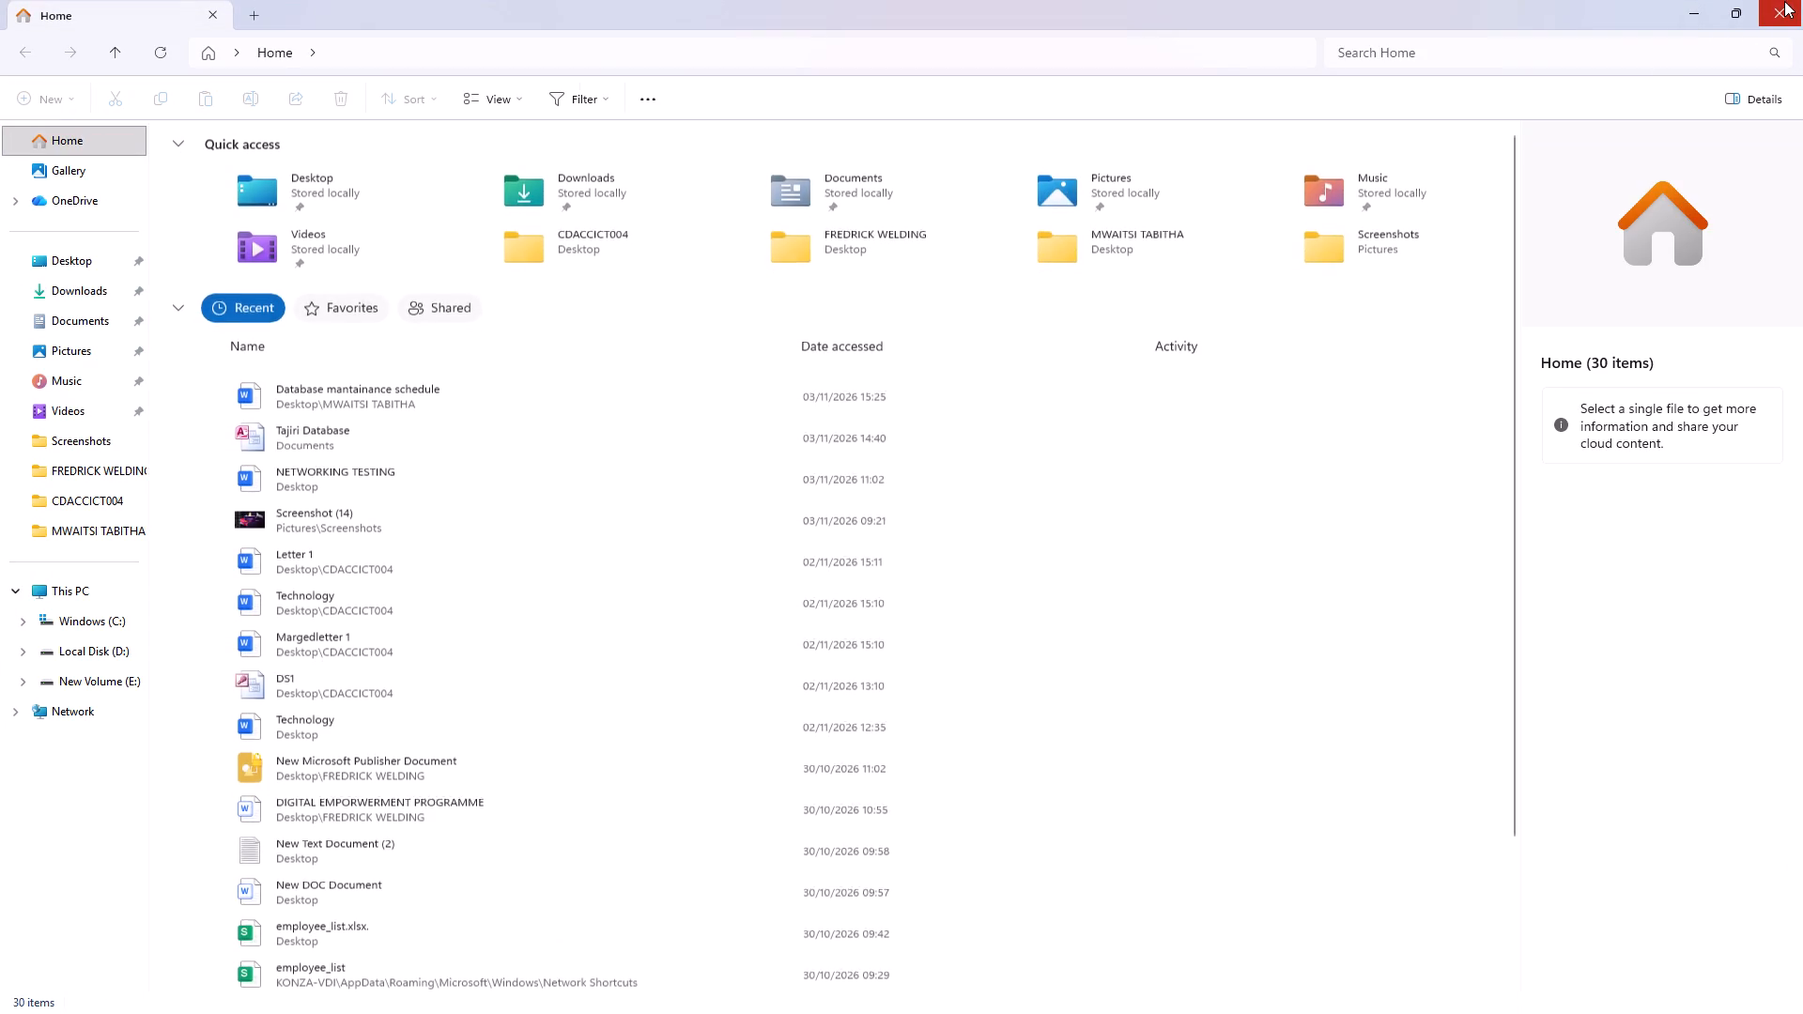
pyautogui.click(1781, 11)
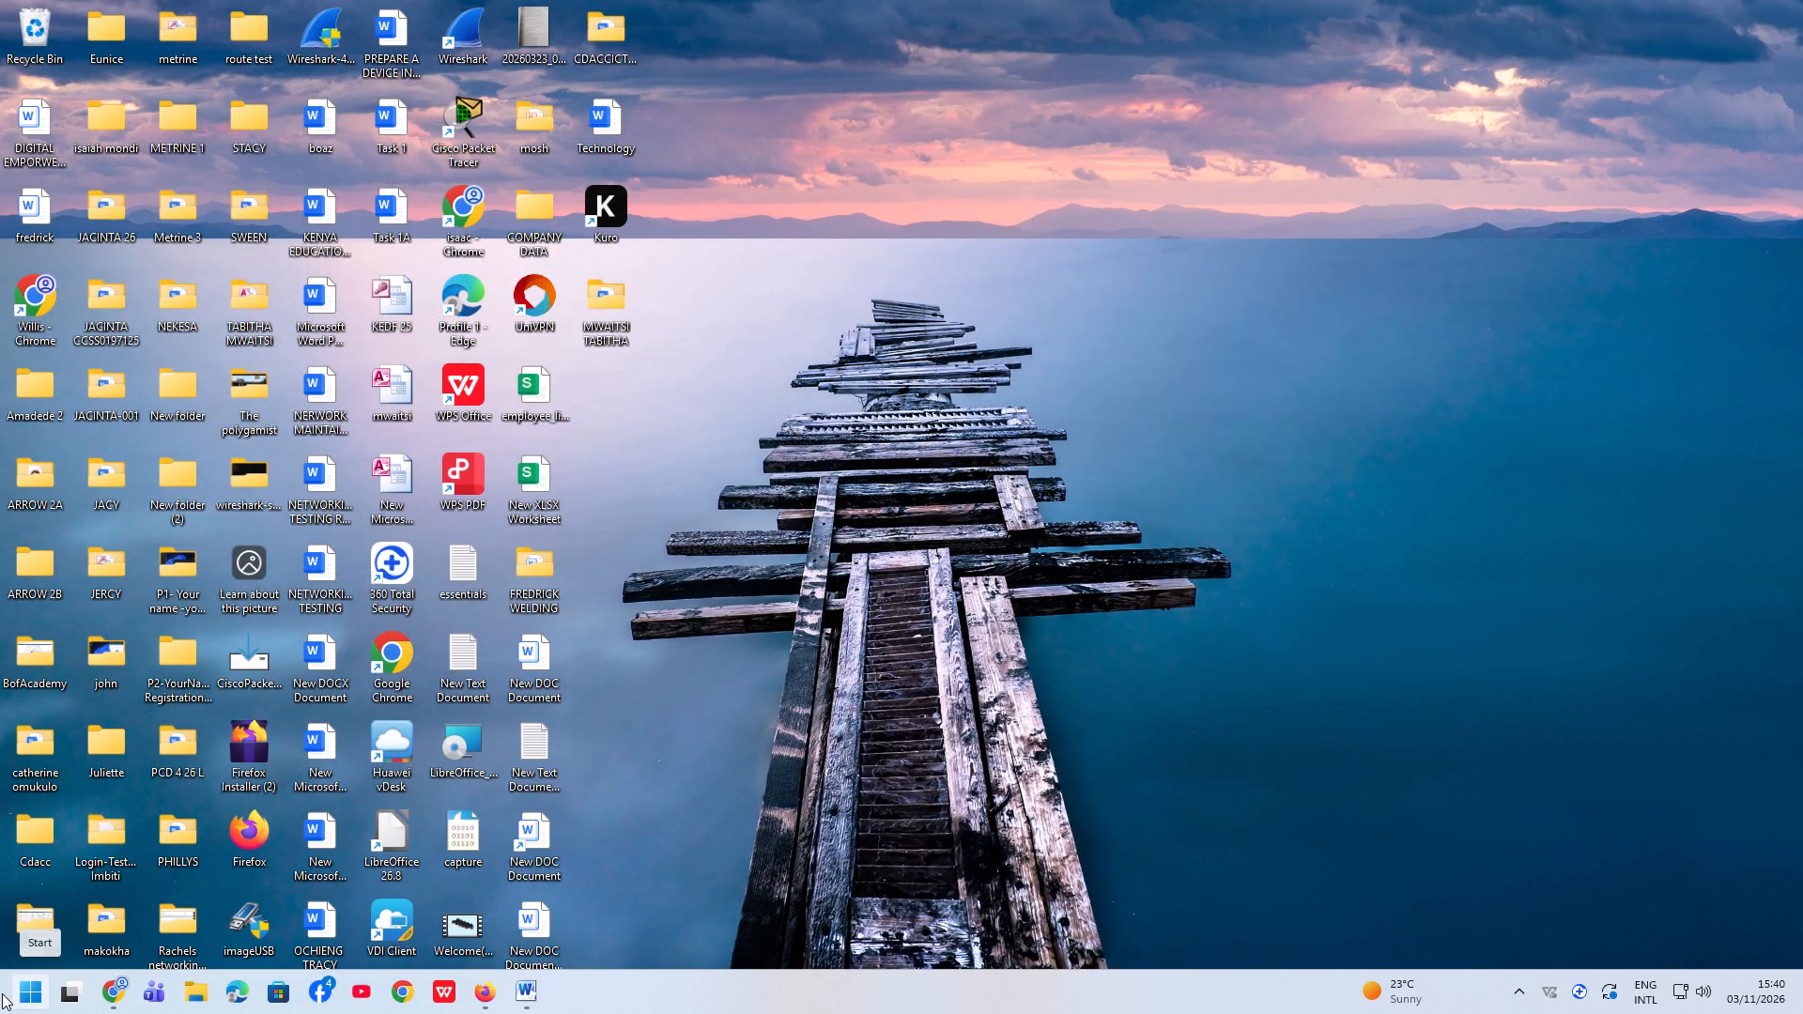
# Search the computer for "microsoft", launch Microsoft Access 2010, and dismiss the activation wizard.
pyautogui.click(26, 977)
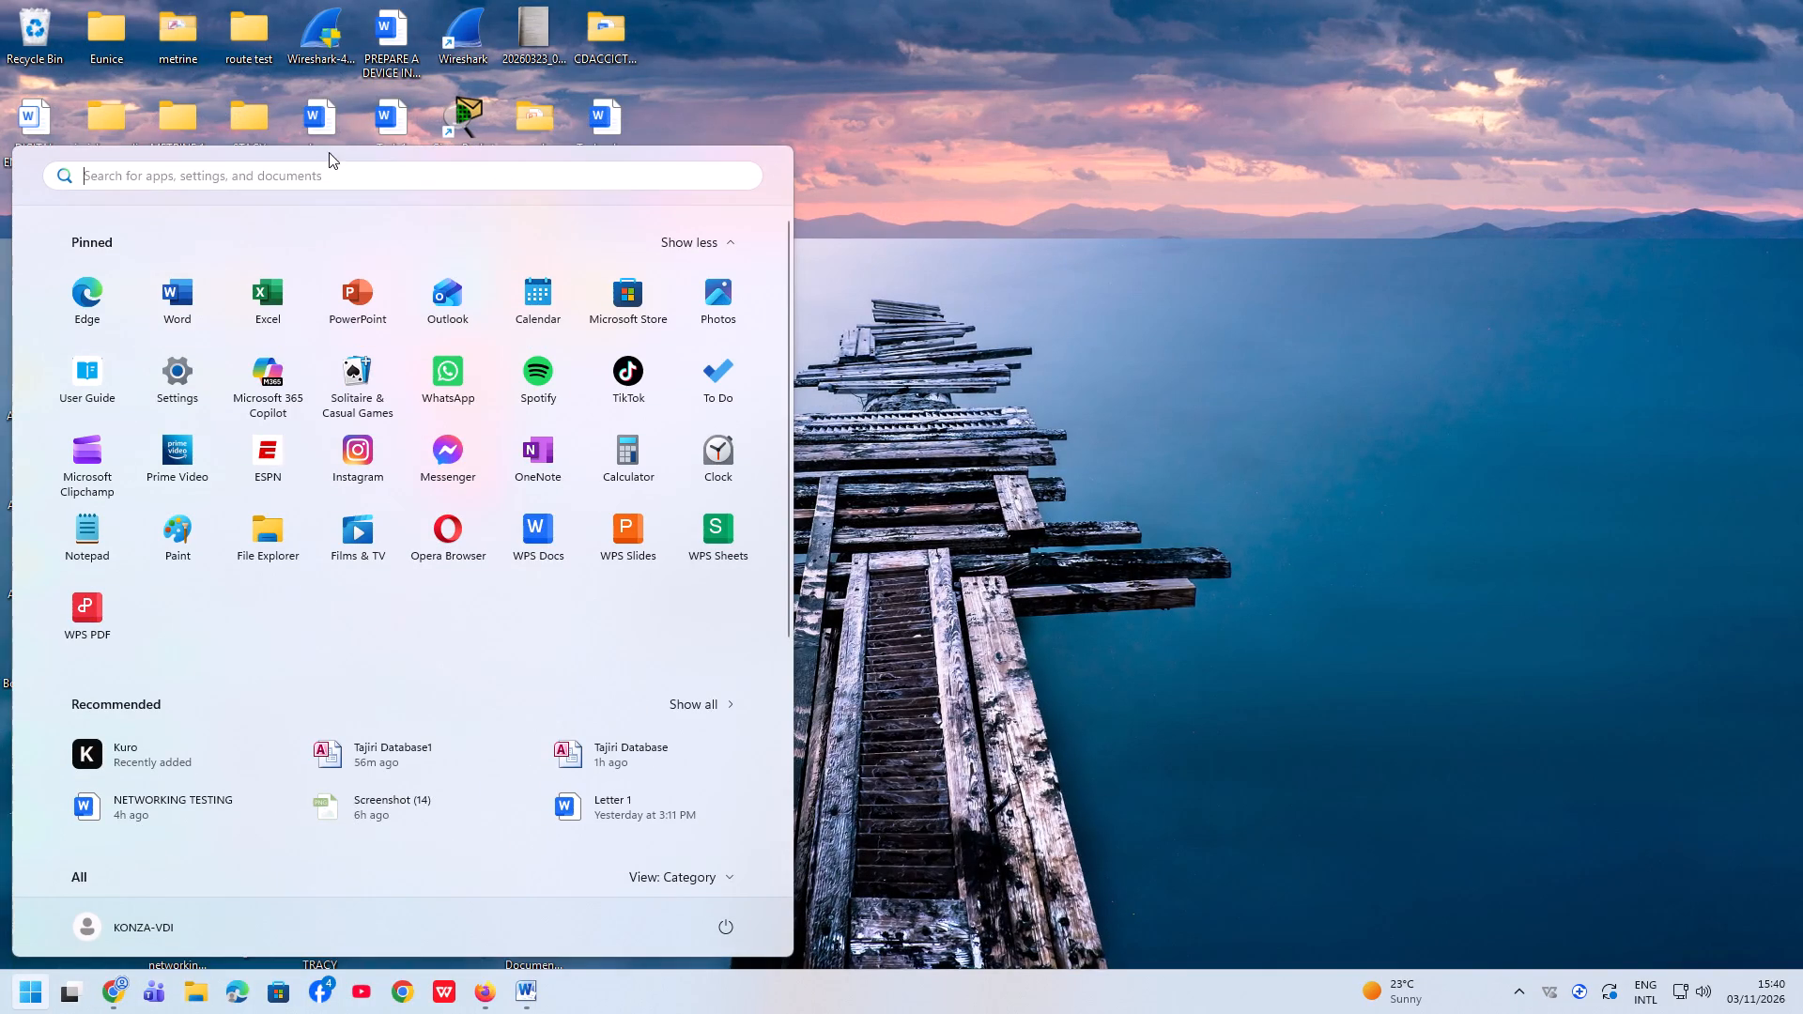
pyautogui.click(331, 181)
pyautogui.write('microso')
pyautogui.write('ft')
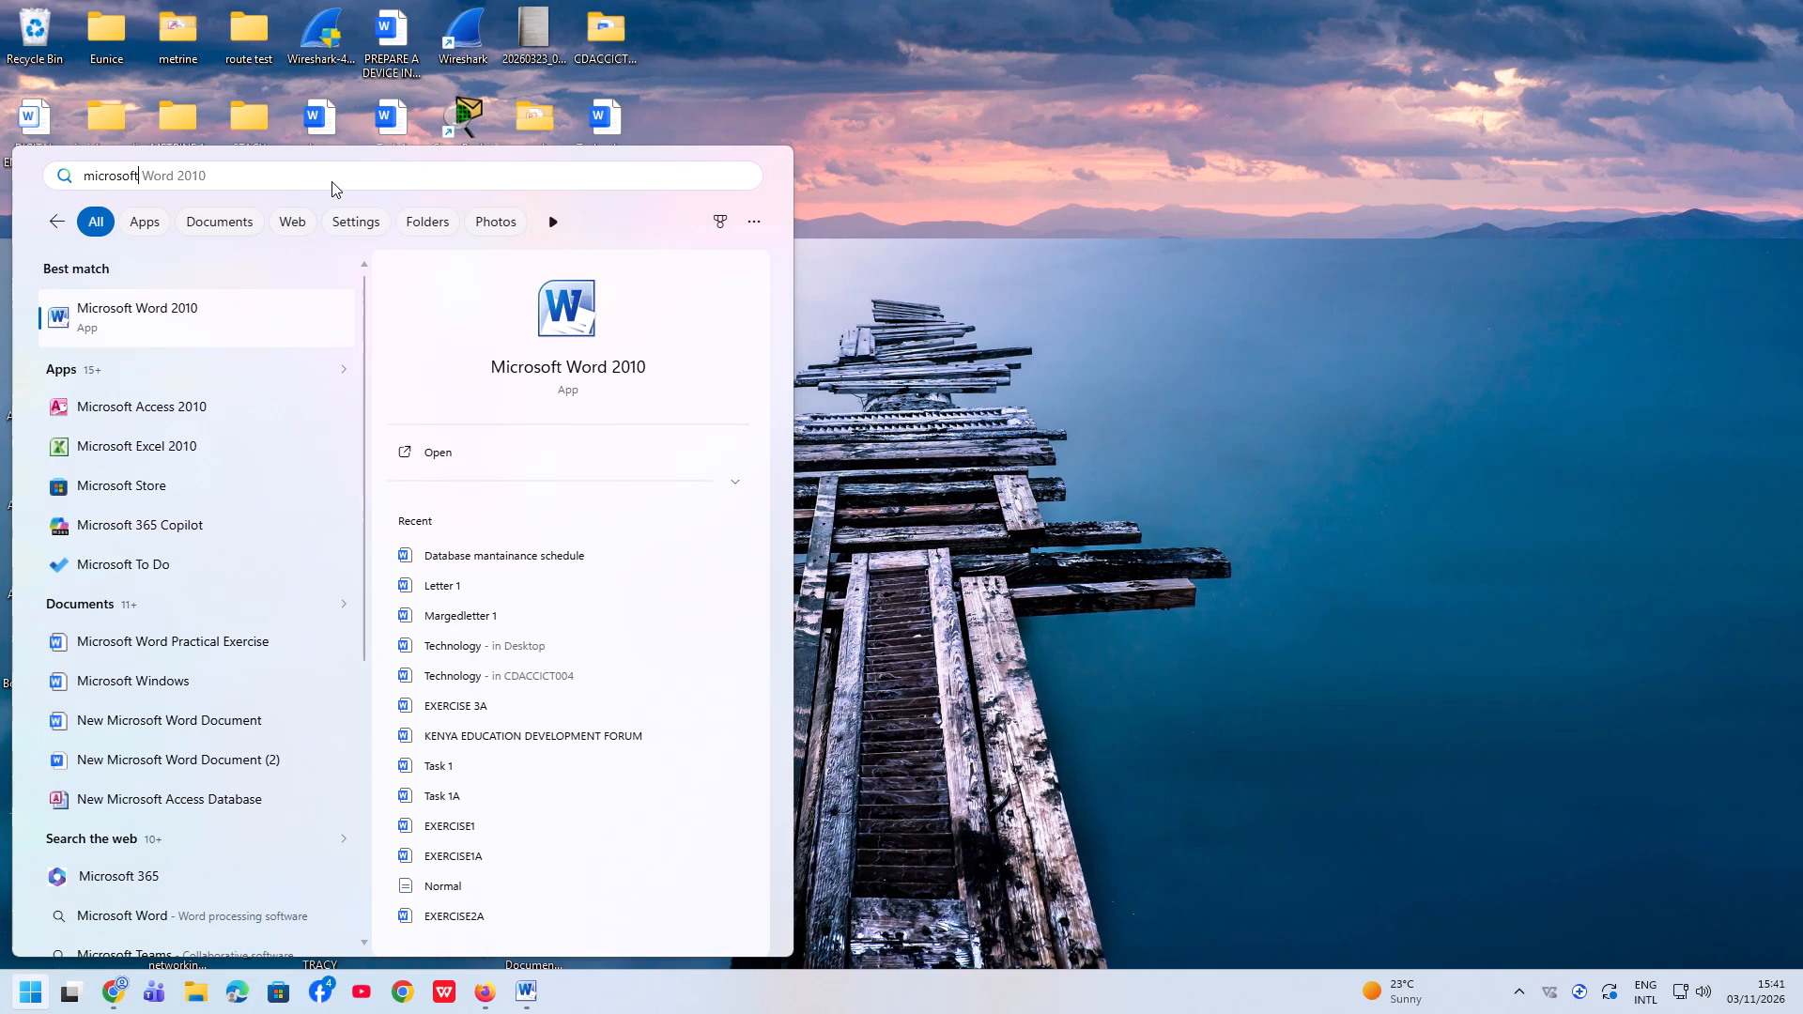
pyautogui.click(170, 403)
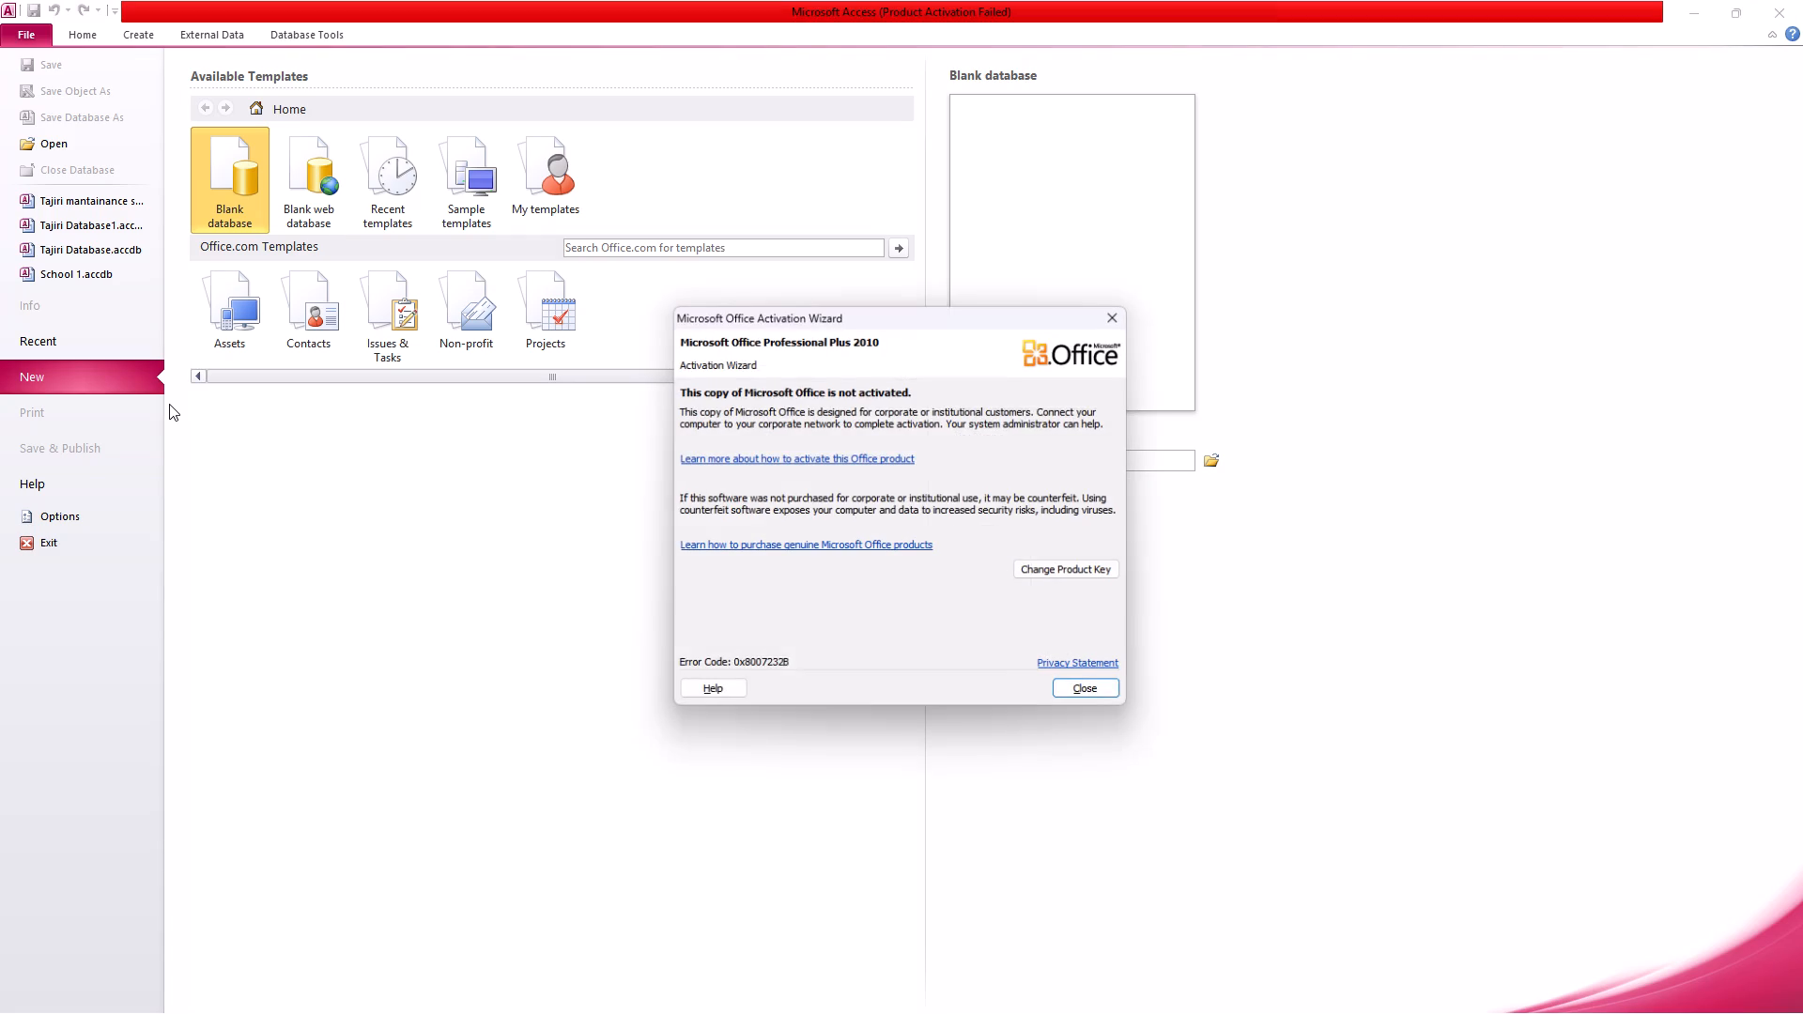
pyautogui.click(1124, 311)
# Create a blank database named Tajiri Database in the Documents folder, replacing the existing file of that name.
pyautogui.click(1002, 458)
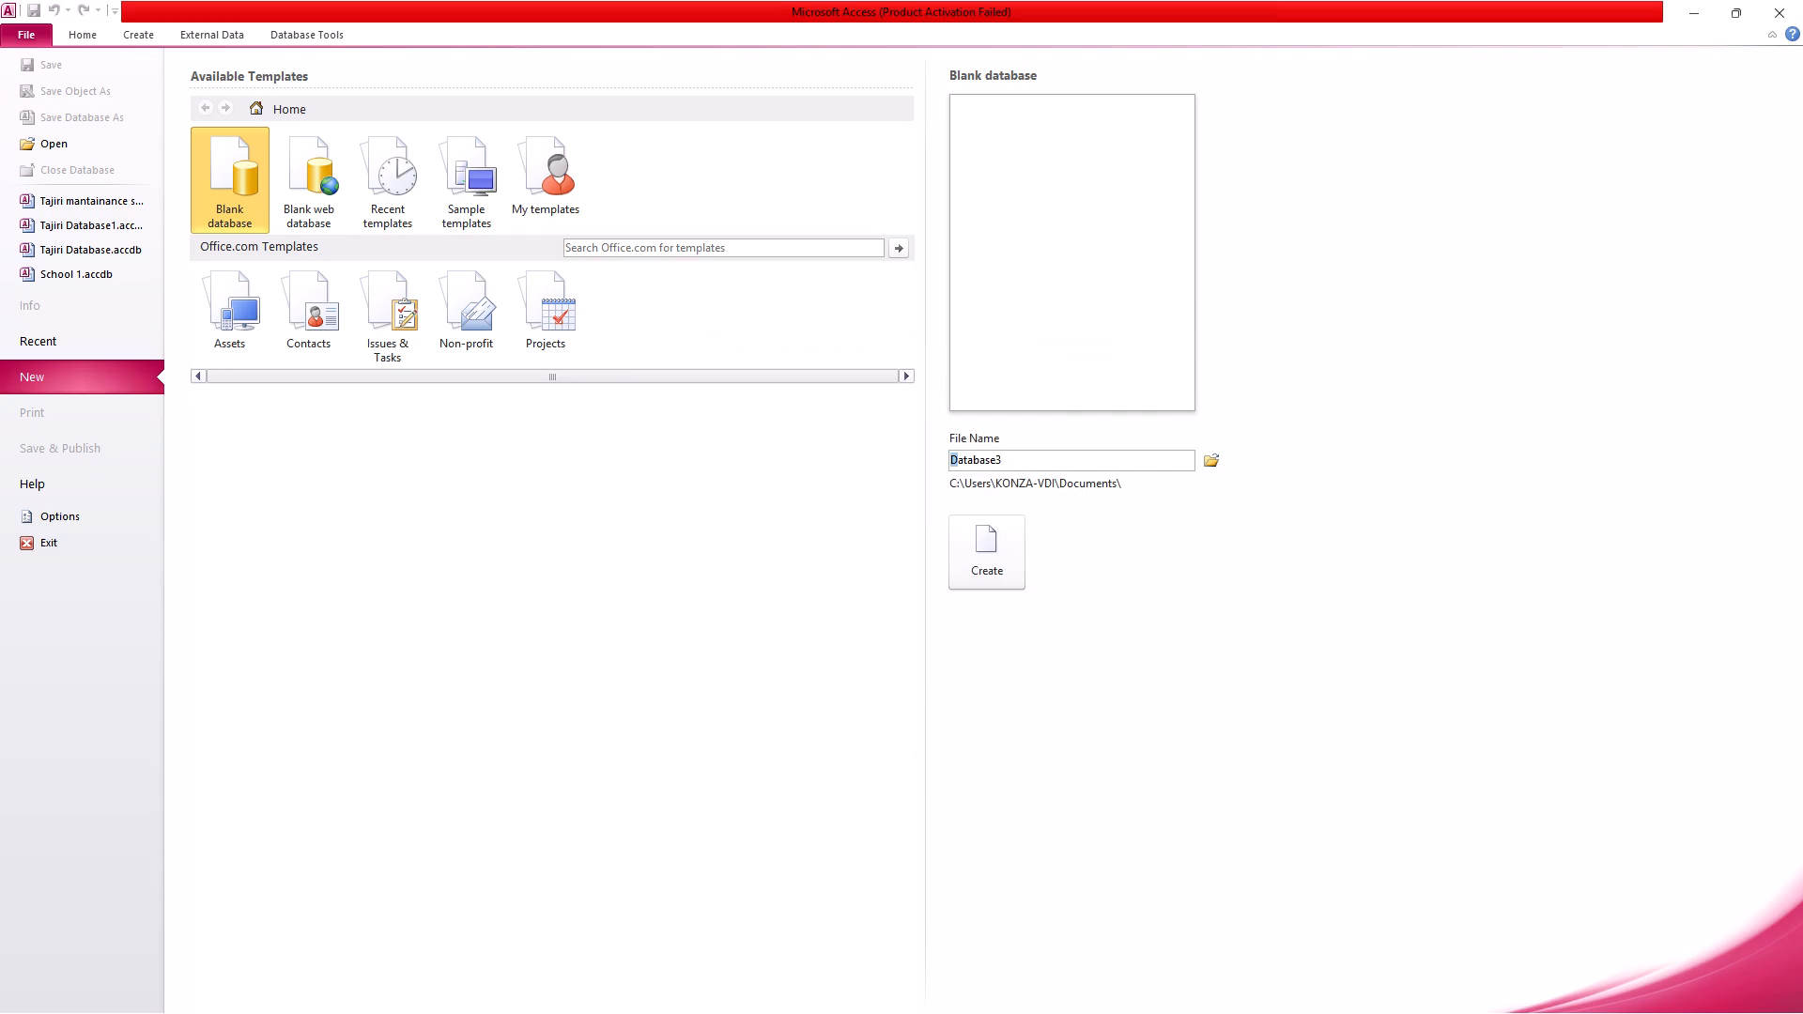
pyautogui.press('BackSpace')
pyautogui.press('a')
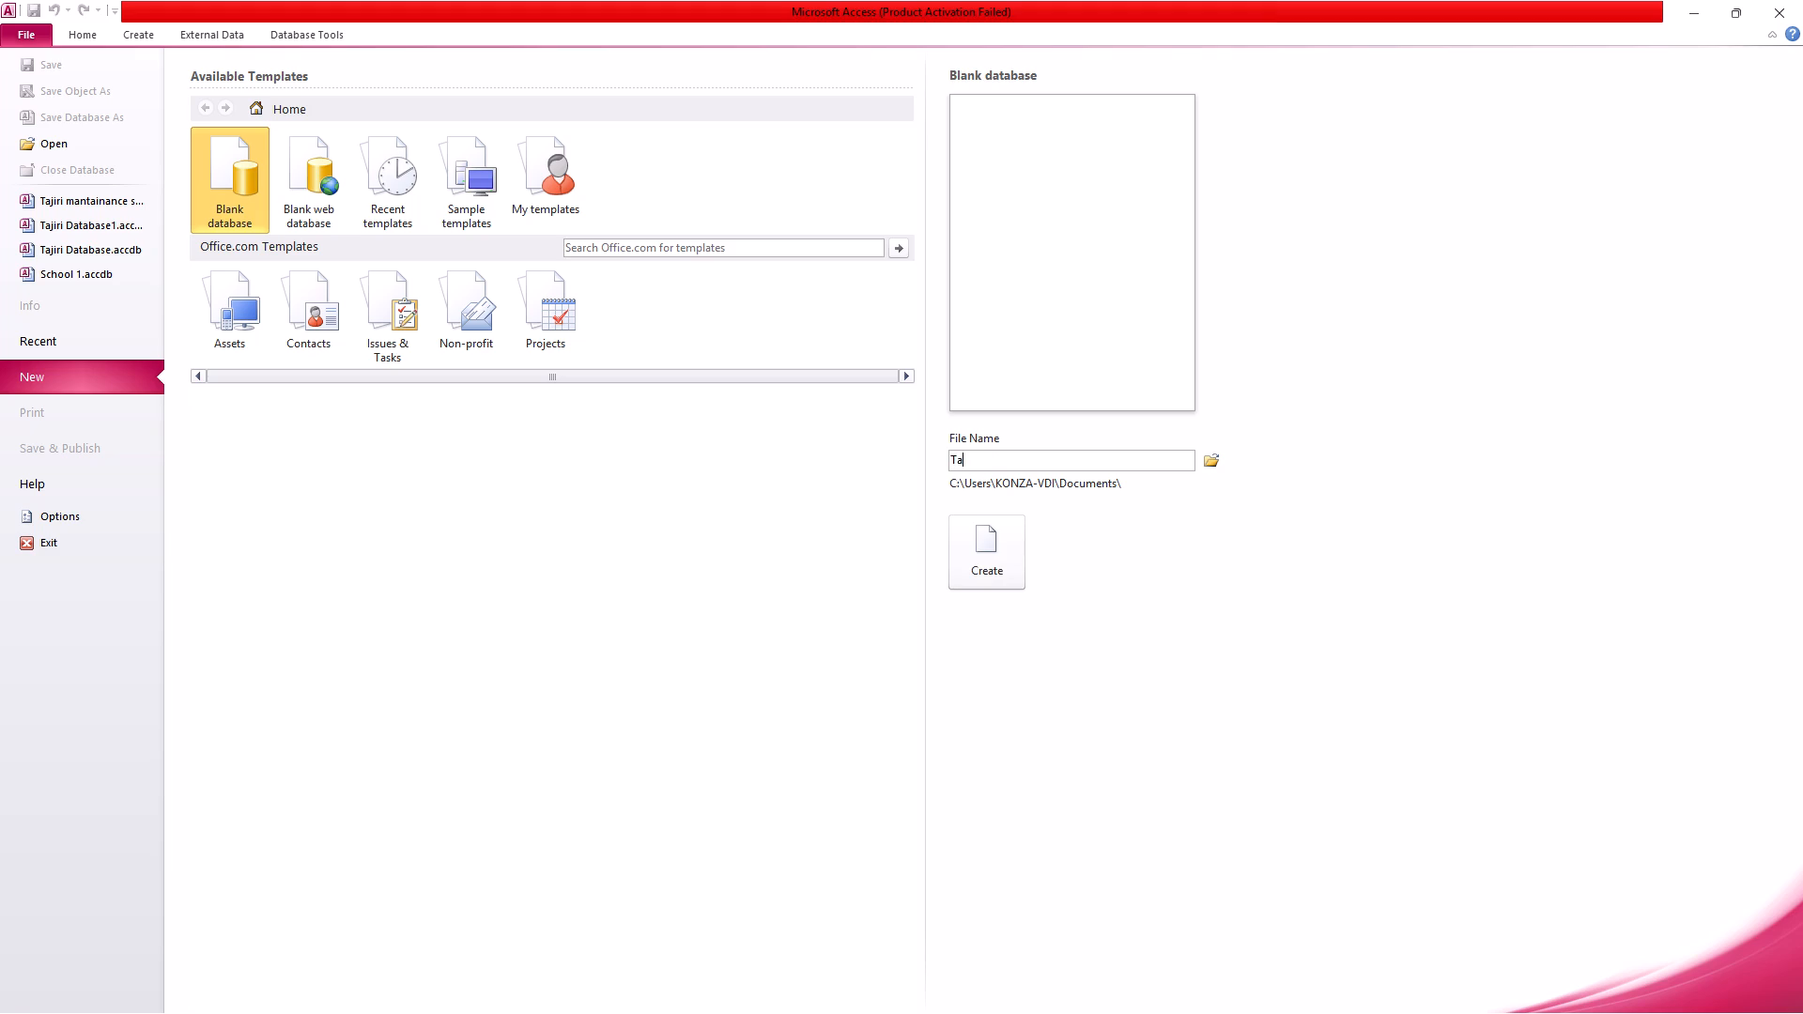
pyautogui.write('jiri')
pyautogui.press('space')
pyautogui.write('atabase')
pyautogui.click(980, 536)
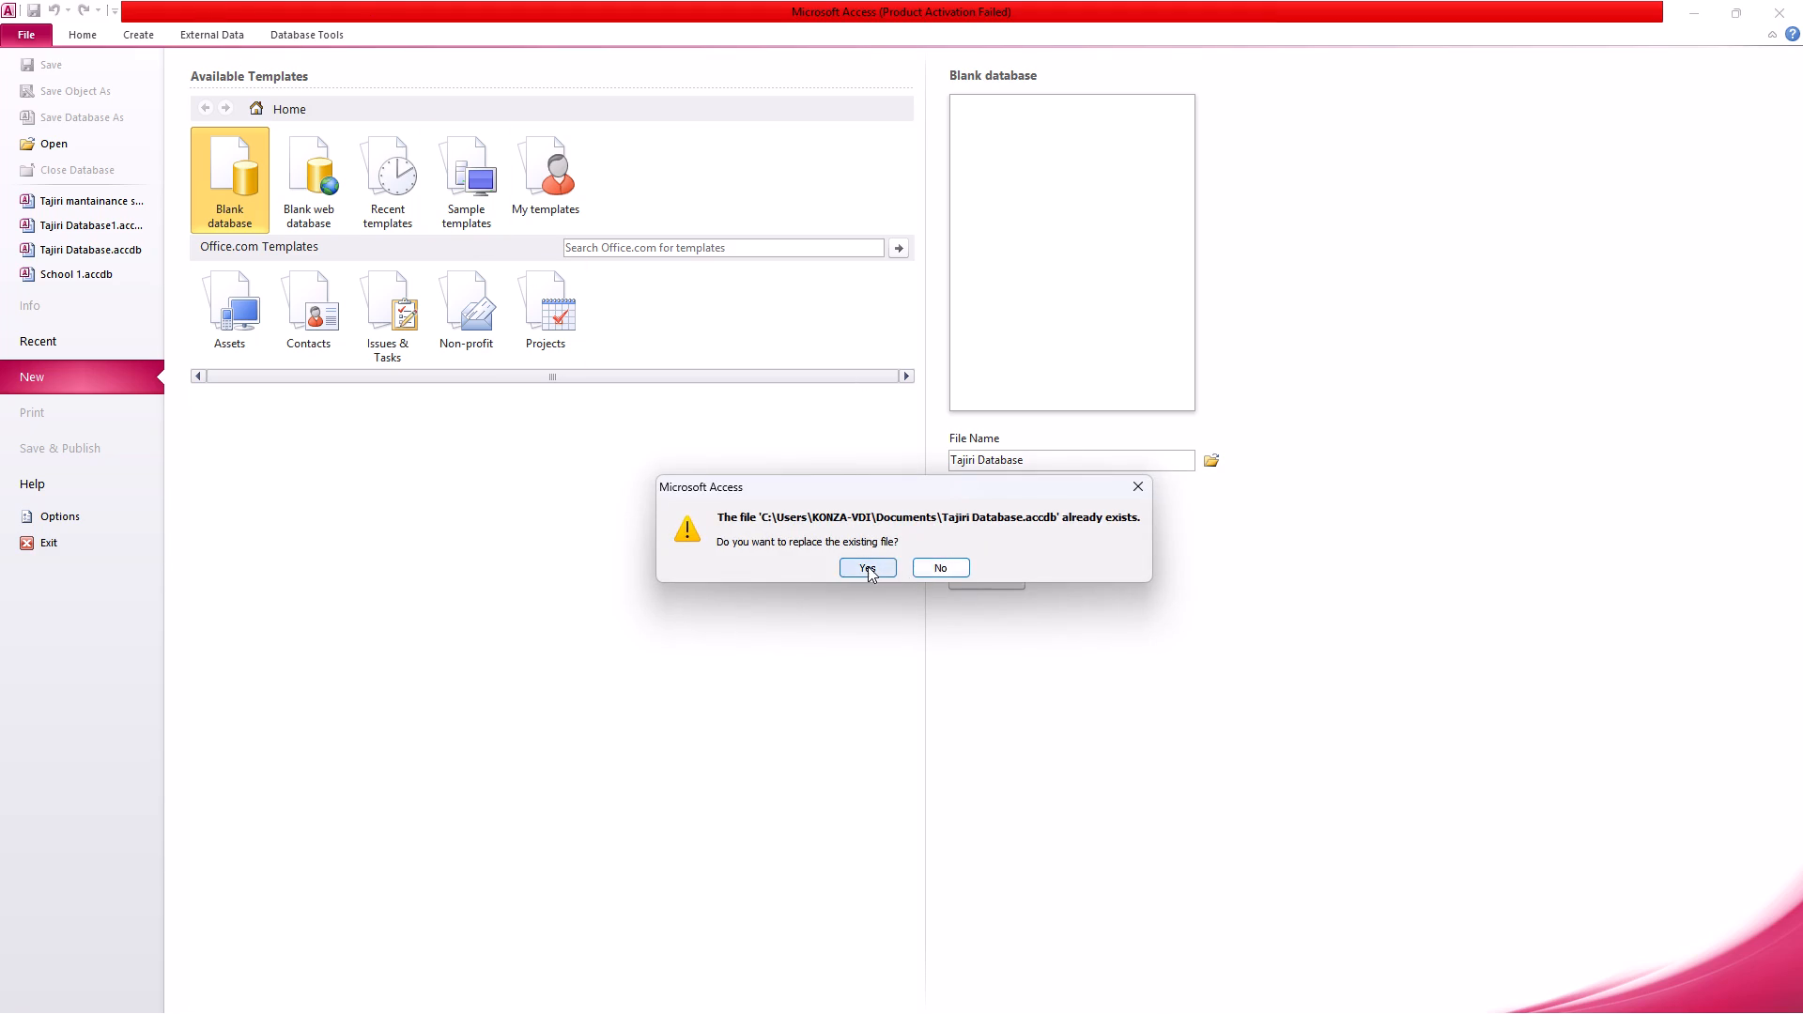
pyautogui.click(868, 566)
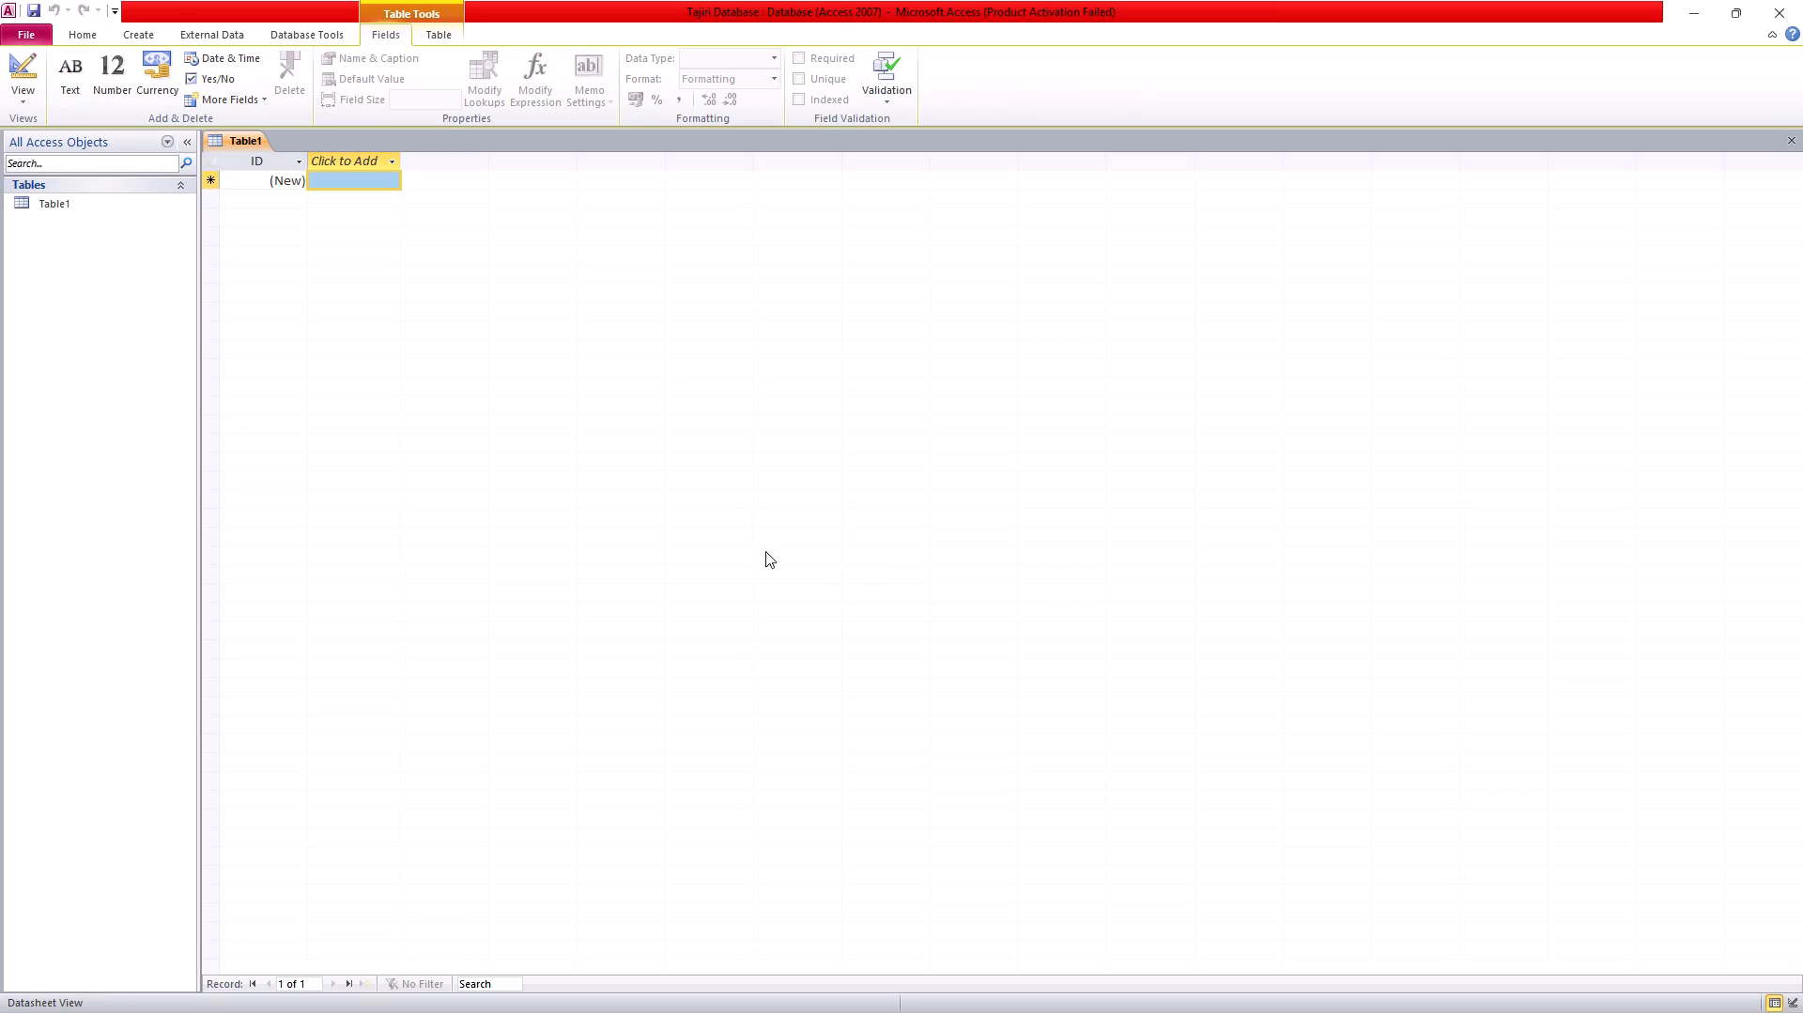
# Save the database as Tajiri database on the Desktop in Microsoft Access Database format, letting all open objects be closed first.
pyautogui.click(40, 34)
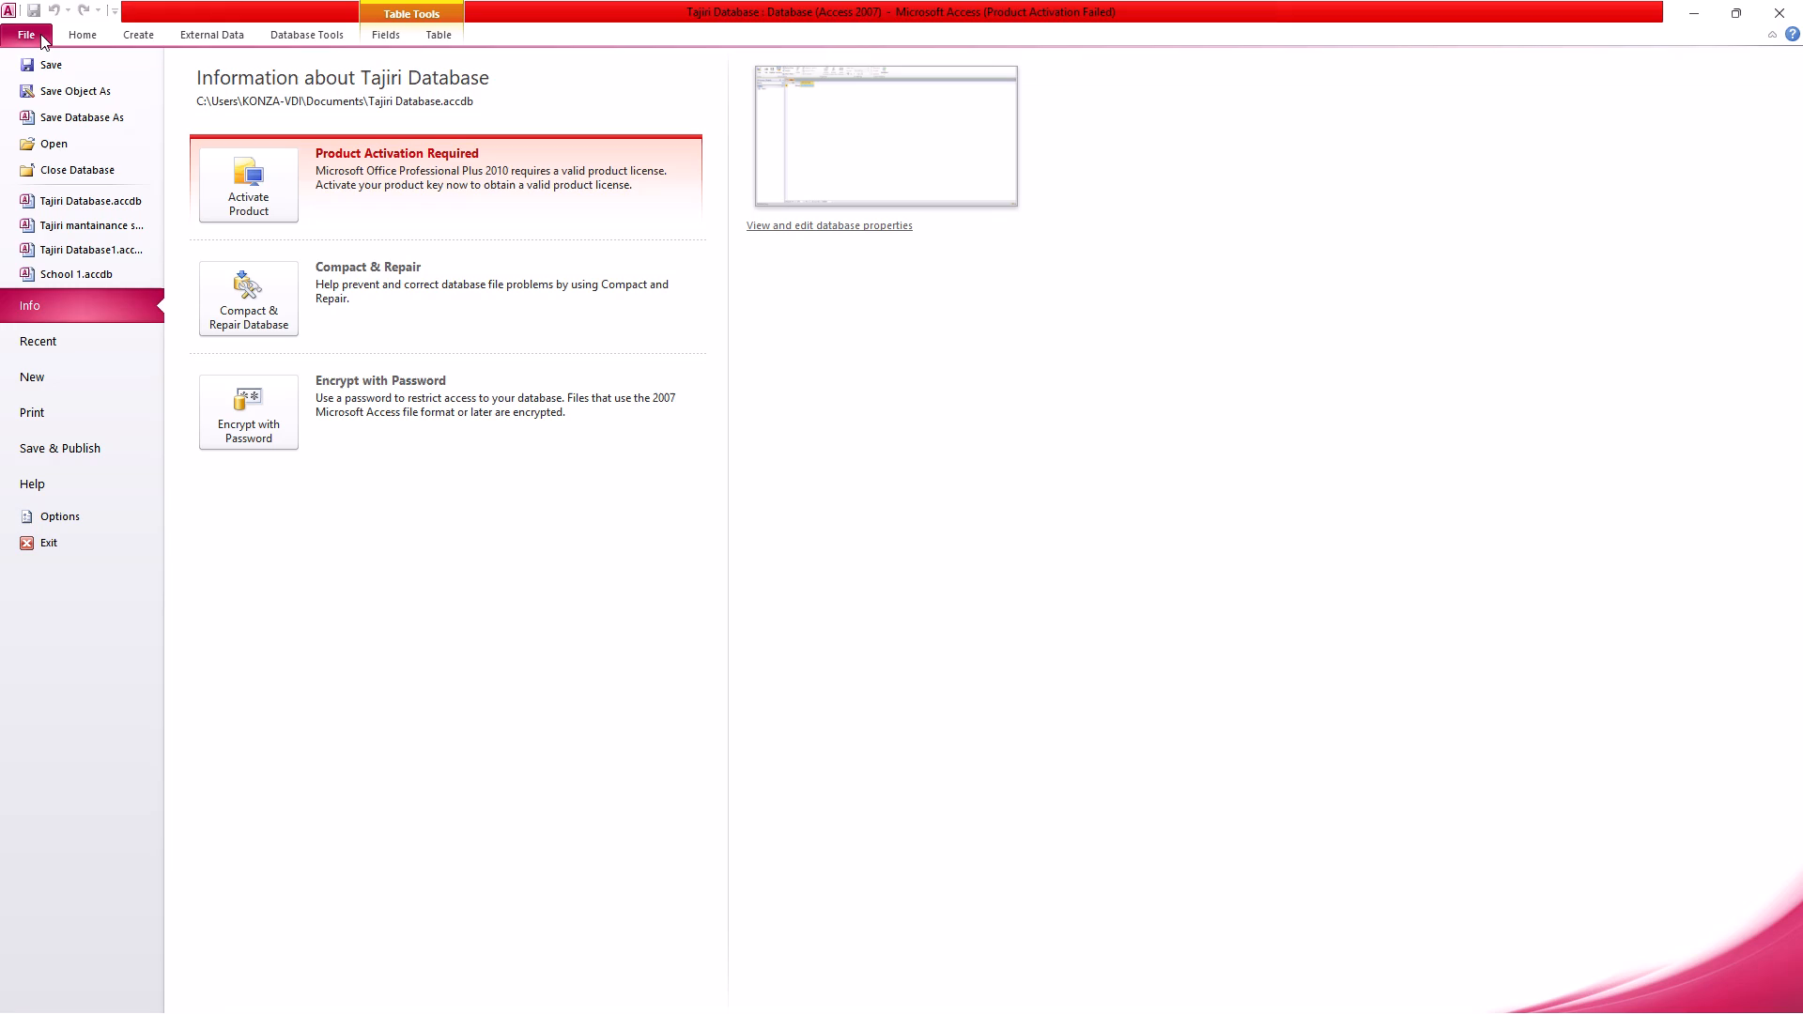
pyautogui.click(91, 114)
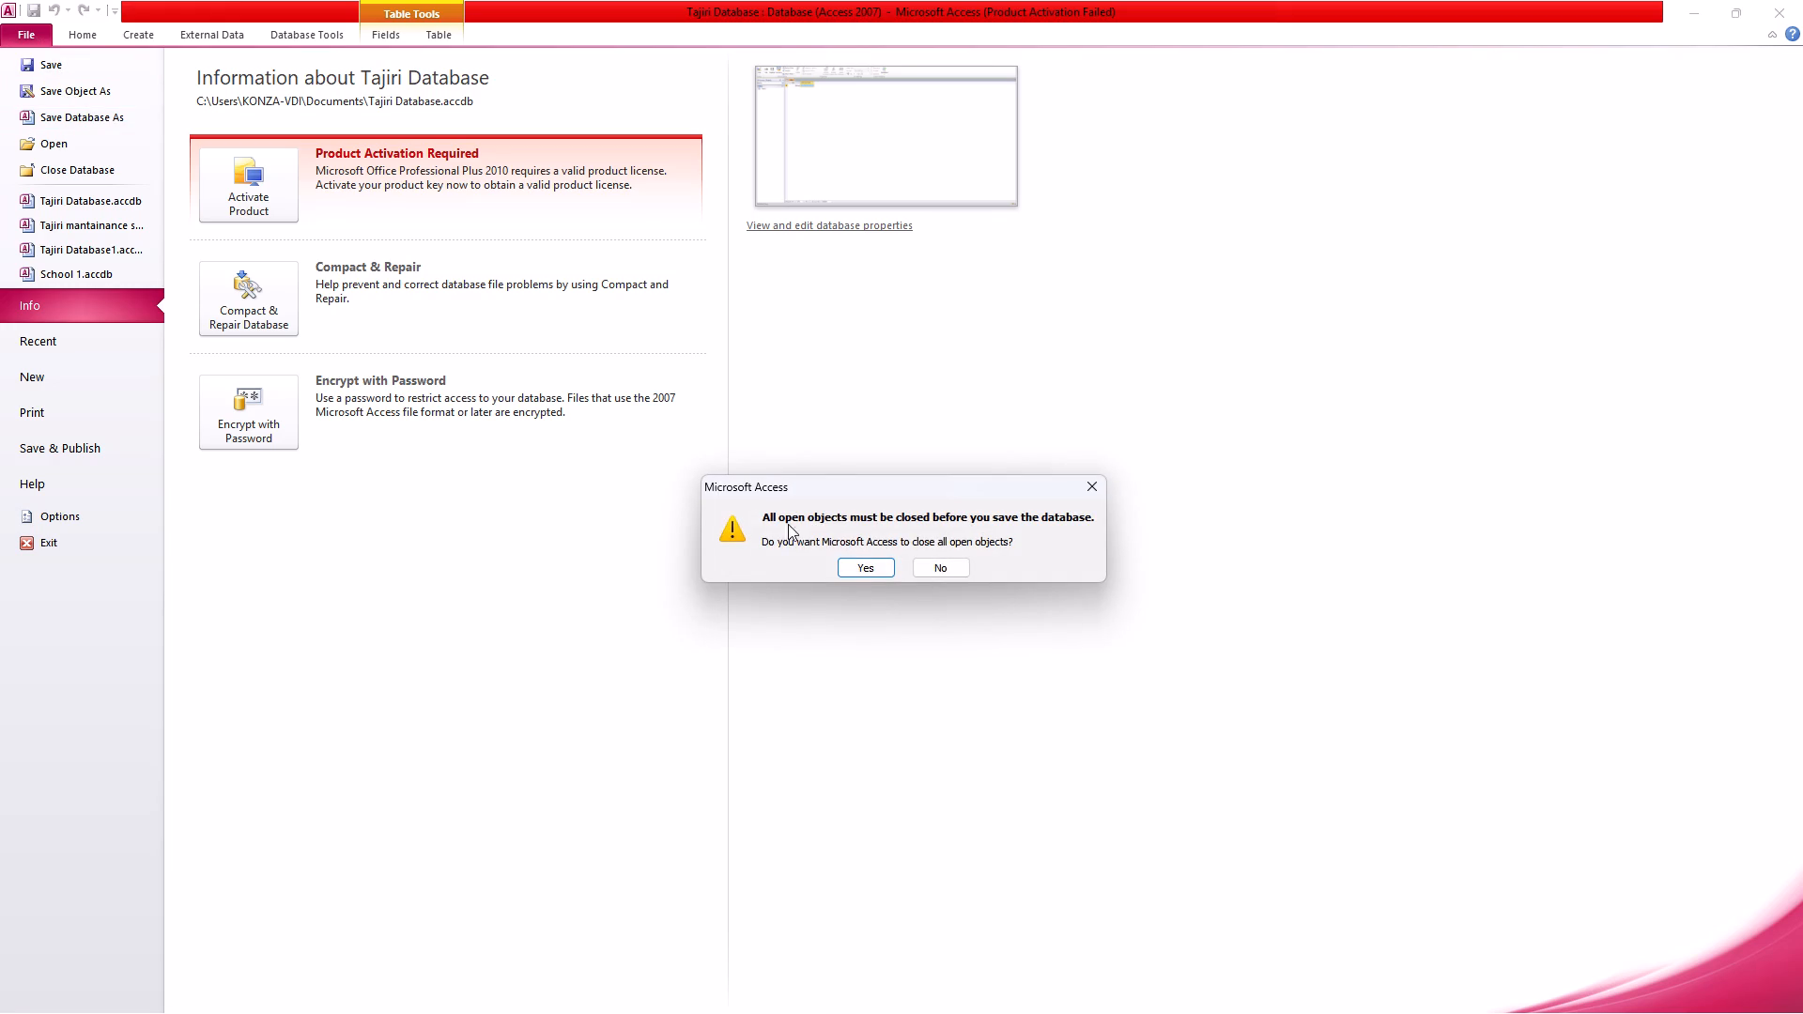
pyautogui.click(878, 566)
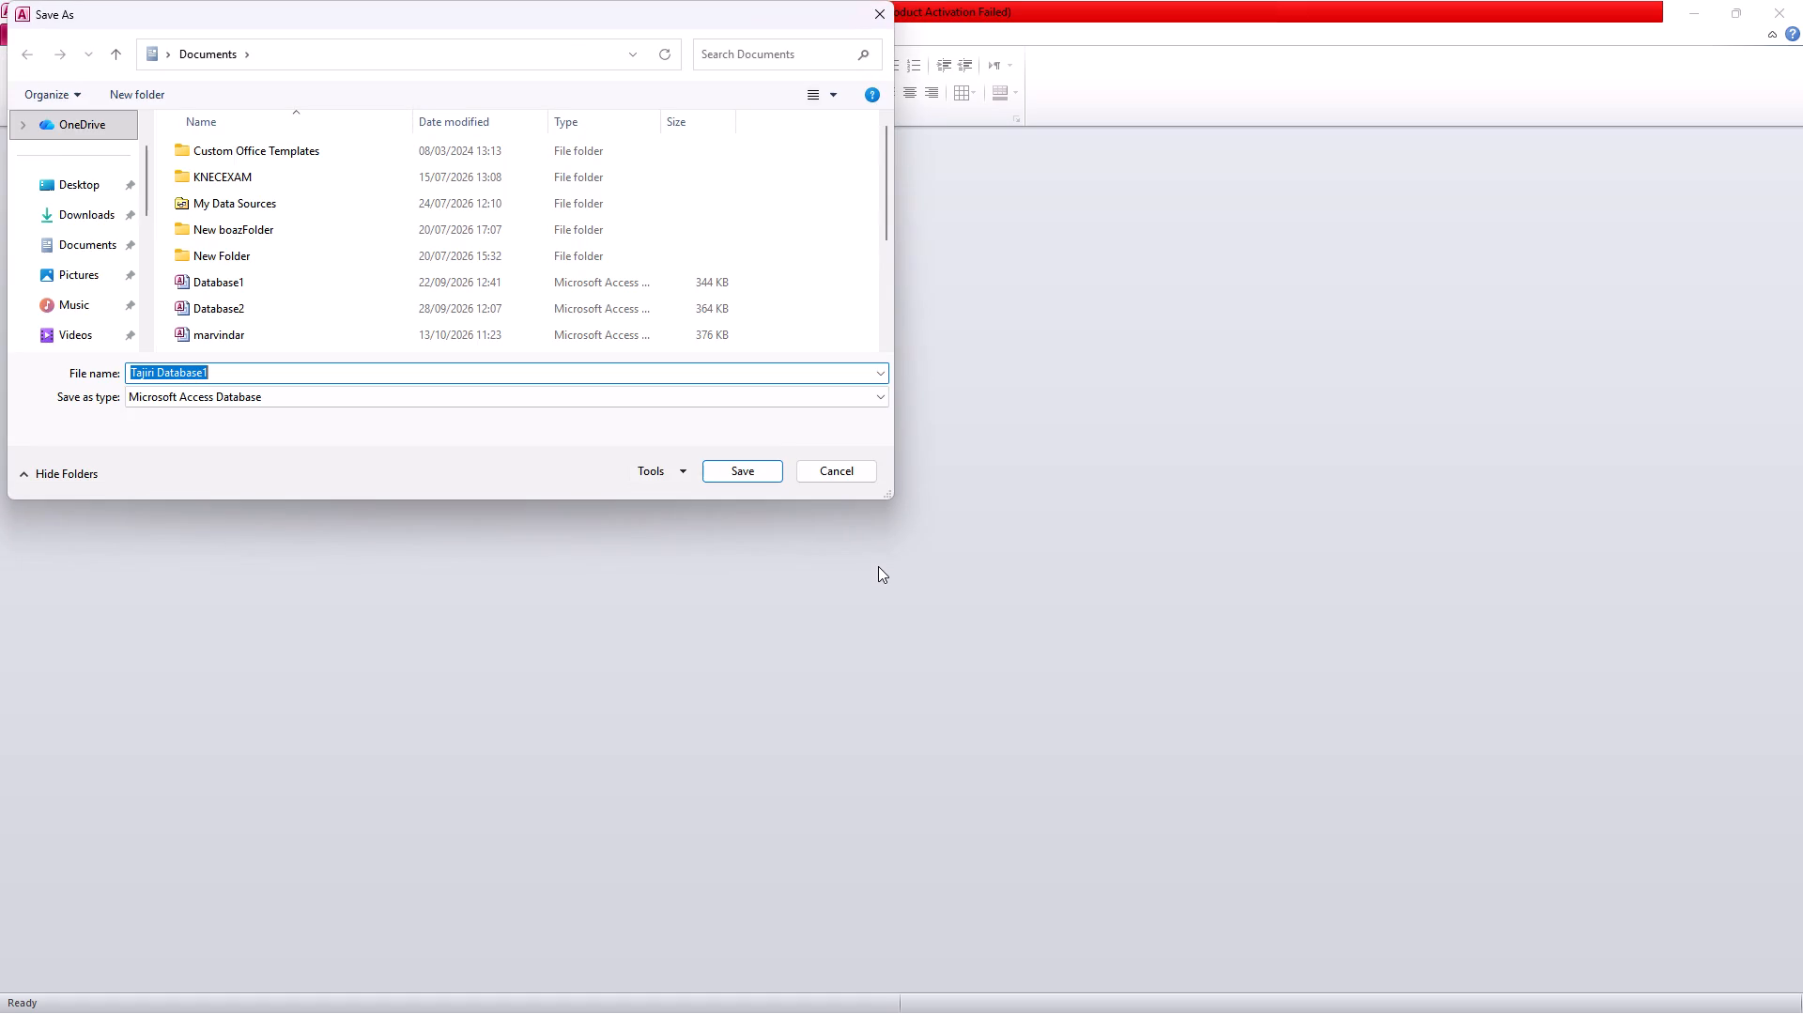
pyautogui.click(78, 180)
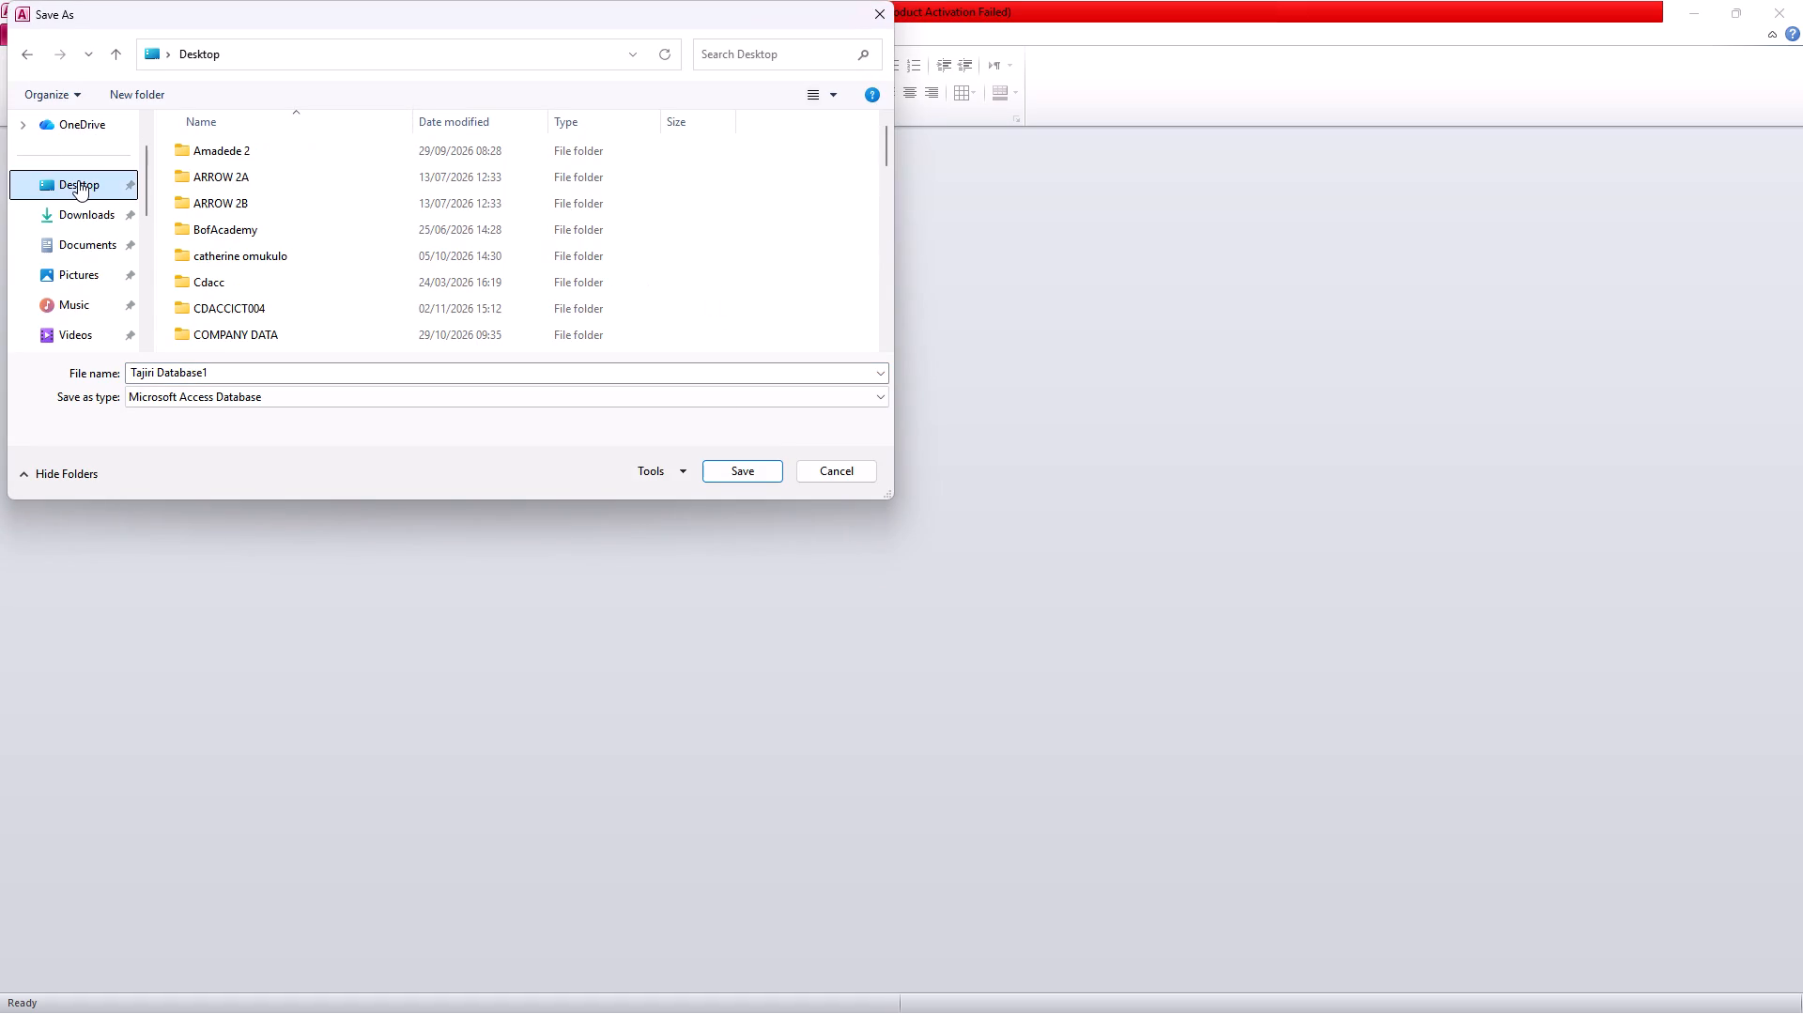
pyautogui.scroll(-1, 233, 272)
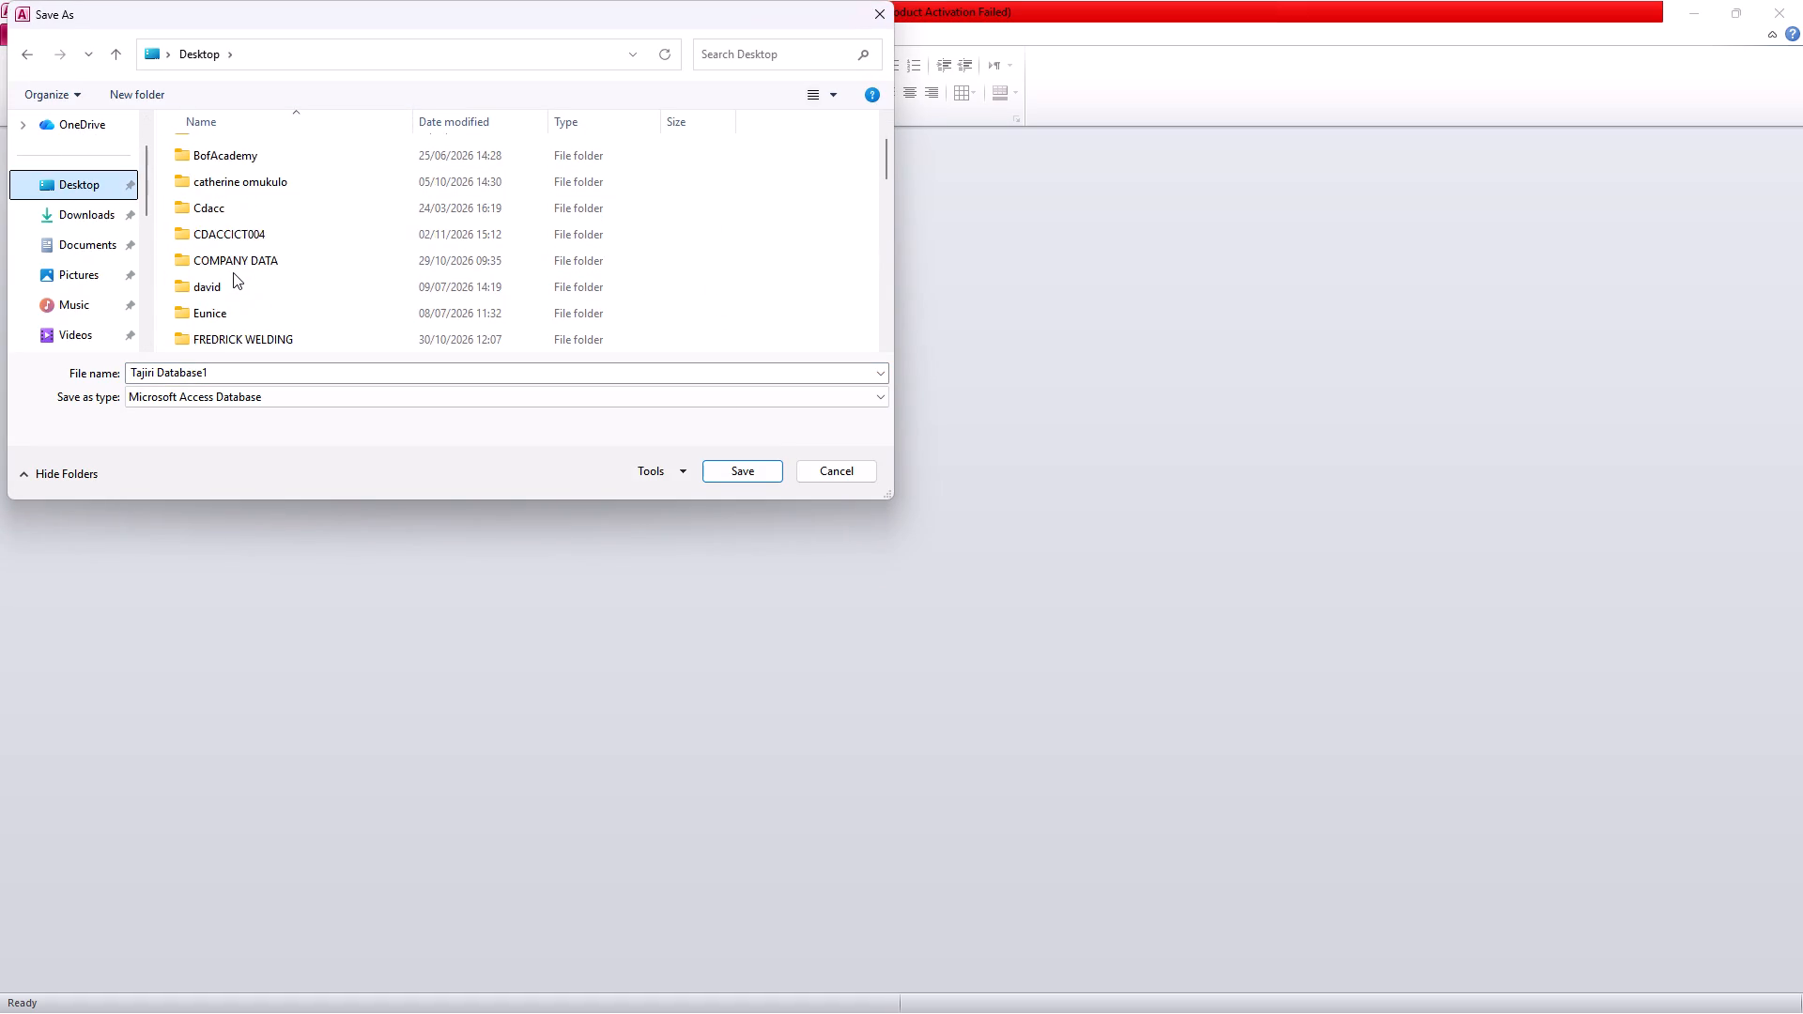
pyautogui.scroll(-5, 233, 272)
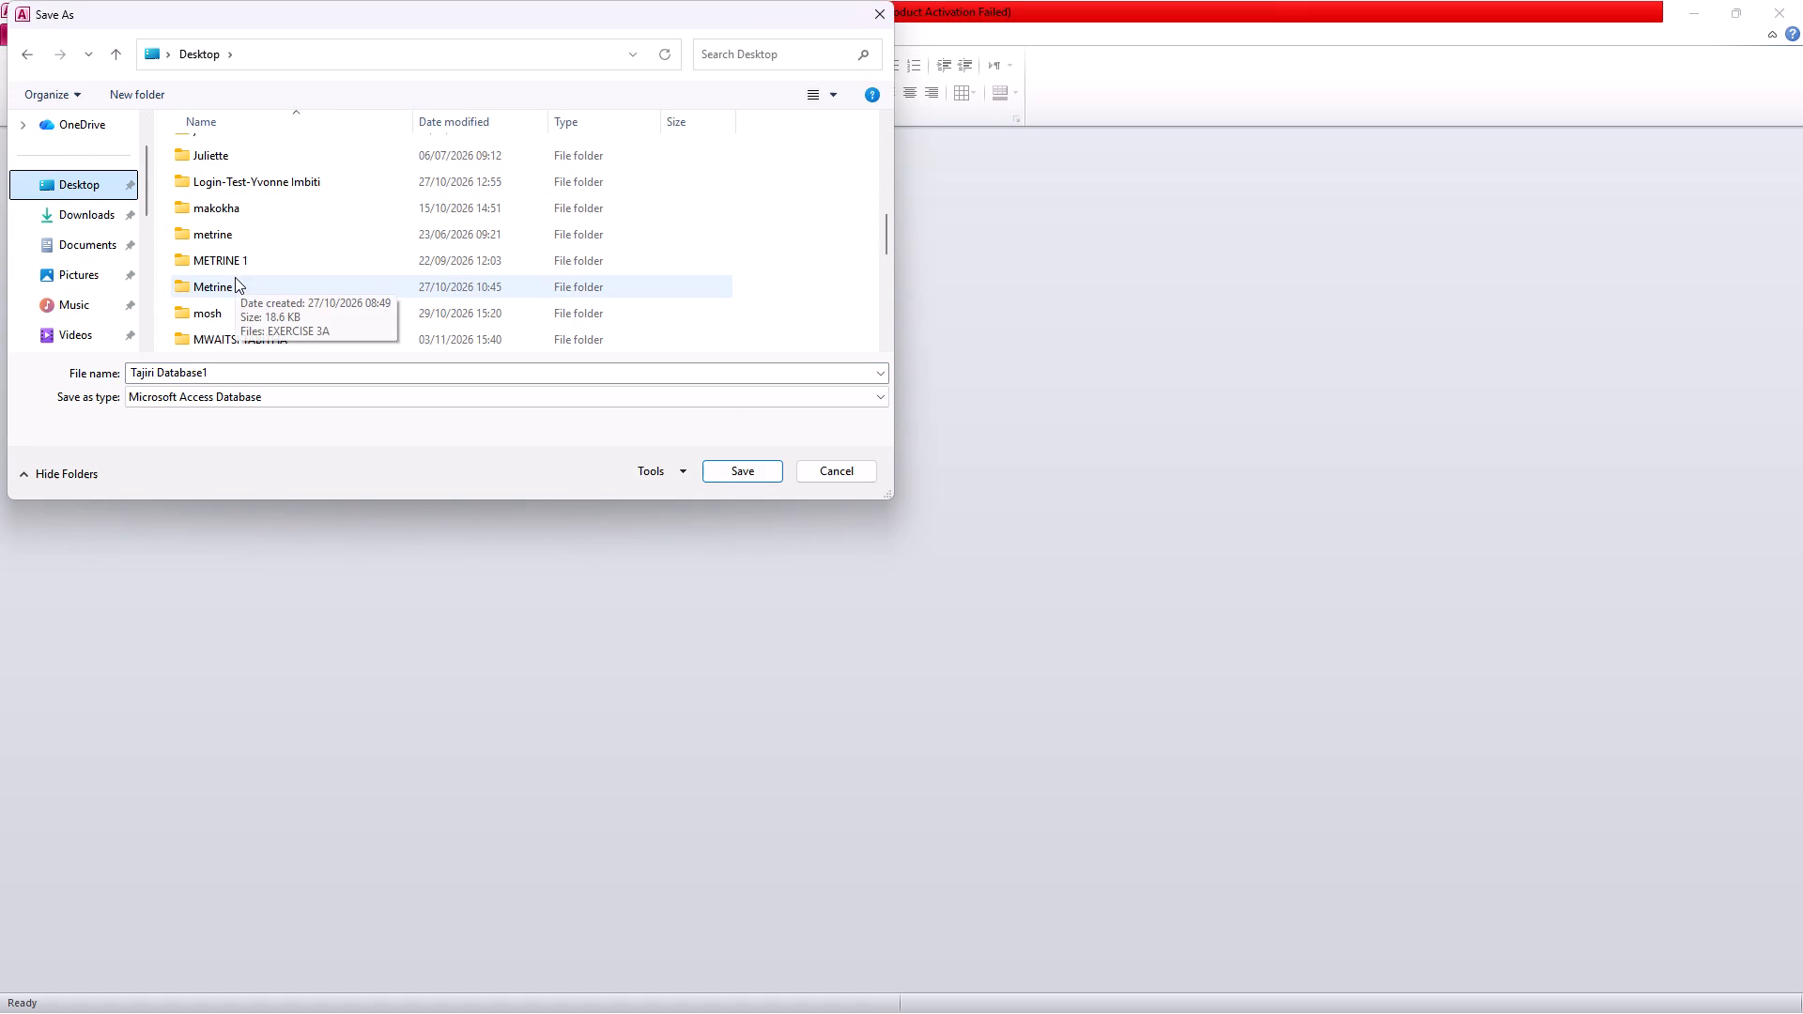
pyautogui.scroll(-1, 235, 277)
pyautogui.click(300, 253)
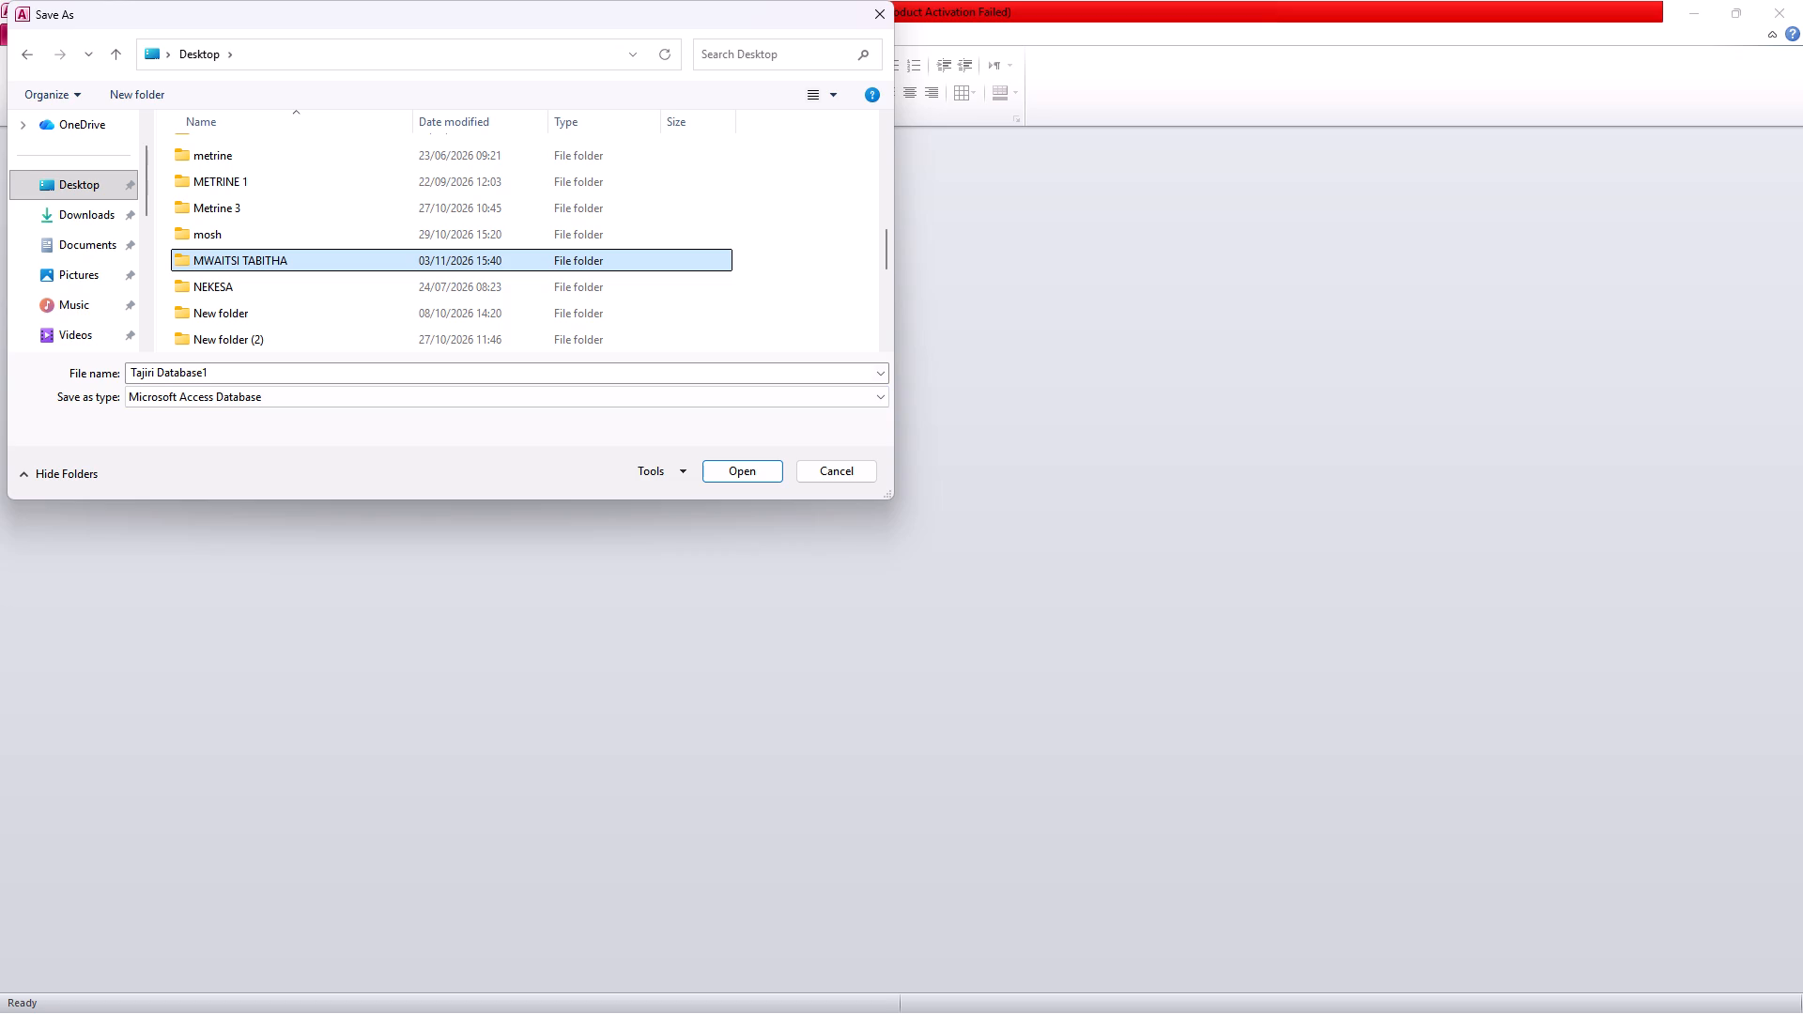
pyautogui.click(210, 372)
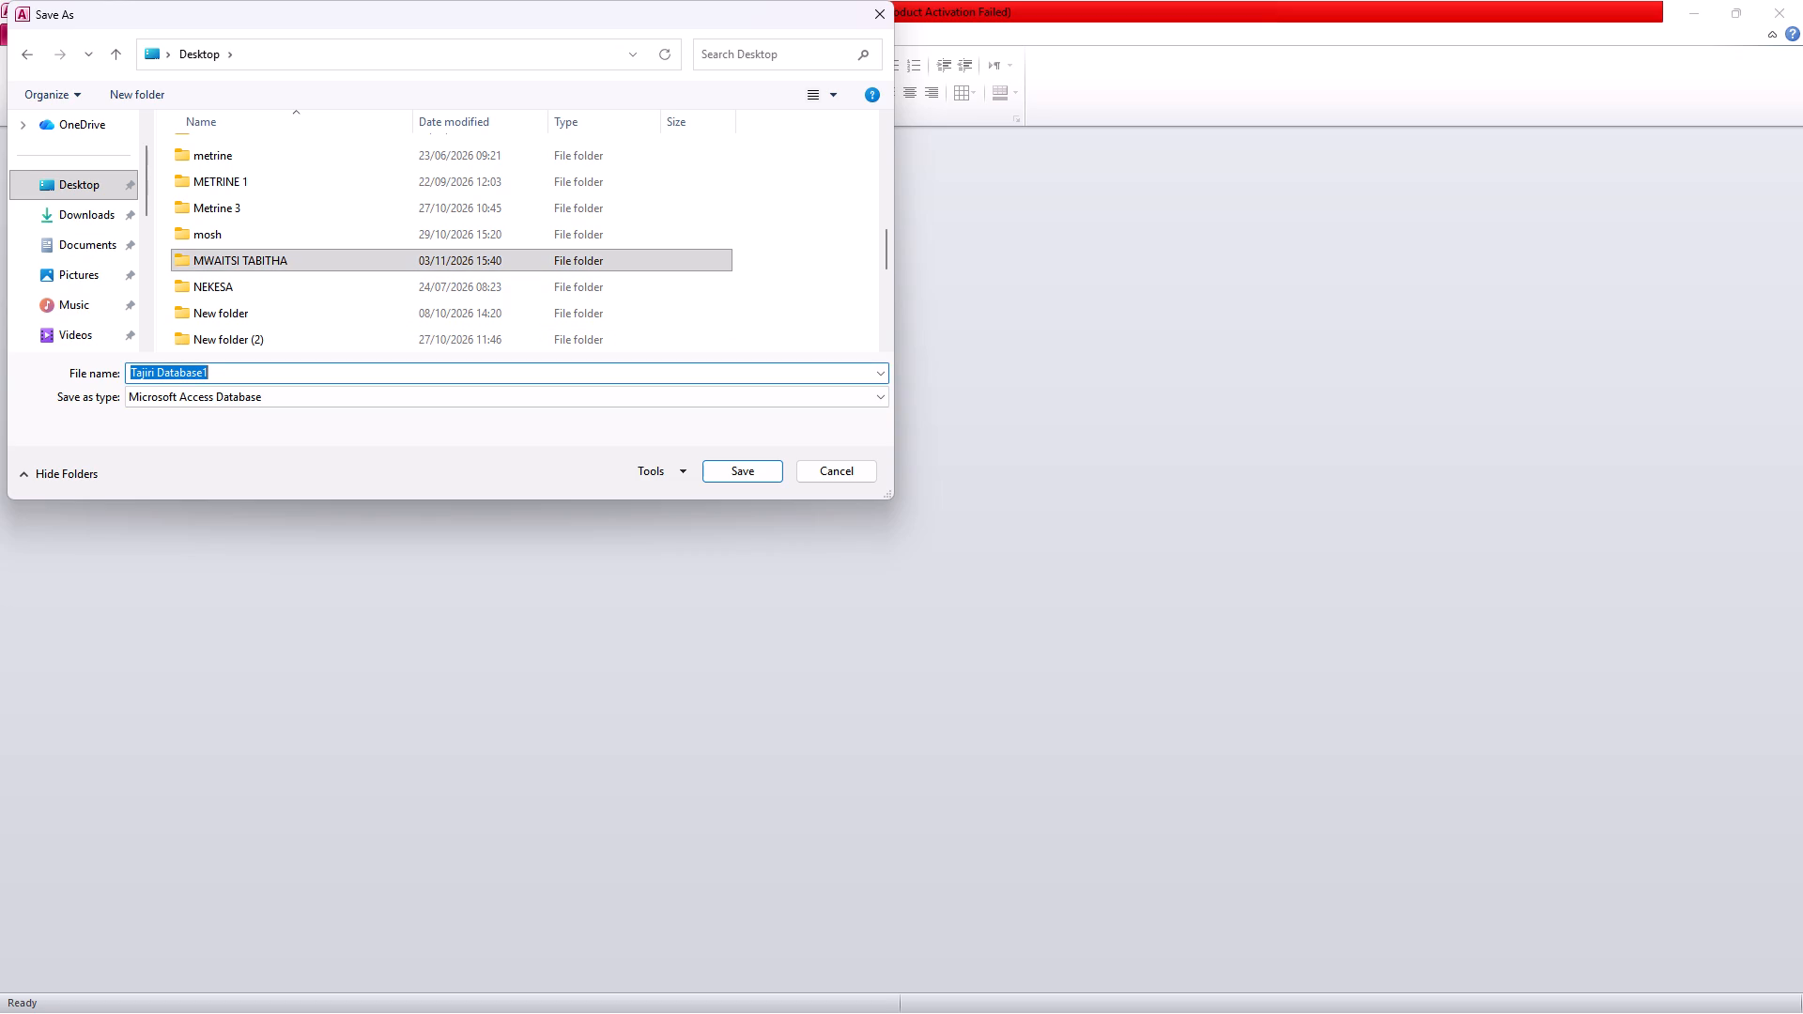
pyautogui.press('BackSpace')
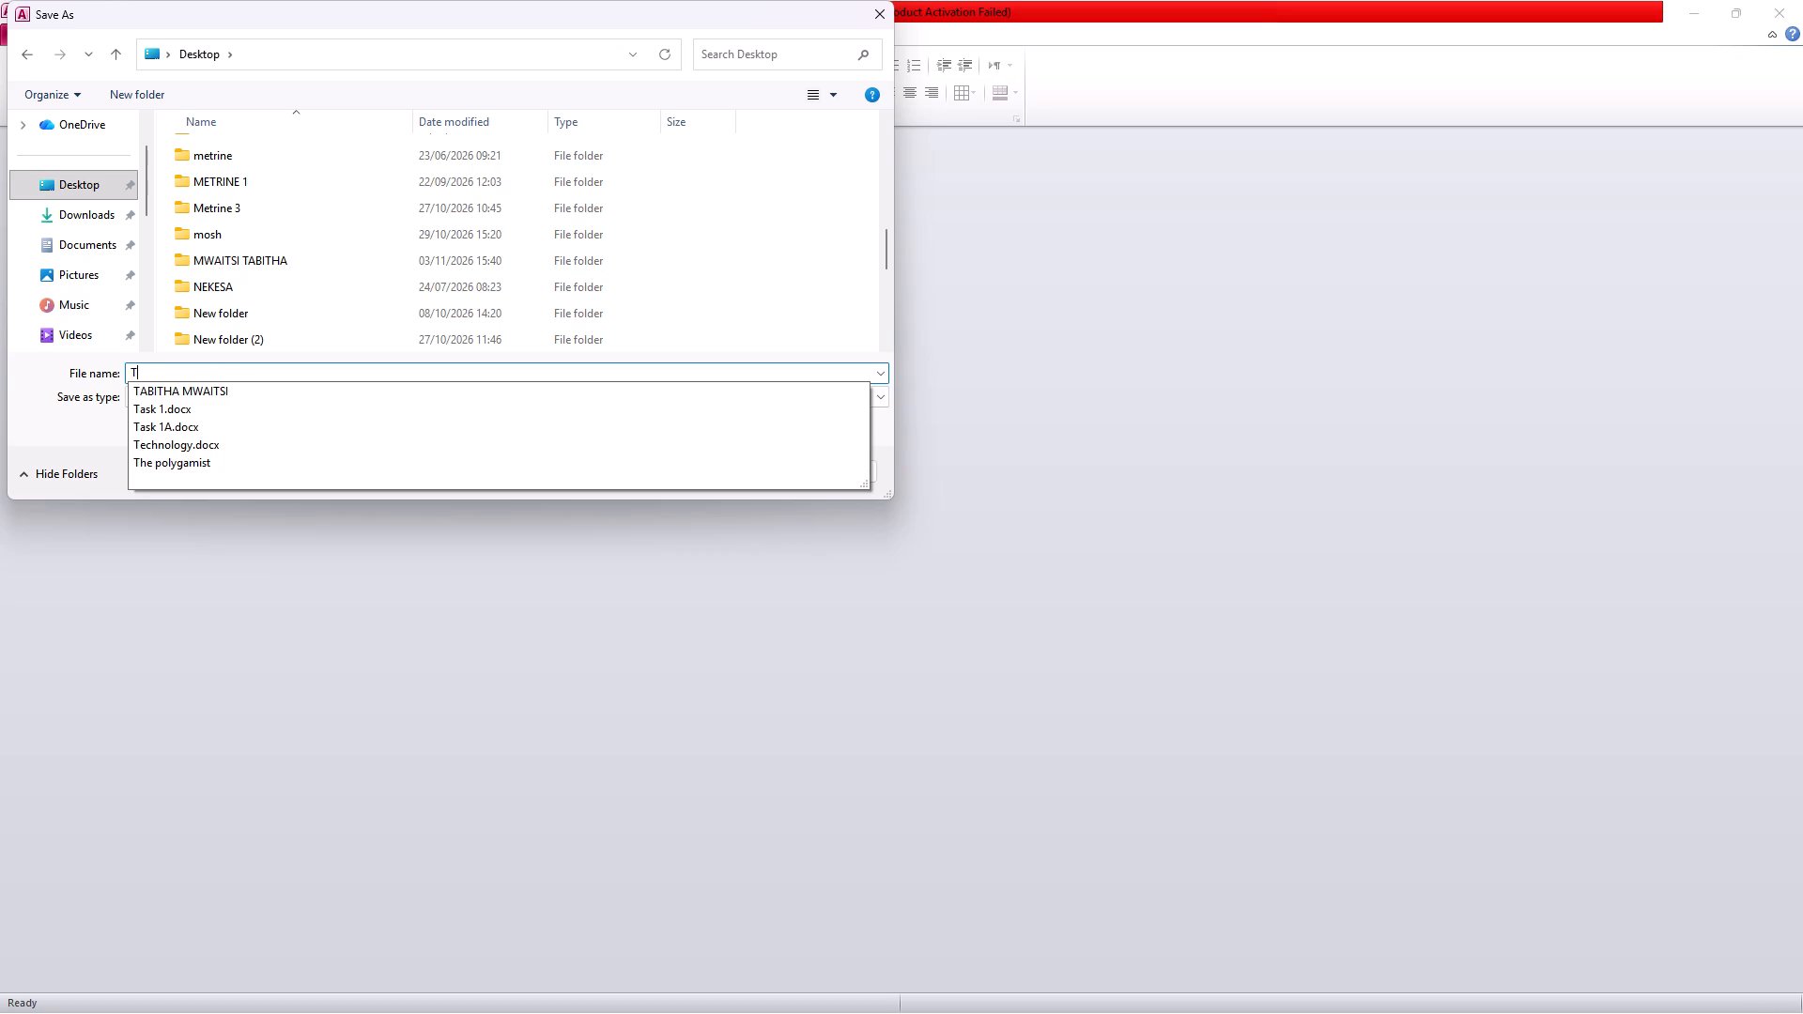
pyautogui.press('a')
pyautogui.write('jiri')
pyautogui.press('space')
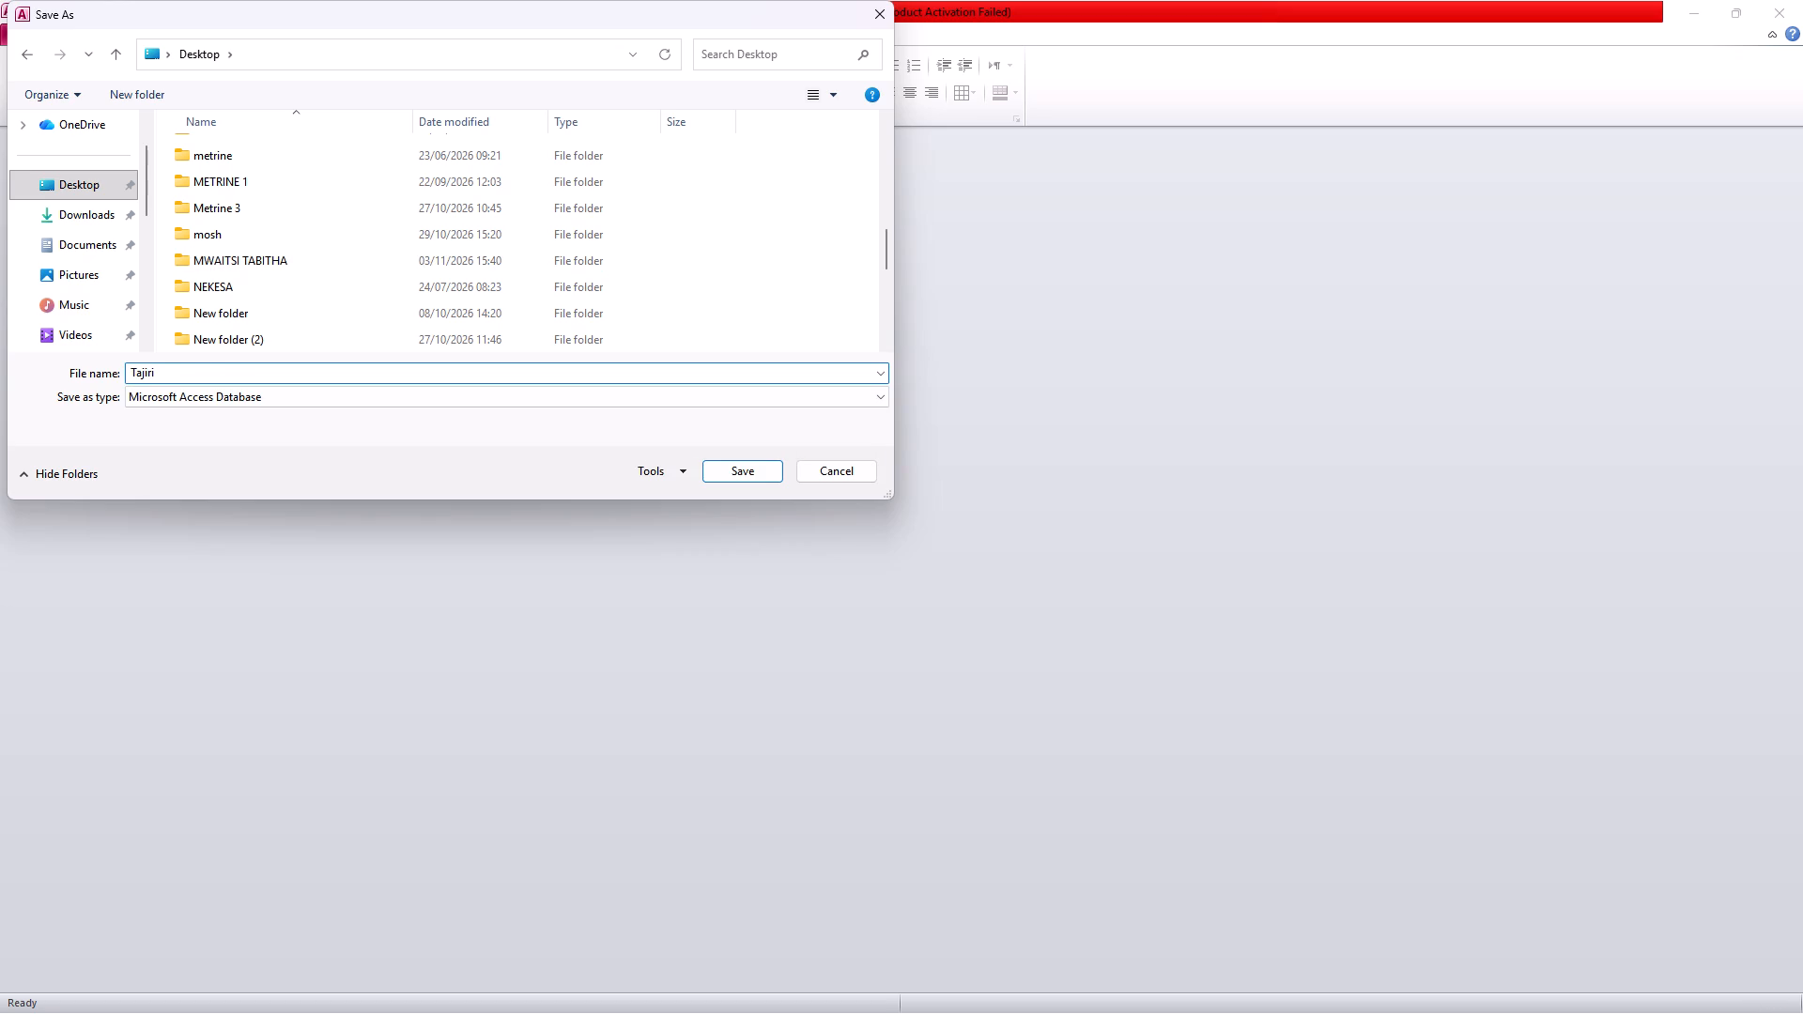
pyautogui.write('database')
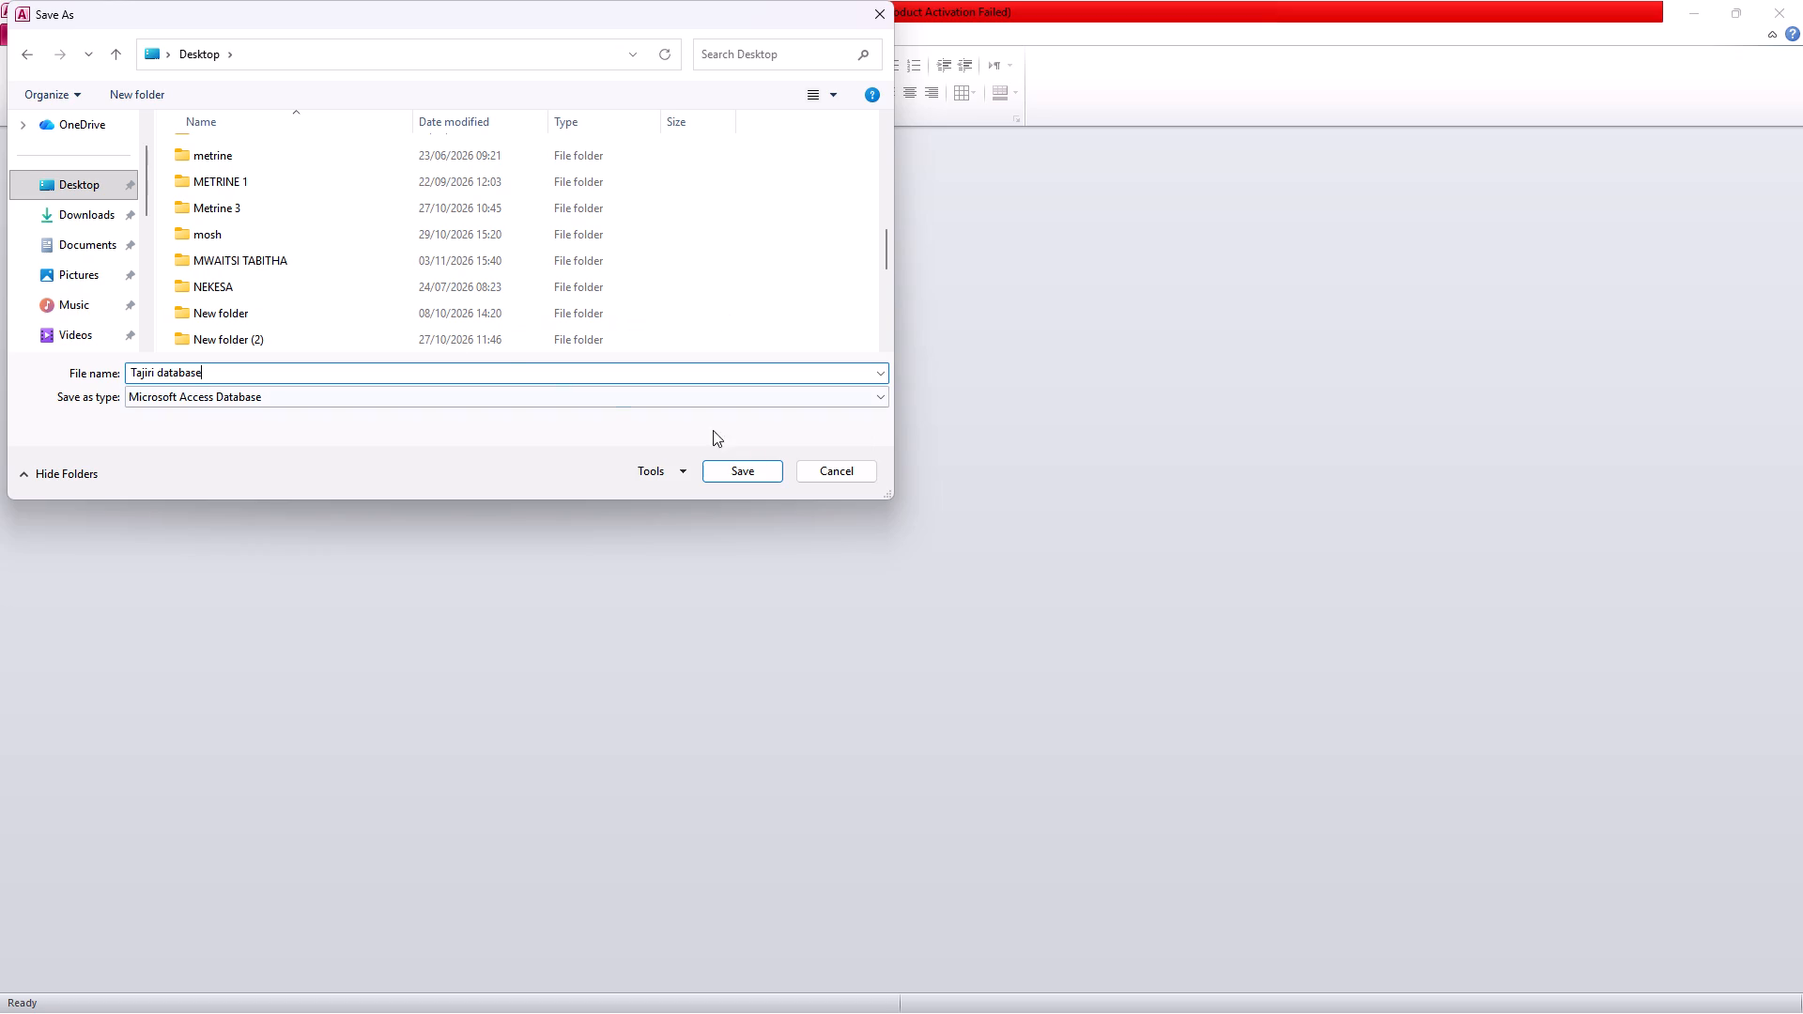
pyautogui.click(753, 468)
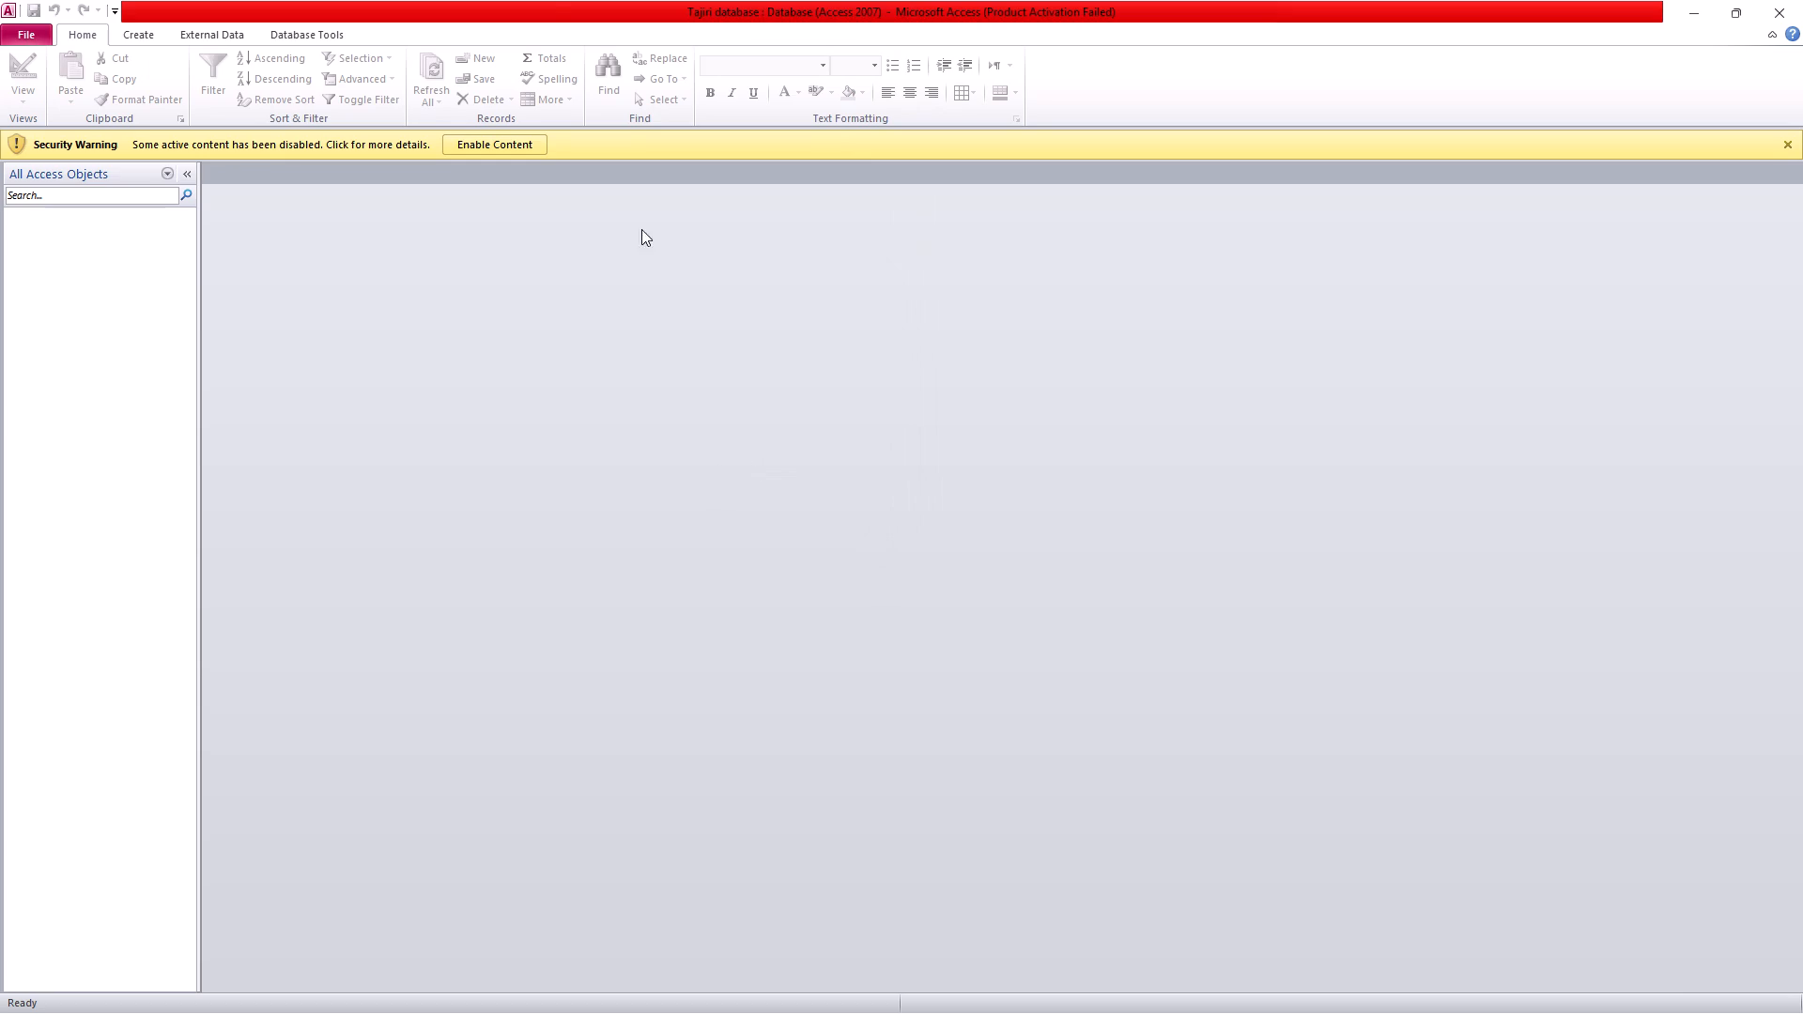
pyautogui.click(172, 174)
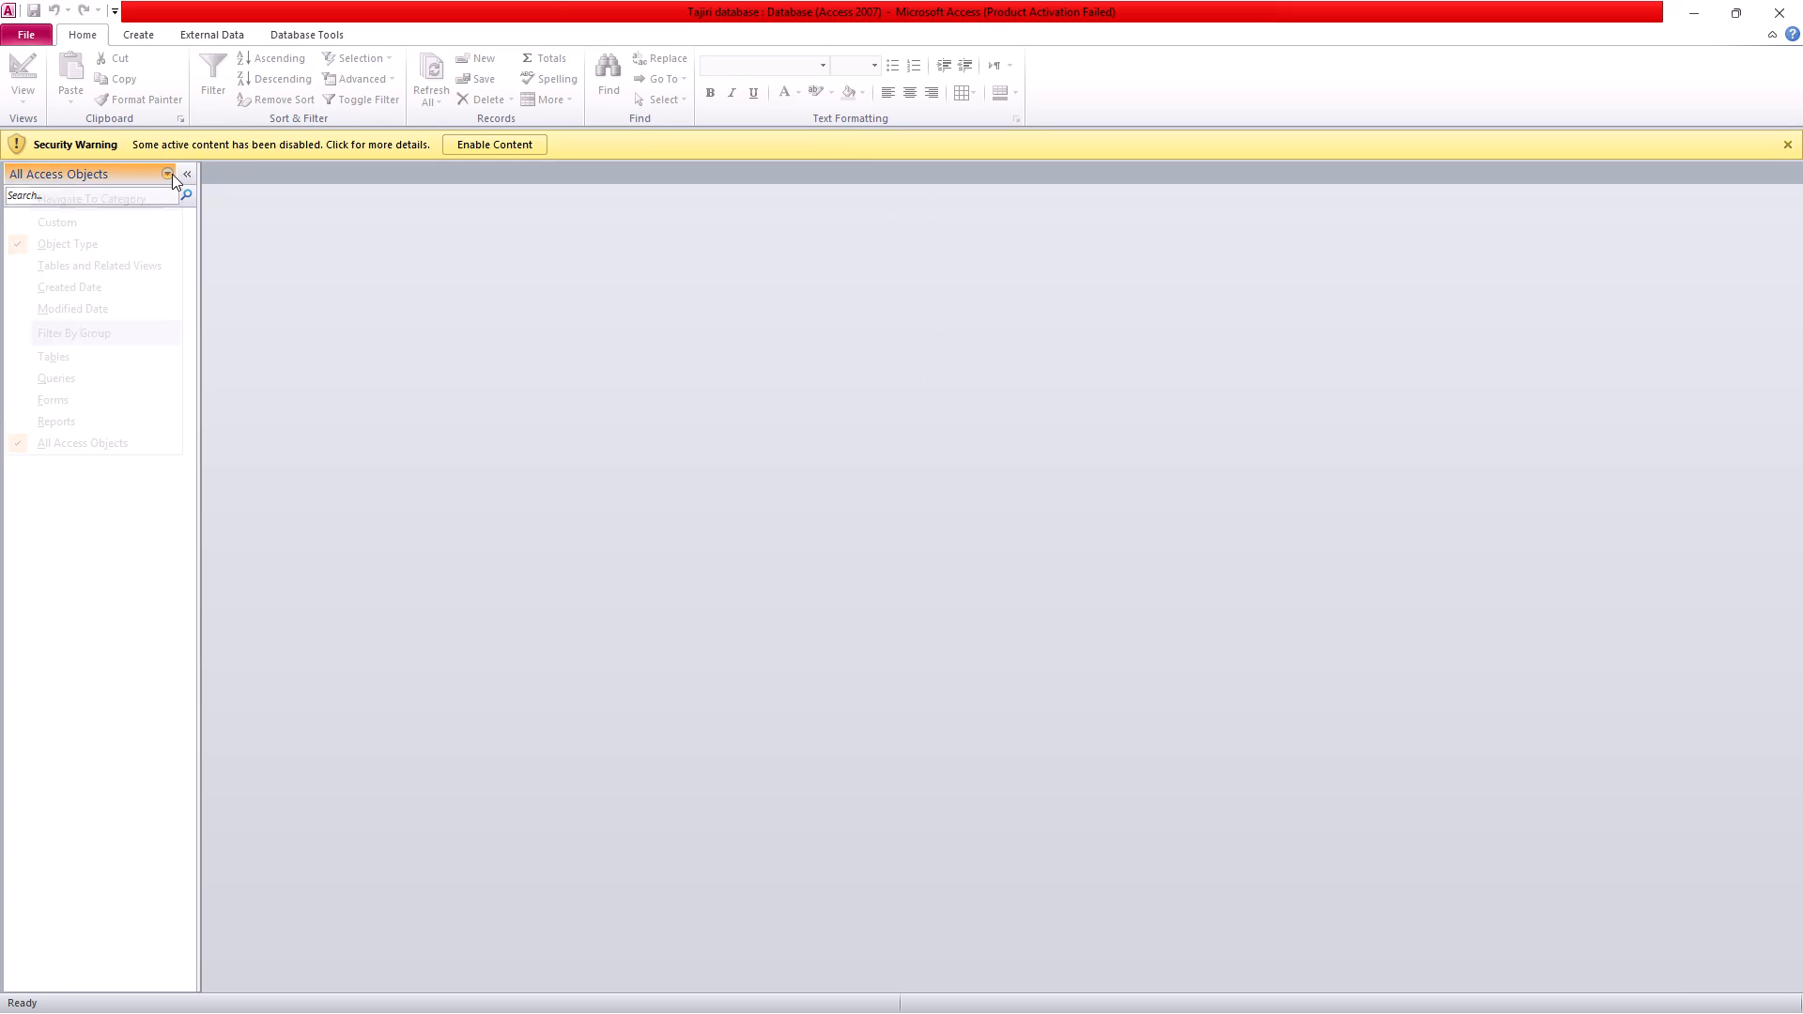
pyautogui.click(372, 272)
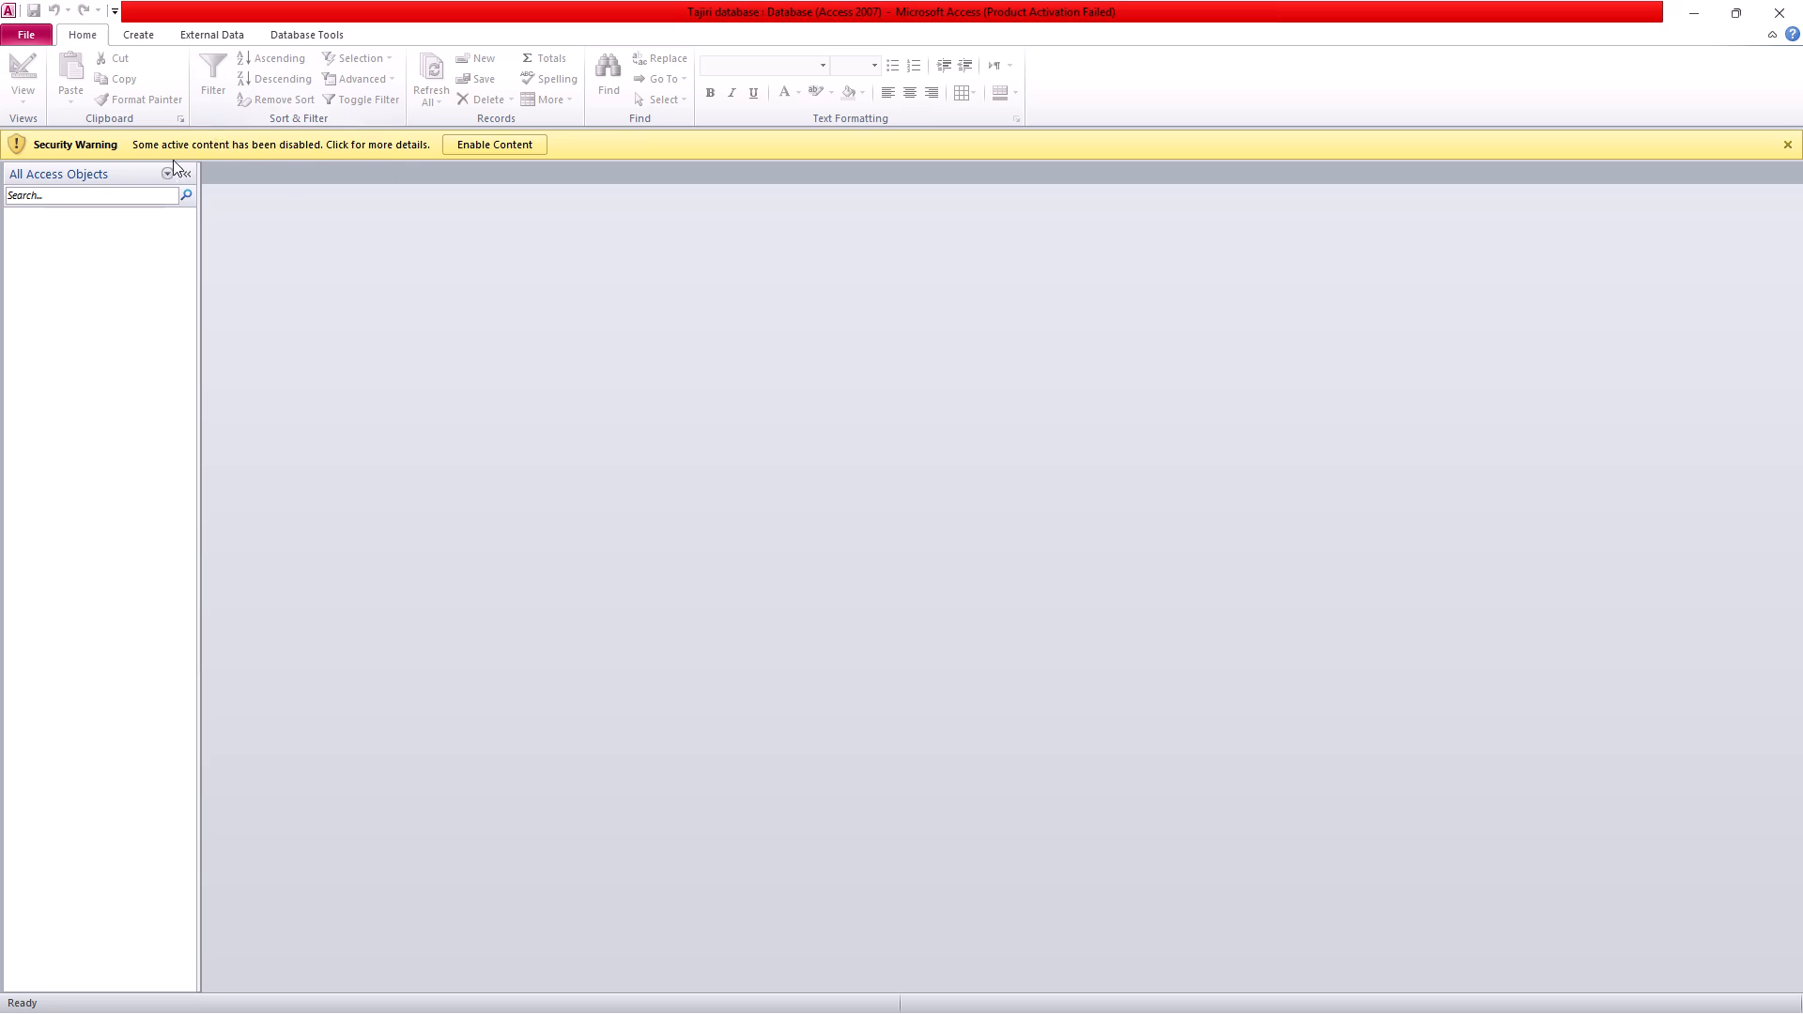
# View the security warning's details, return to the database, and enable its disabled content.
pyautogui.click(379, 141)
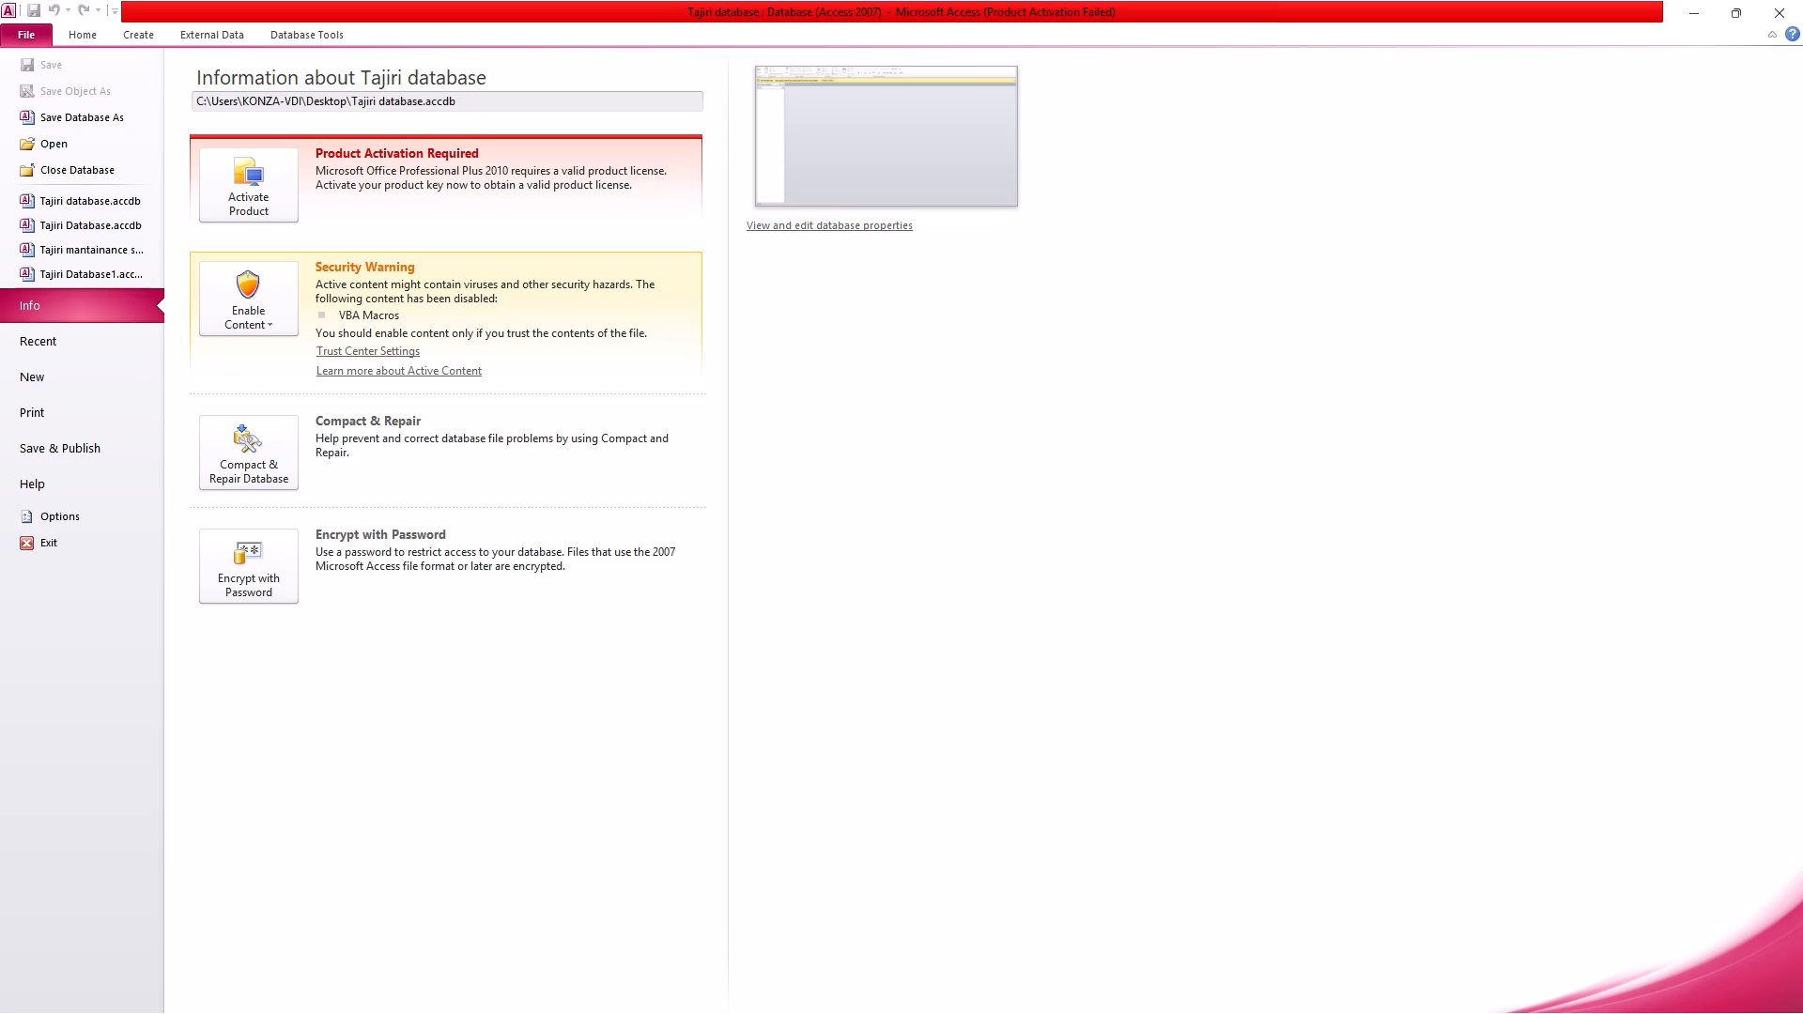
pyautogui.click(846, 120)
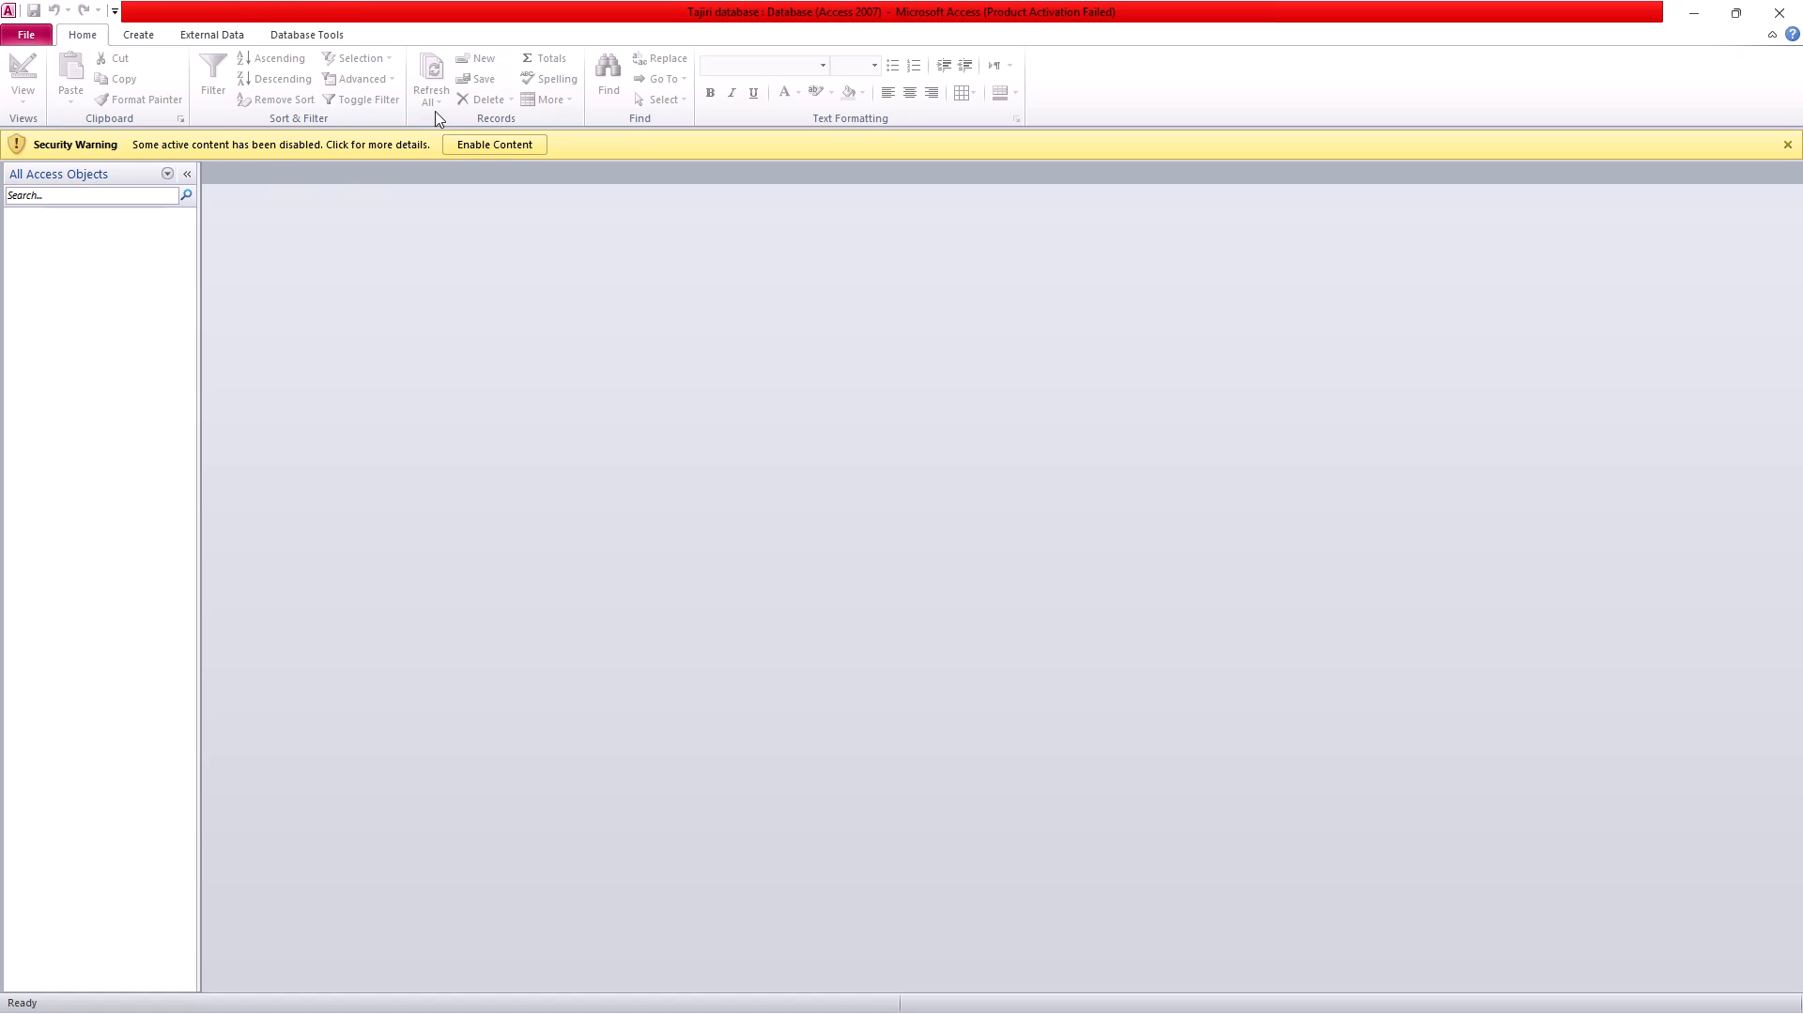
pyautogui.click(474, 138)
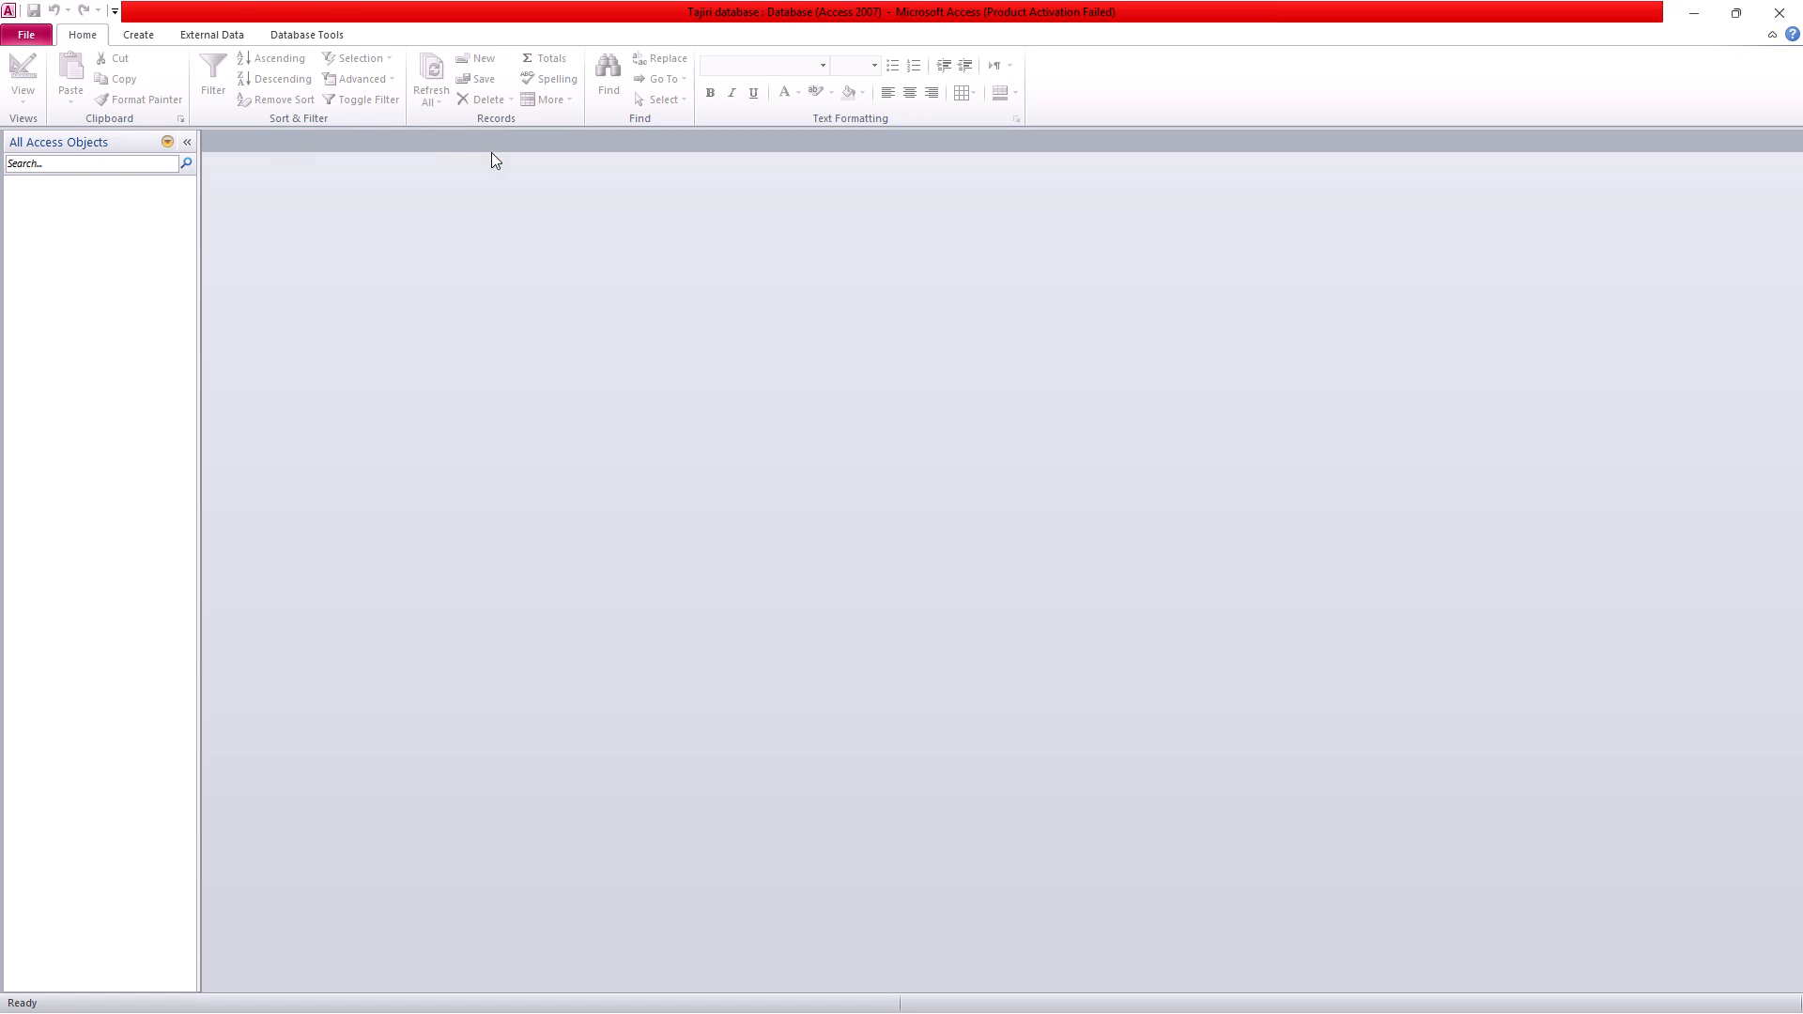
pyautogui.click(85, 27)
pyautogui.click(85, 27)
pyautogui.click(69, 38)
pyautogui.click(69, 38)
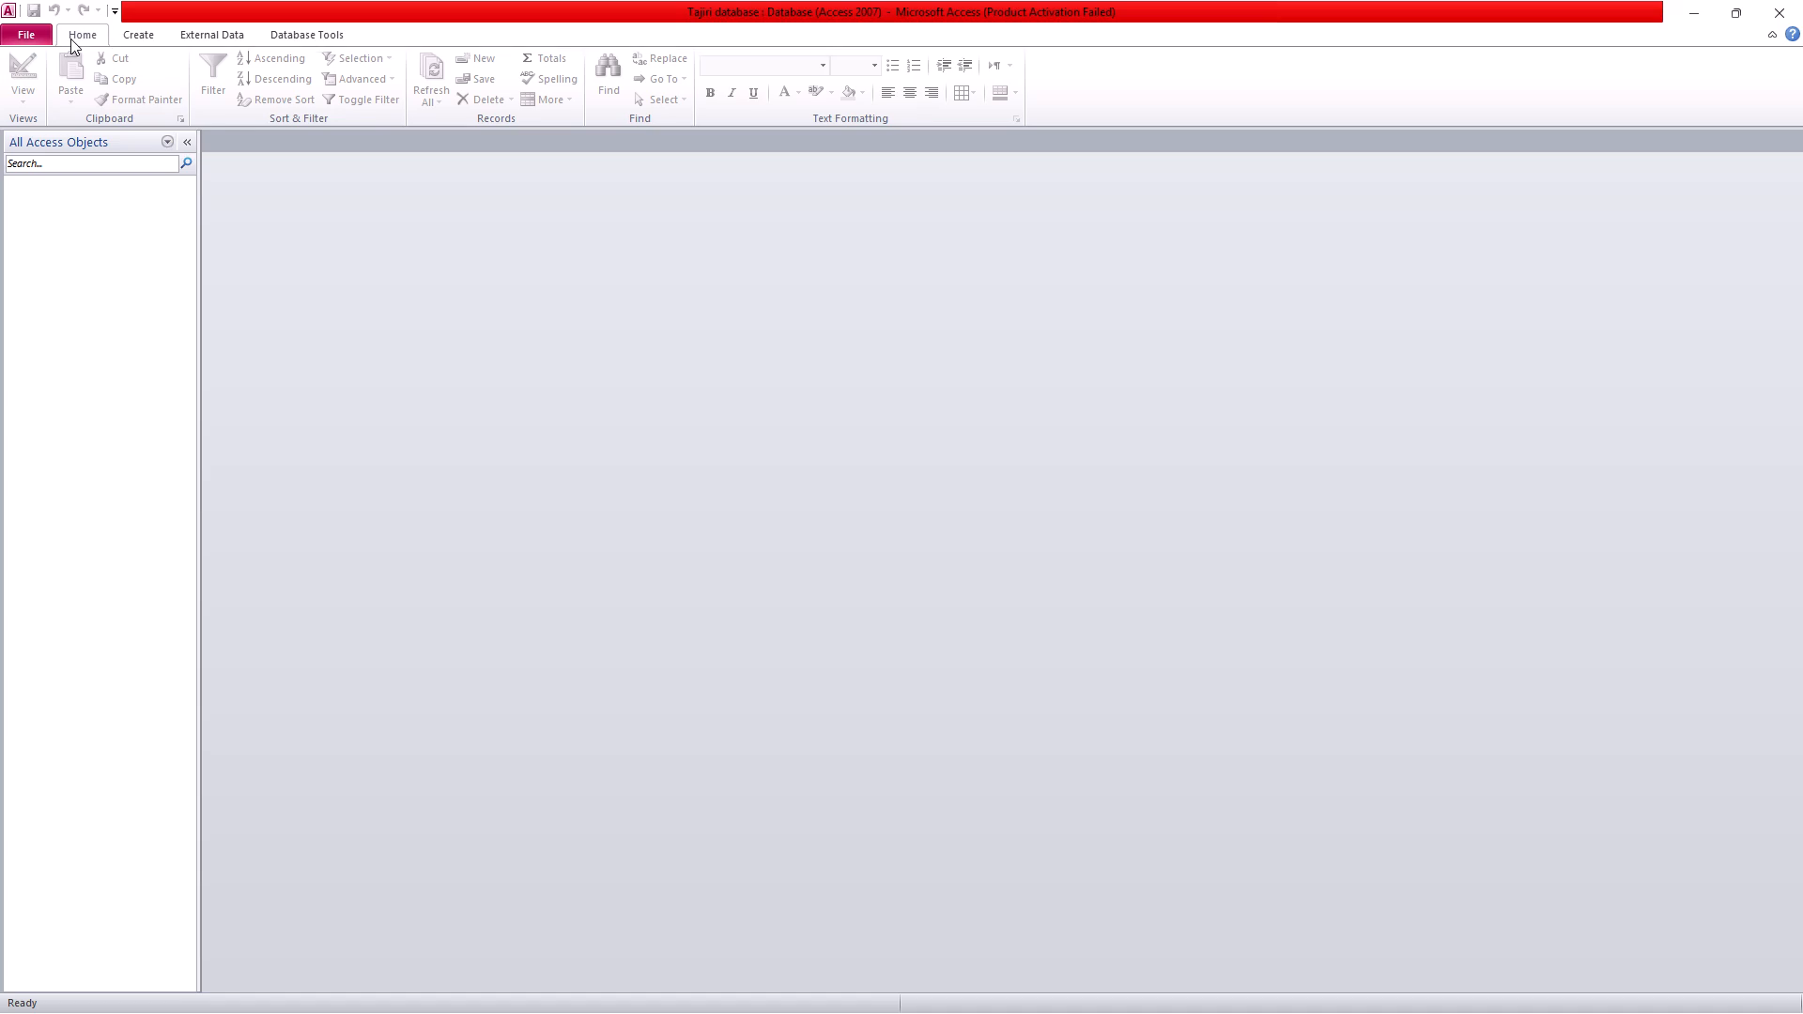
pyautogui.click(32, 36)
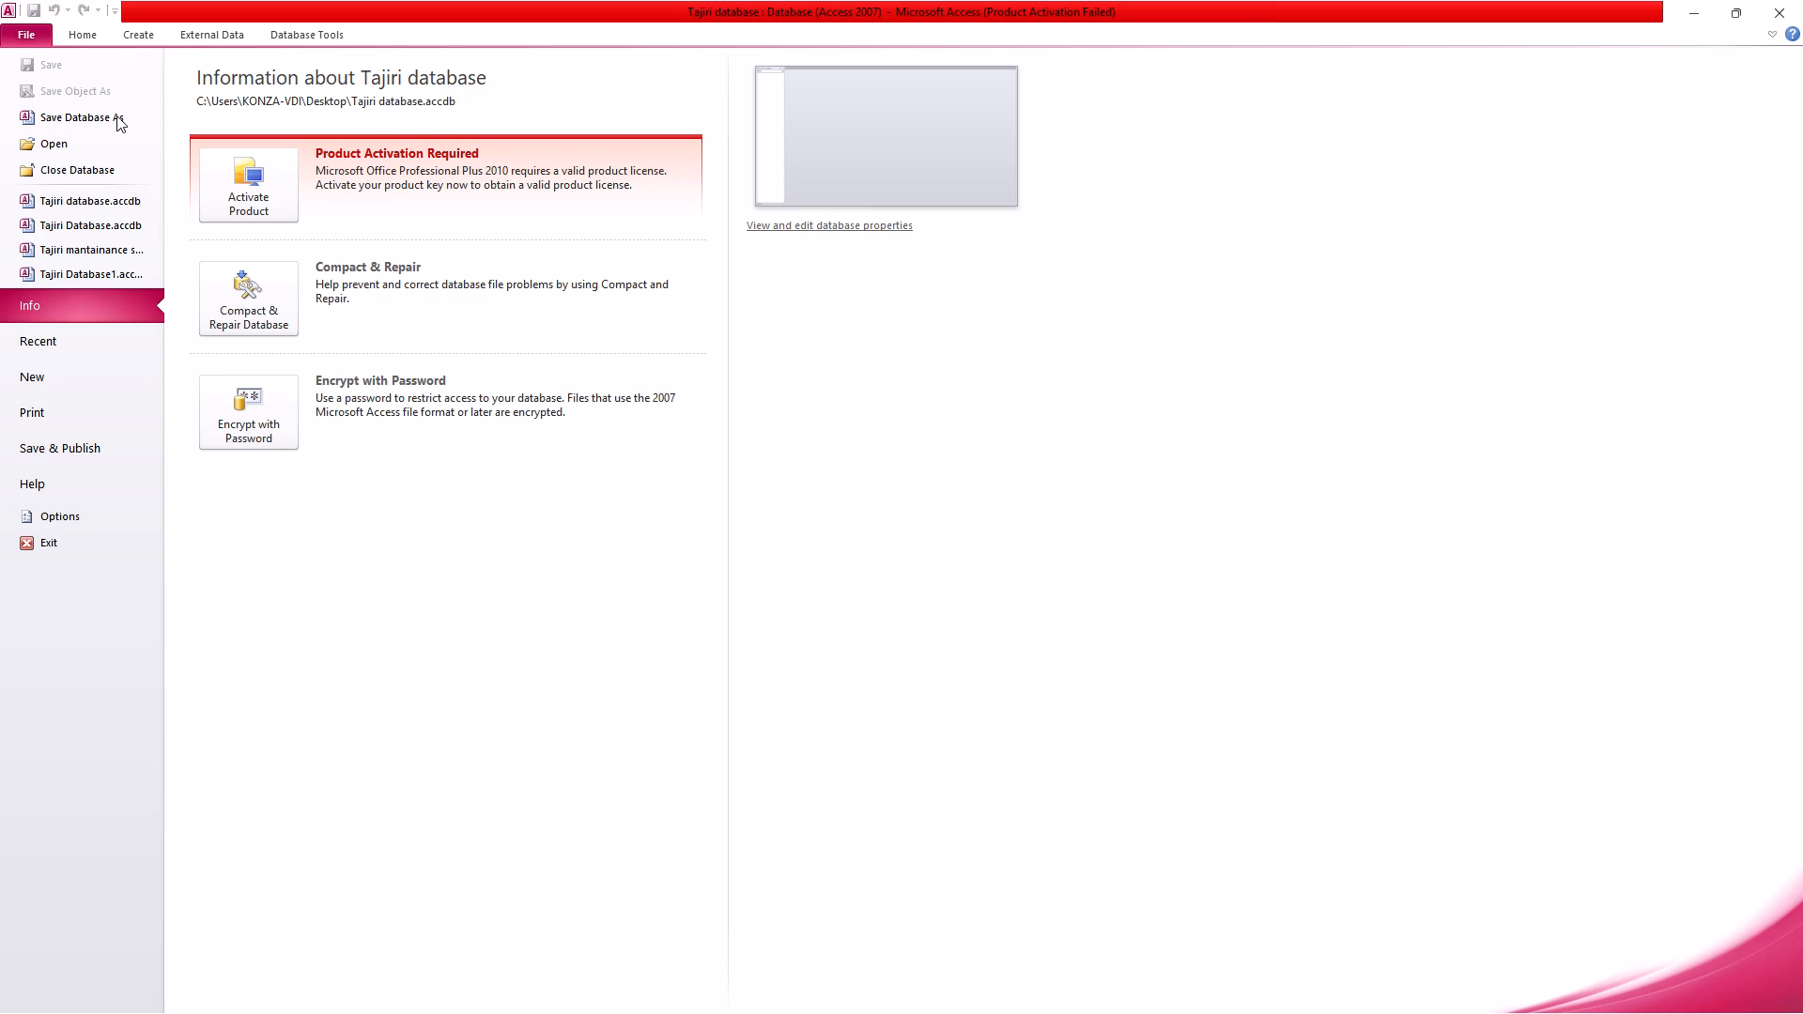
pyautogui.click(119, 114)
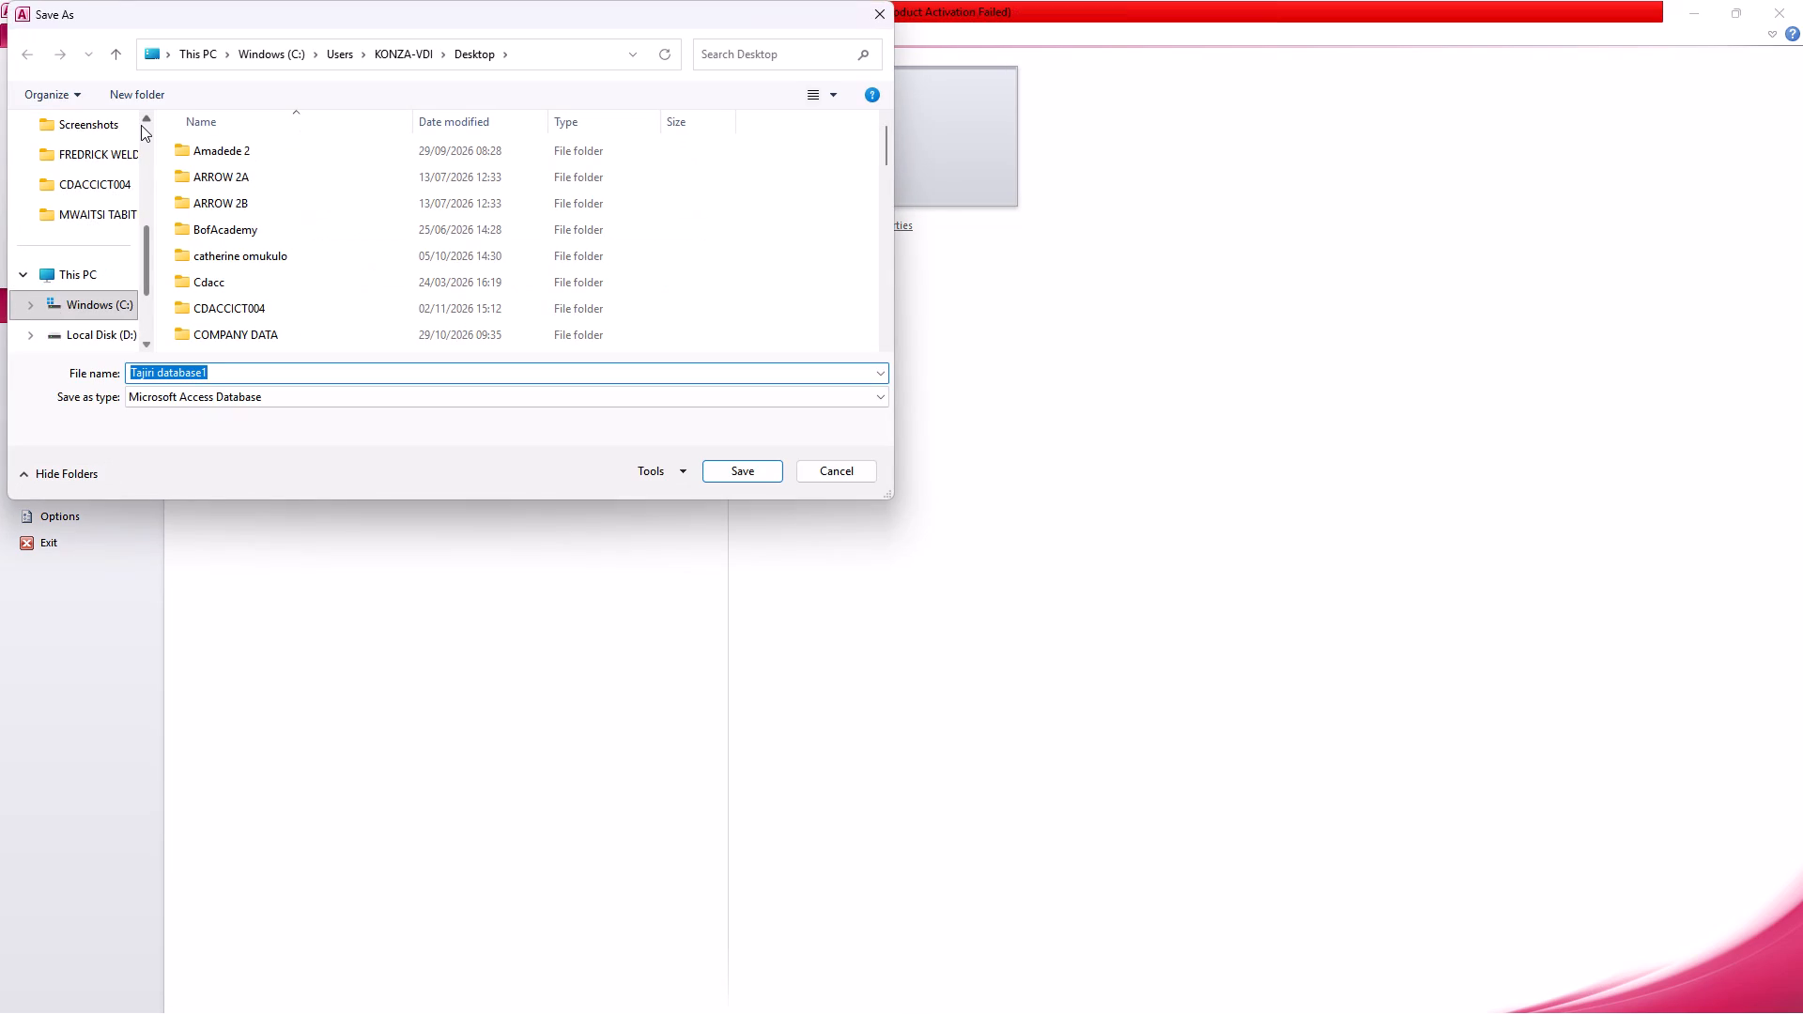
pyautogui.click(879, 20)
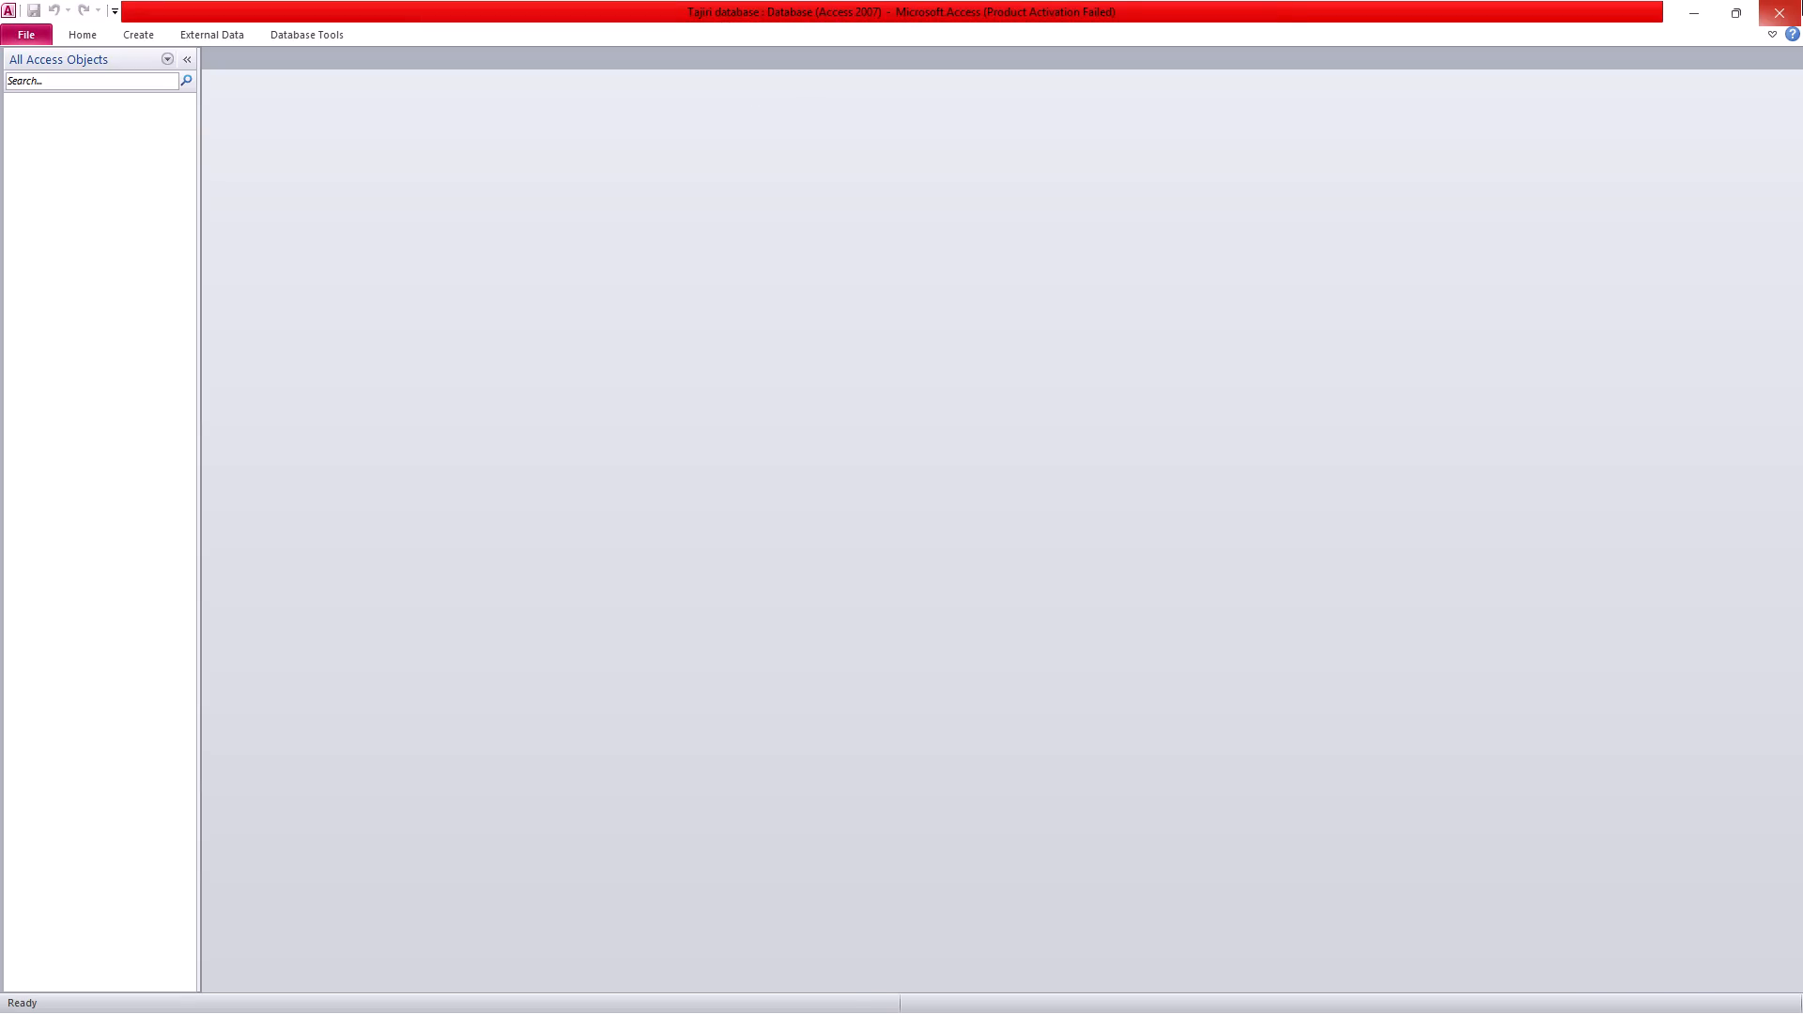
# Close the Tajiri database and exit Access to the desktop.
pyautogui.click(1776, 5)
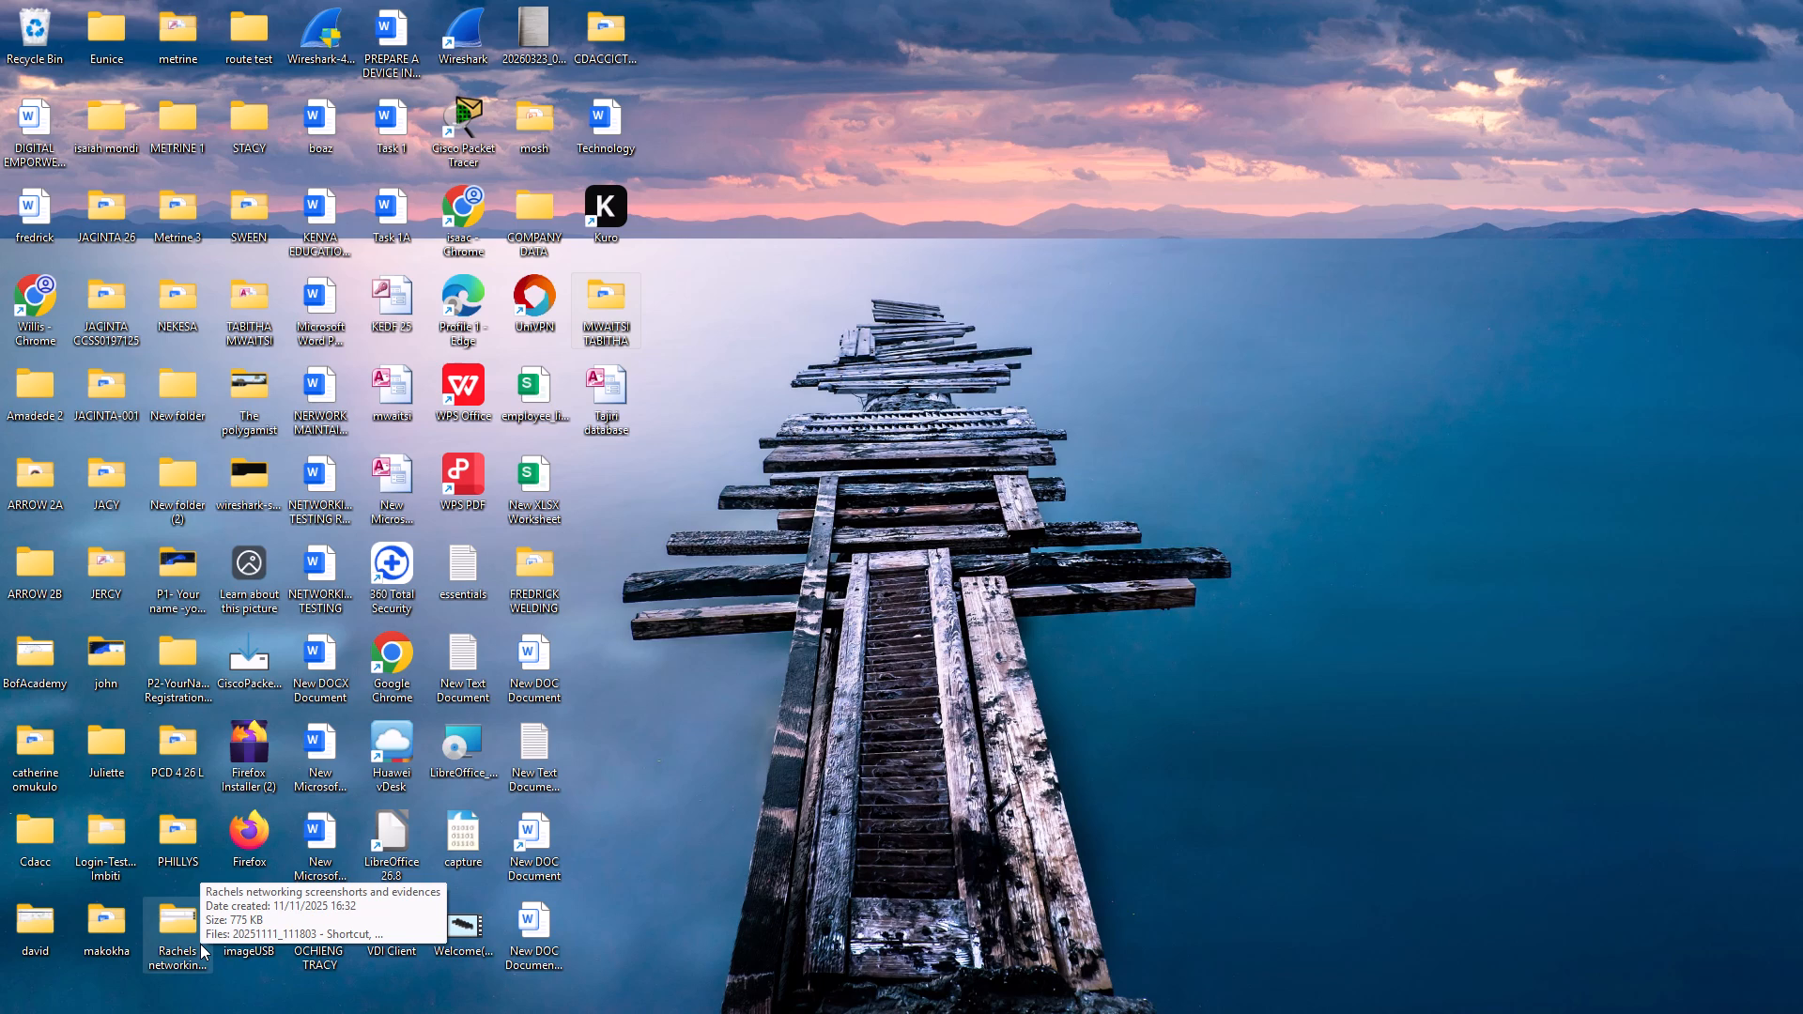
# Check the contents of the personal desktop folder holding the Database mantainance schedule document, and close the folder.
pyautogui.click(598, 307)
pyautogui.doubleClick(598, 307)
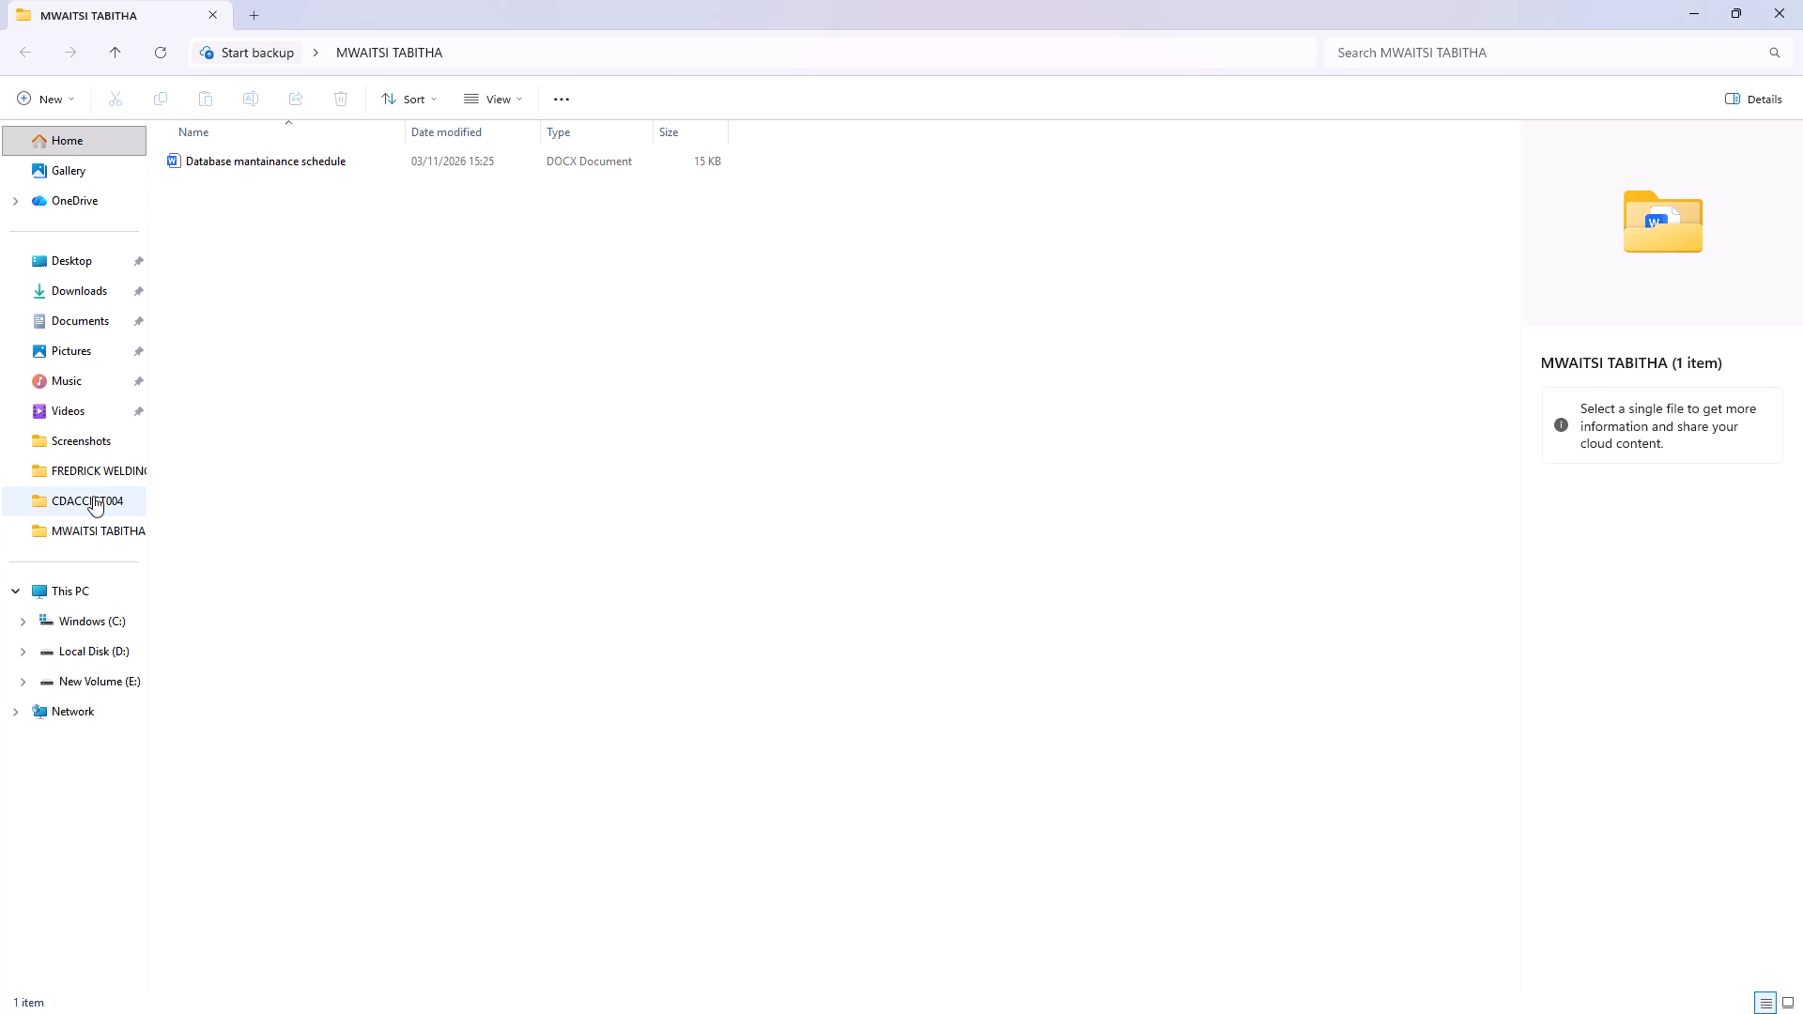
pyautogui.click(96, 523)
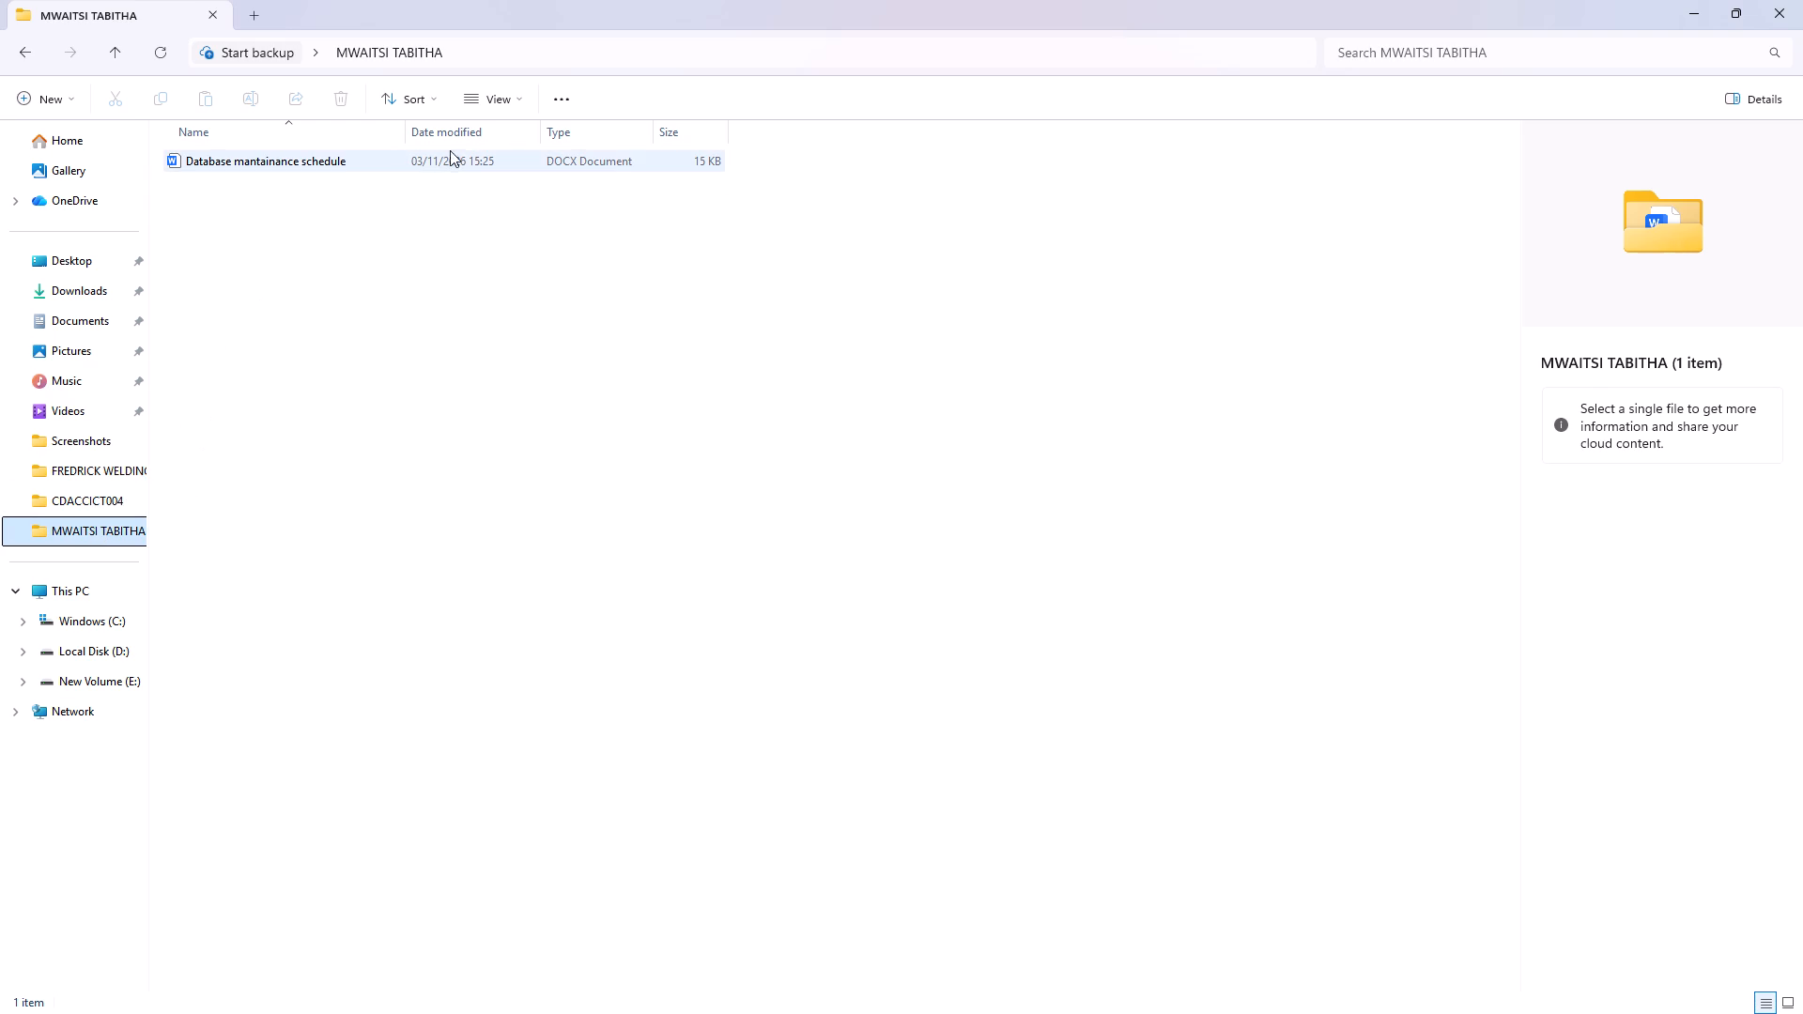
pyautogui.click(1783, 13)
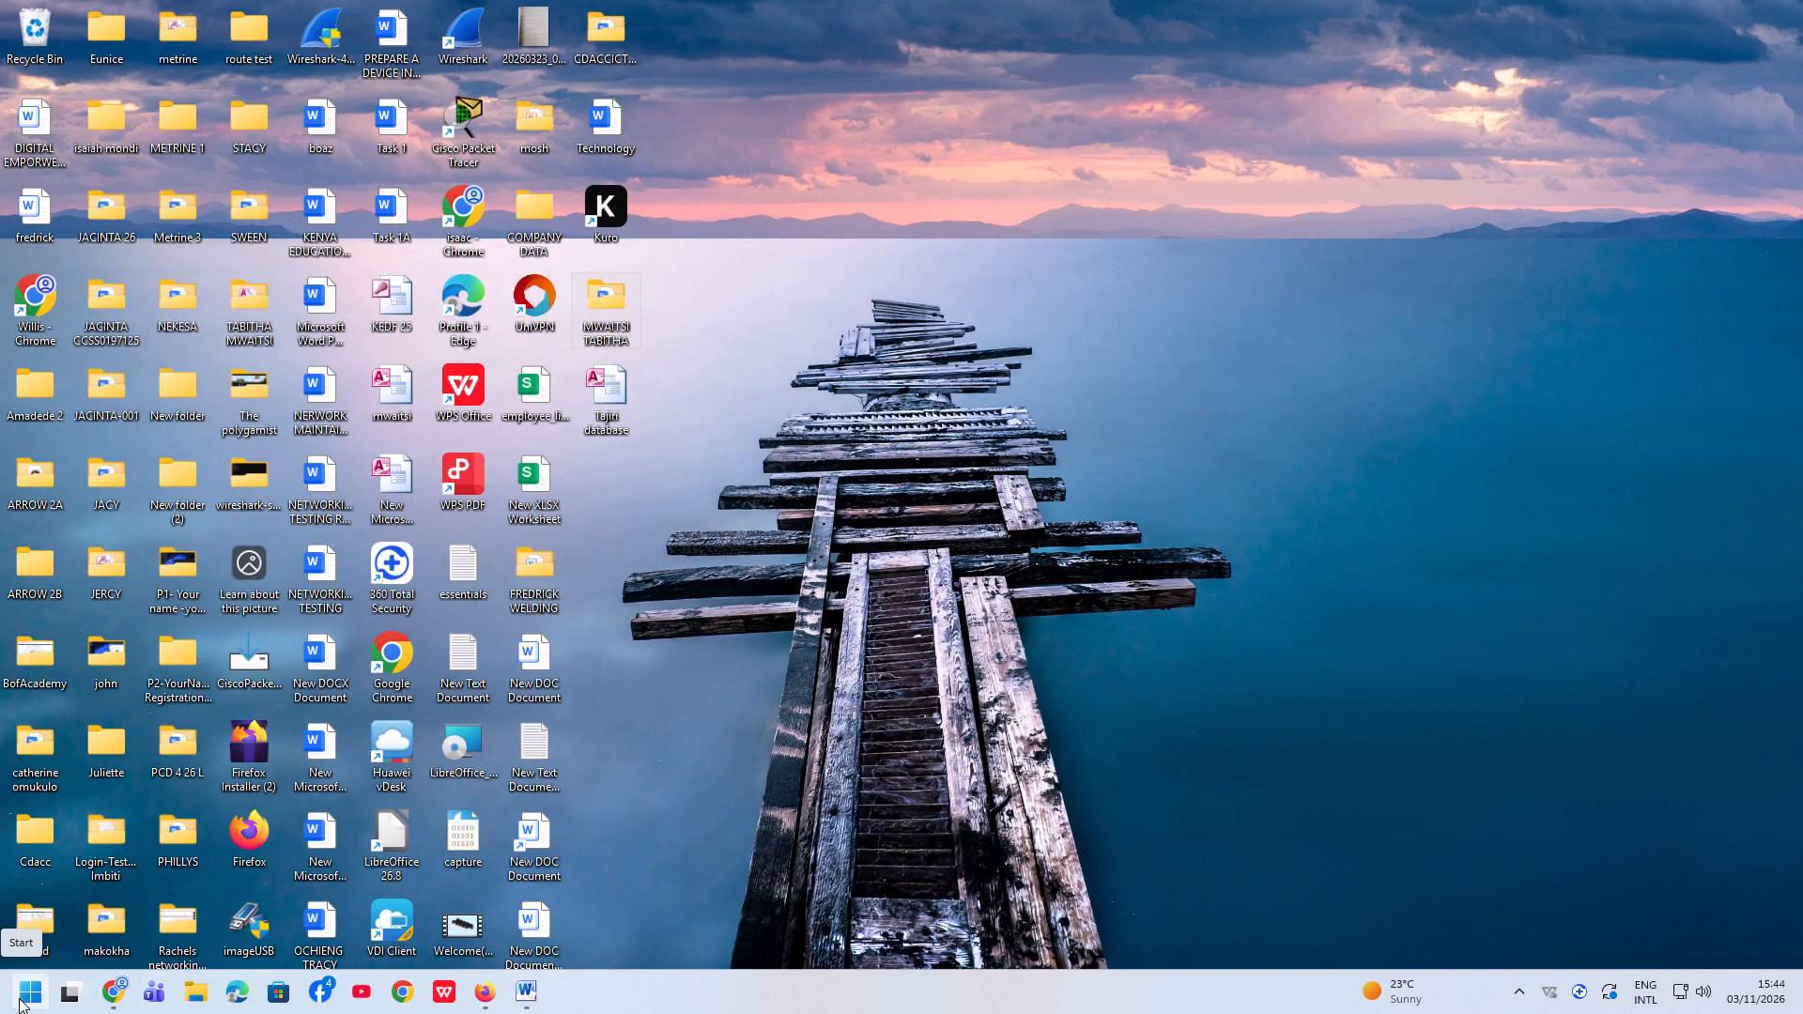
# Search the computer for "micro" and launch Microsoft Access 2010 again.
pyautogui.click(29, 995)
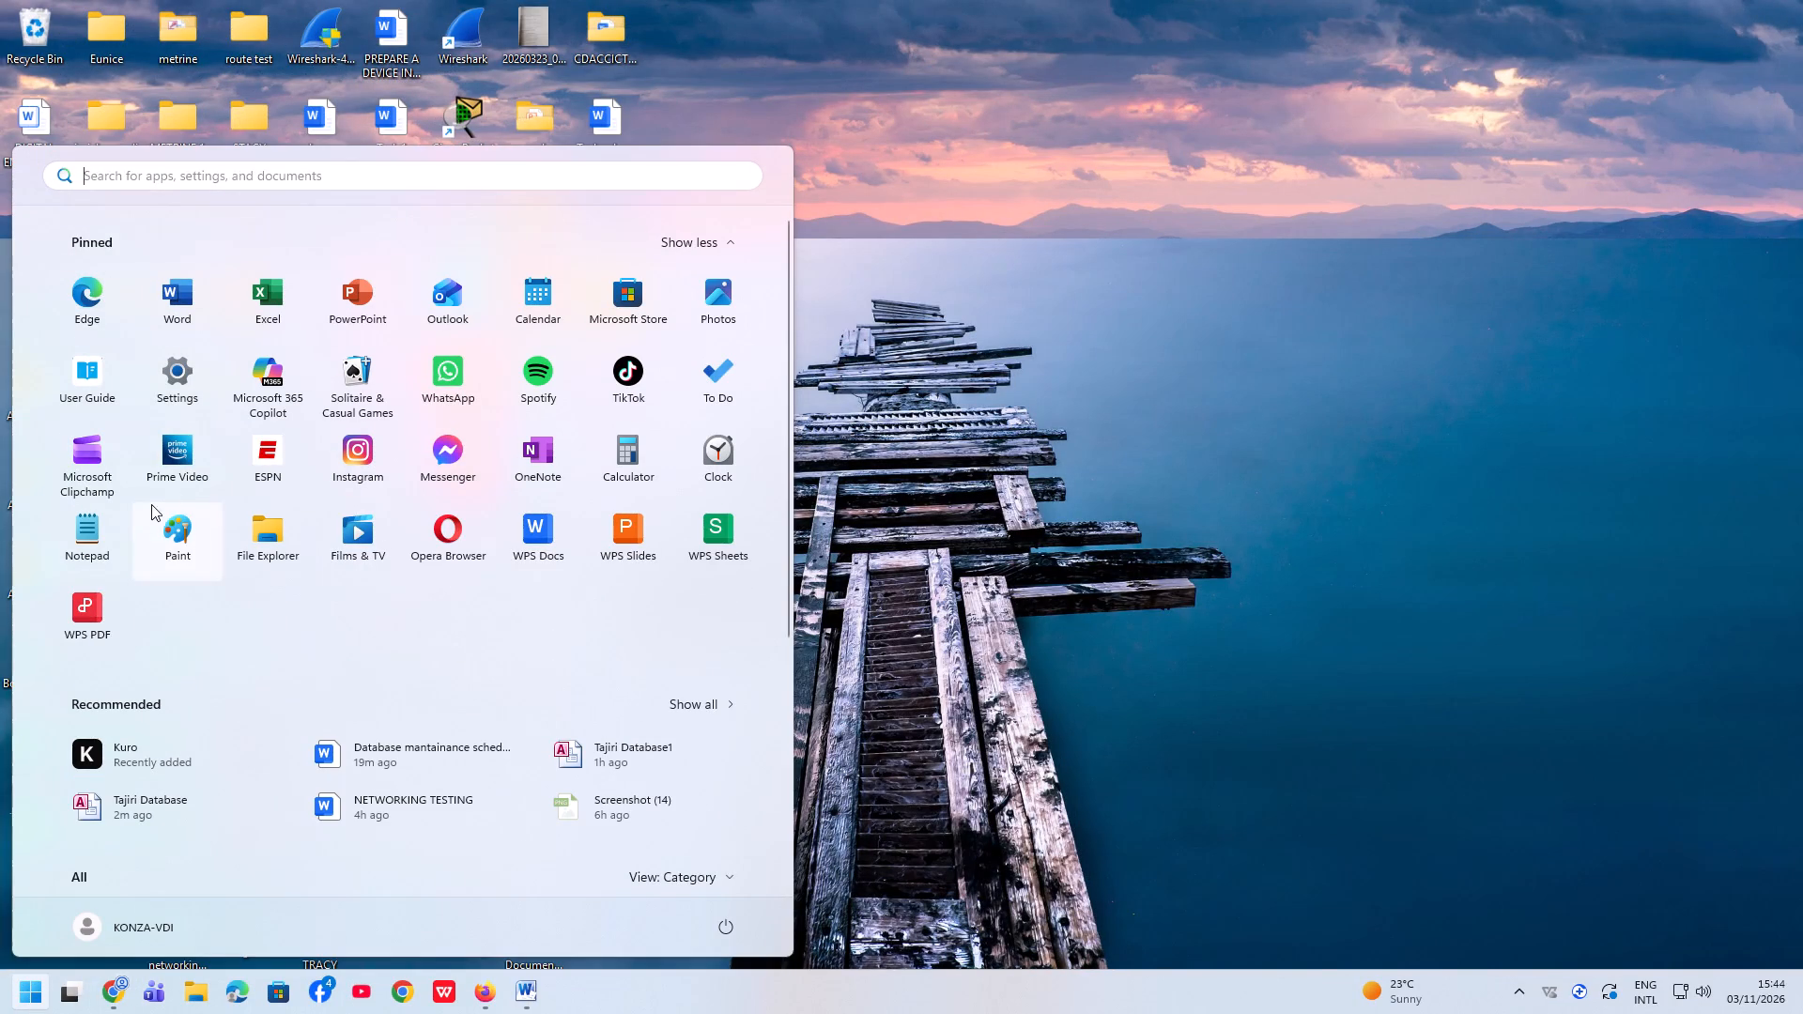
pyautogui.write('micro')
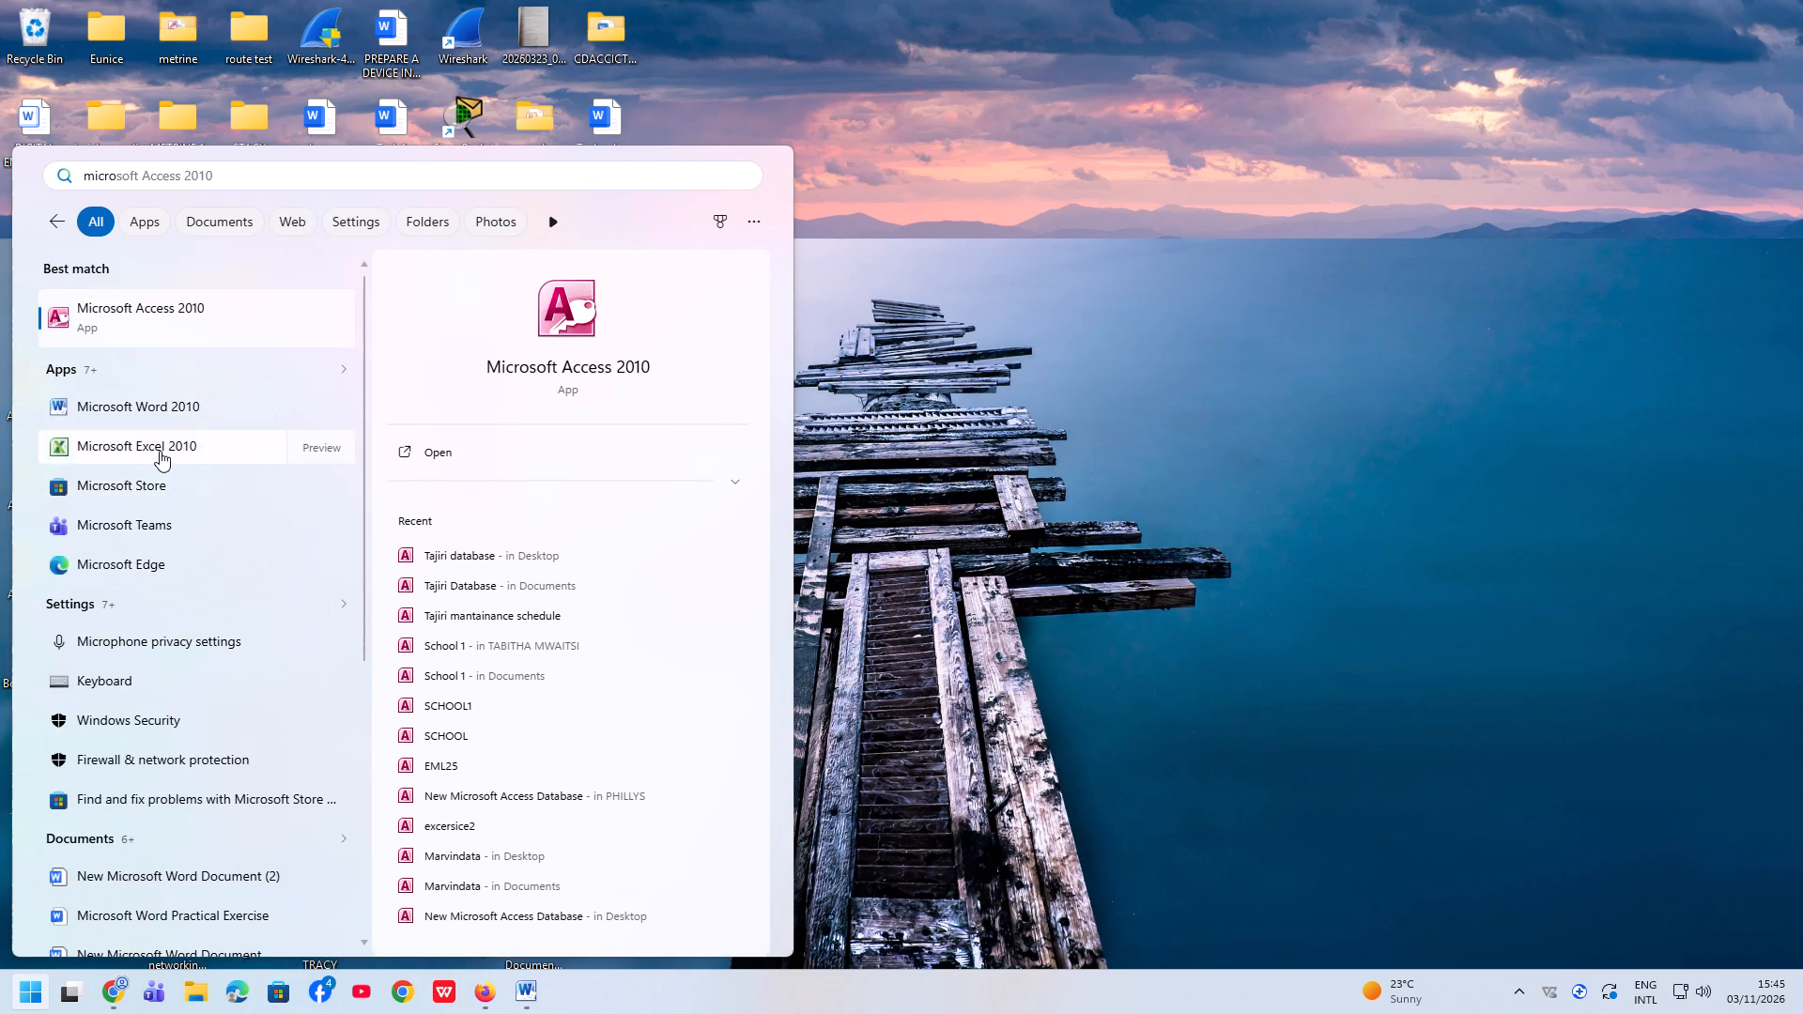
pyautogui.click(476, 449)
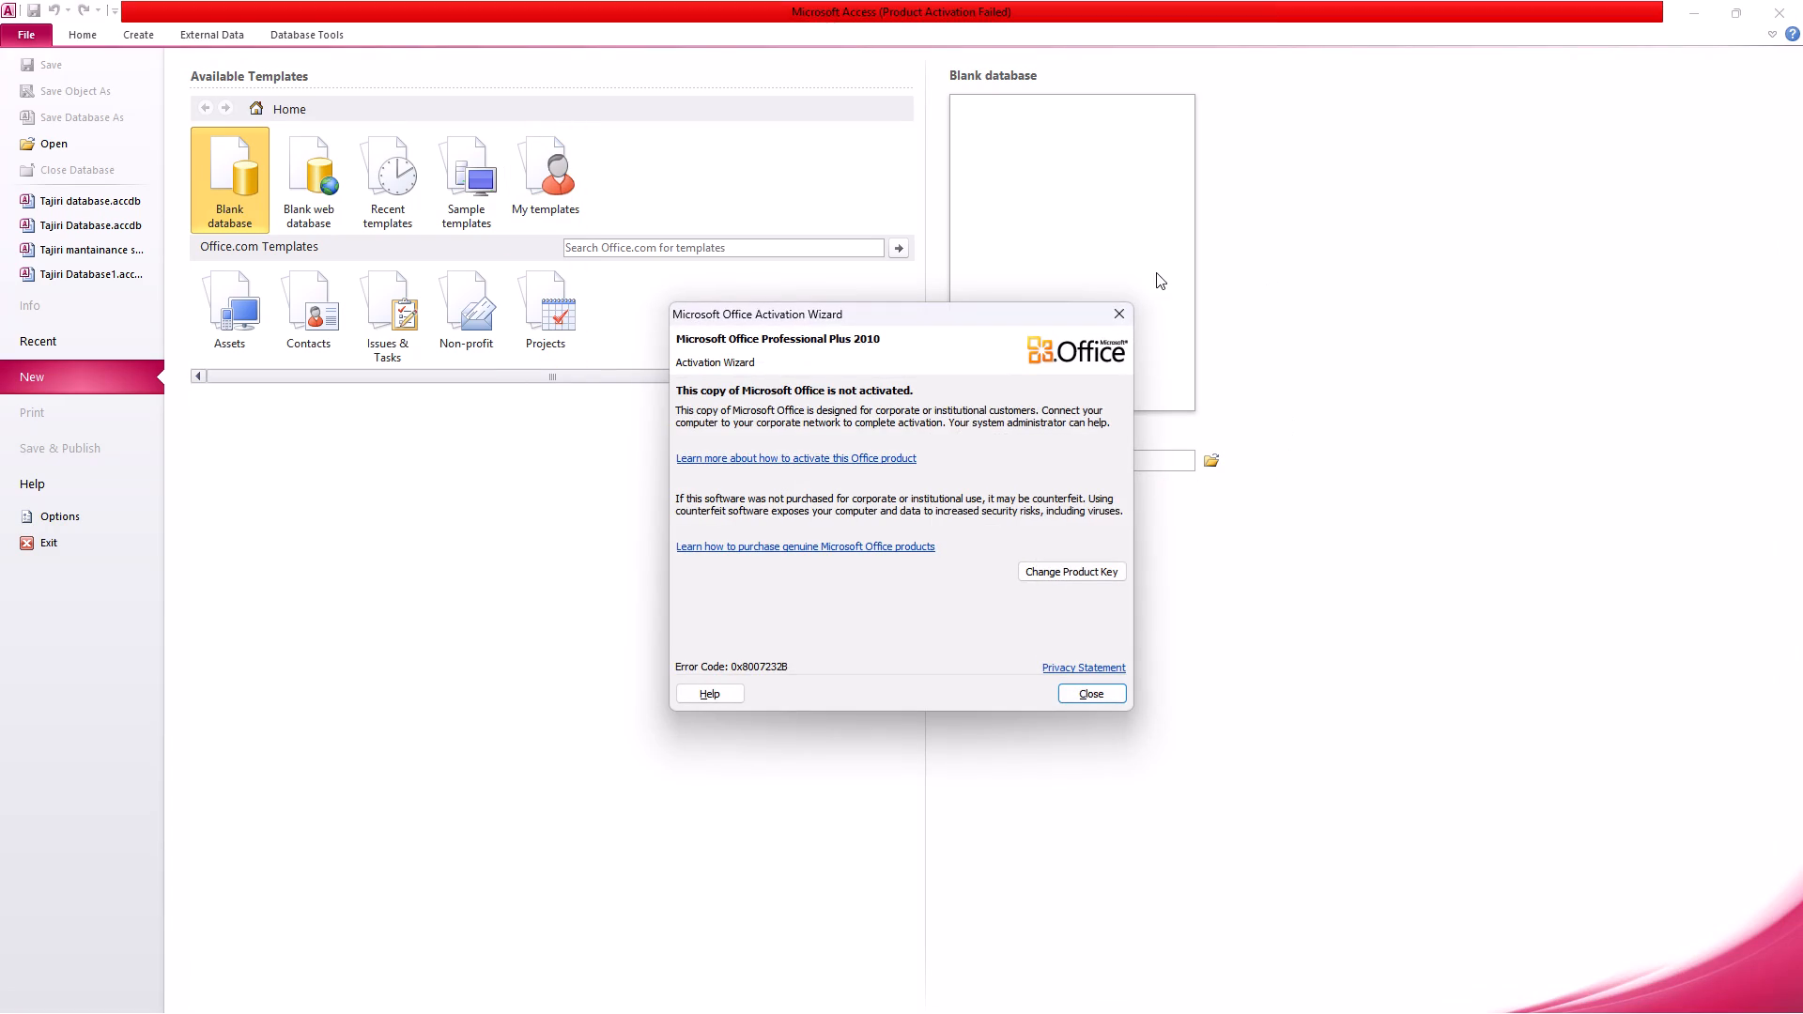
# Dismiss the activation wizard and create a blank database named Tajiri database in Documents, replacing the existing file.
pyautogui.click(1131, 308)
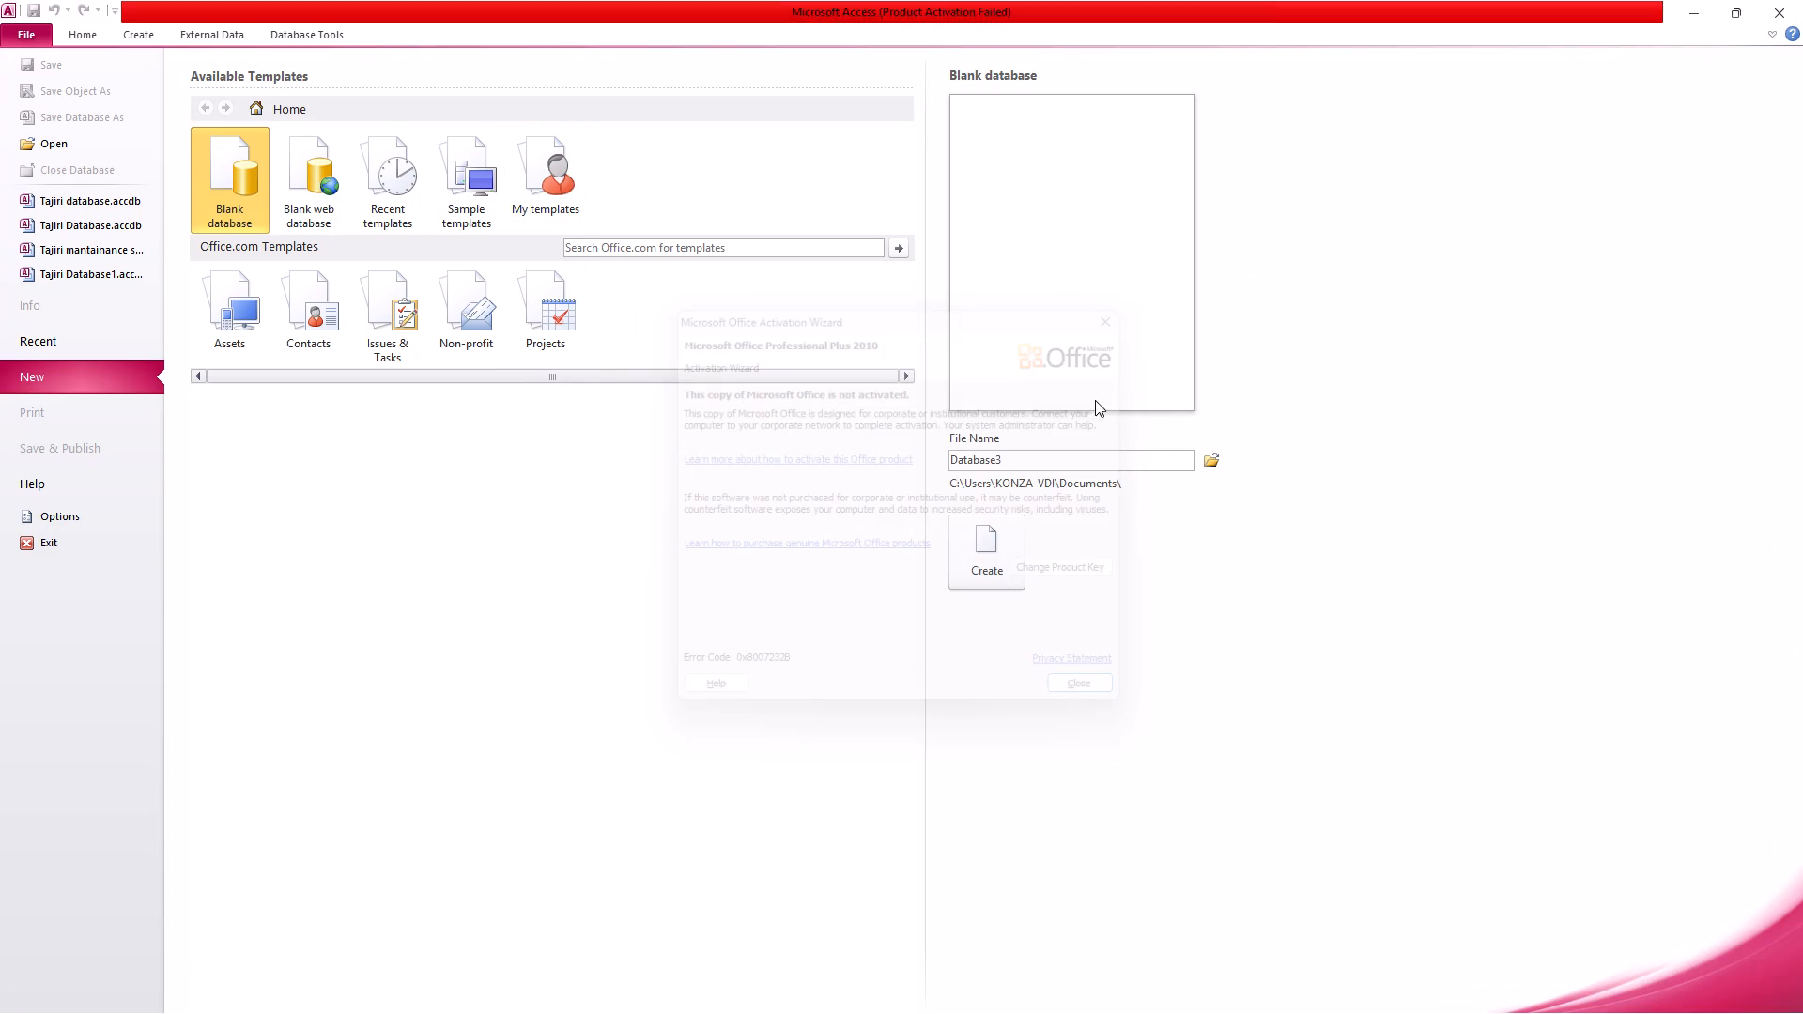
pyautogui.click(1014, 458)
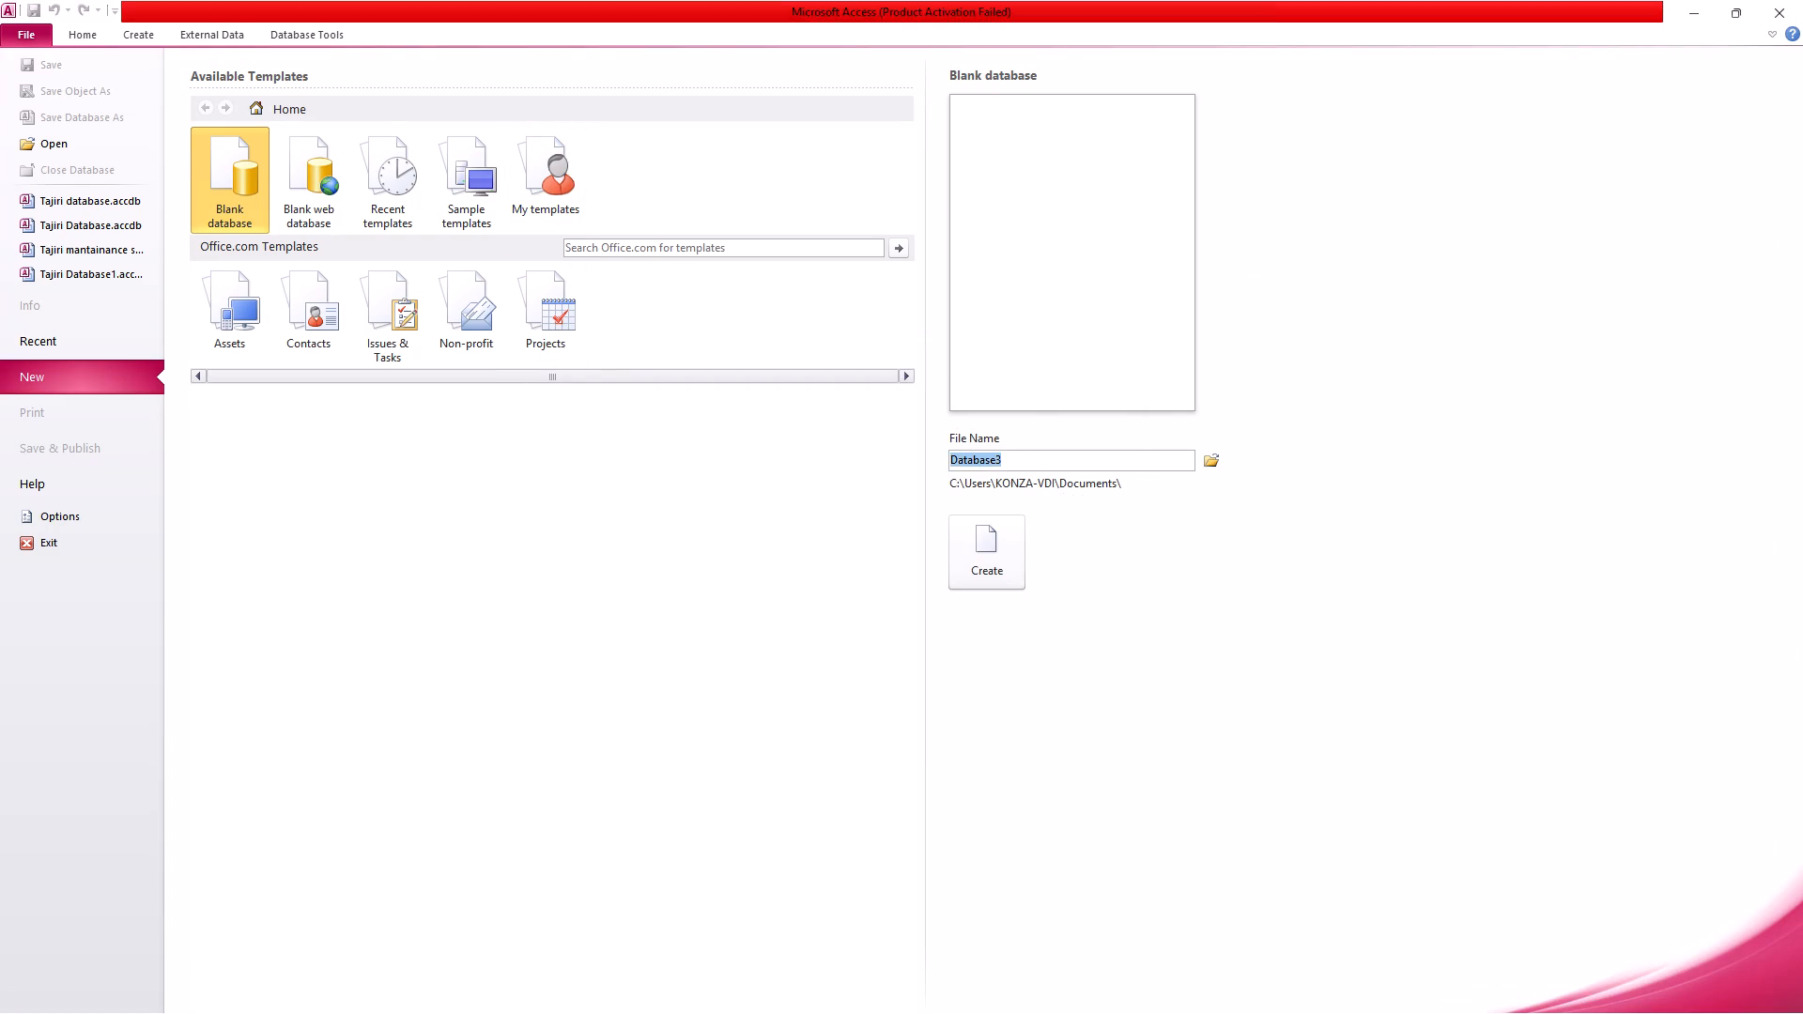
pyautogui.press('BackSpace')
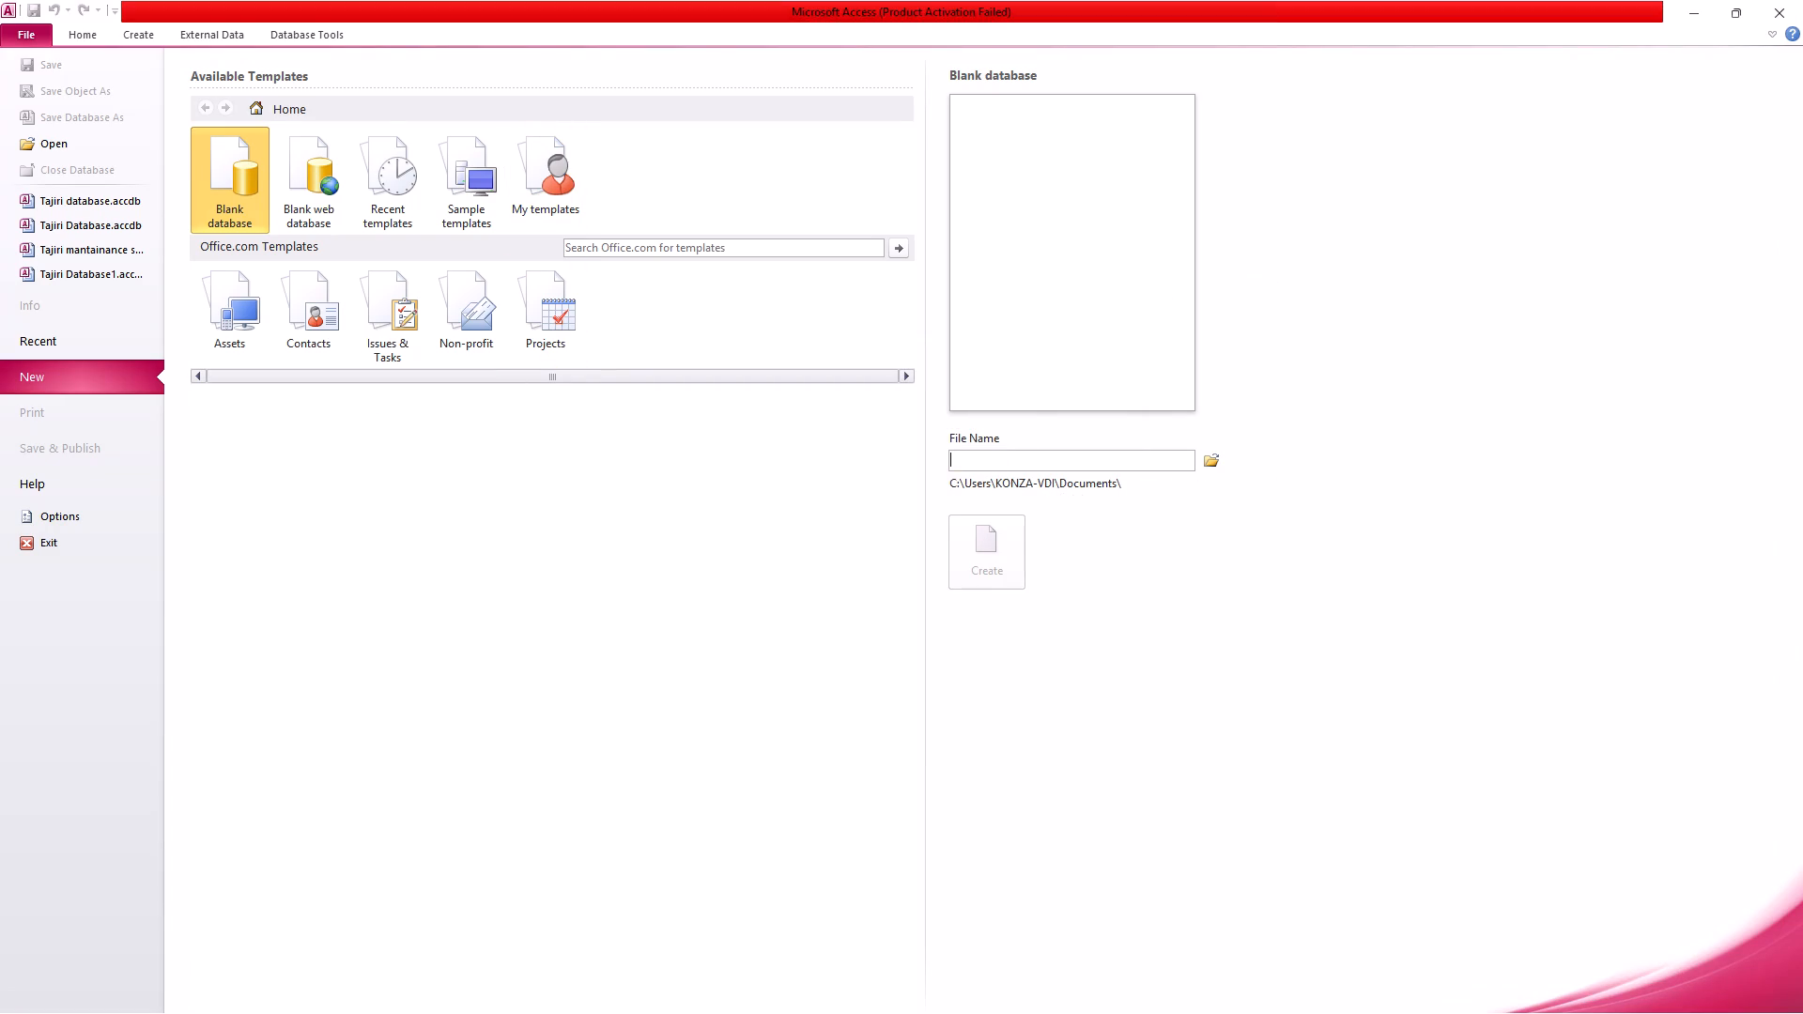
pyautogui.write('ta')
pyautogui.press('BackSpace')
pyautogui.press('BackSpace')
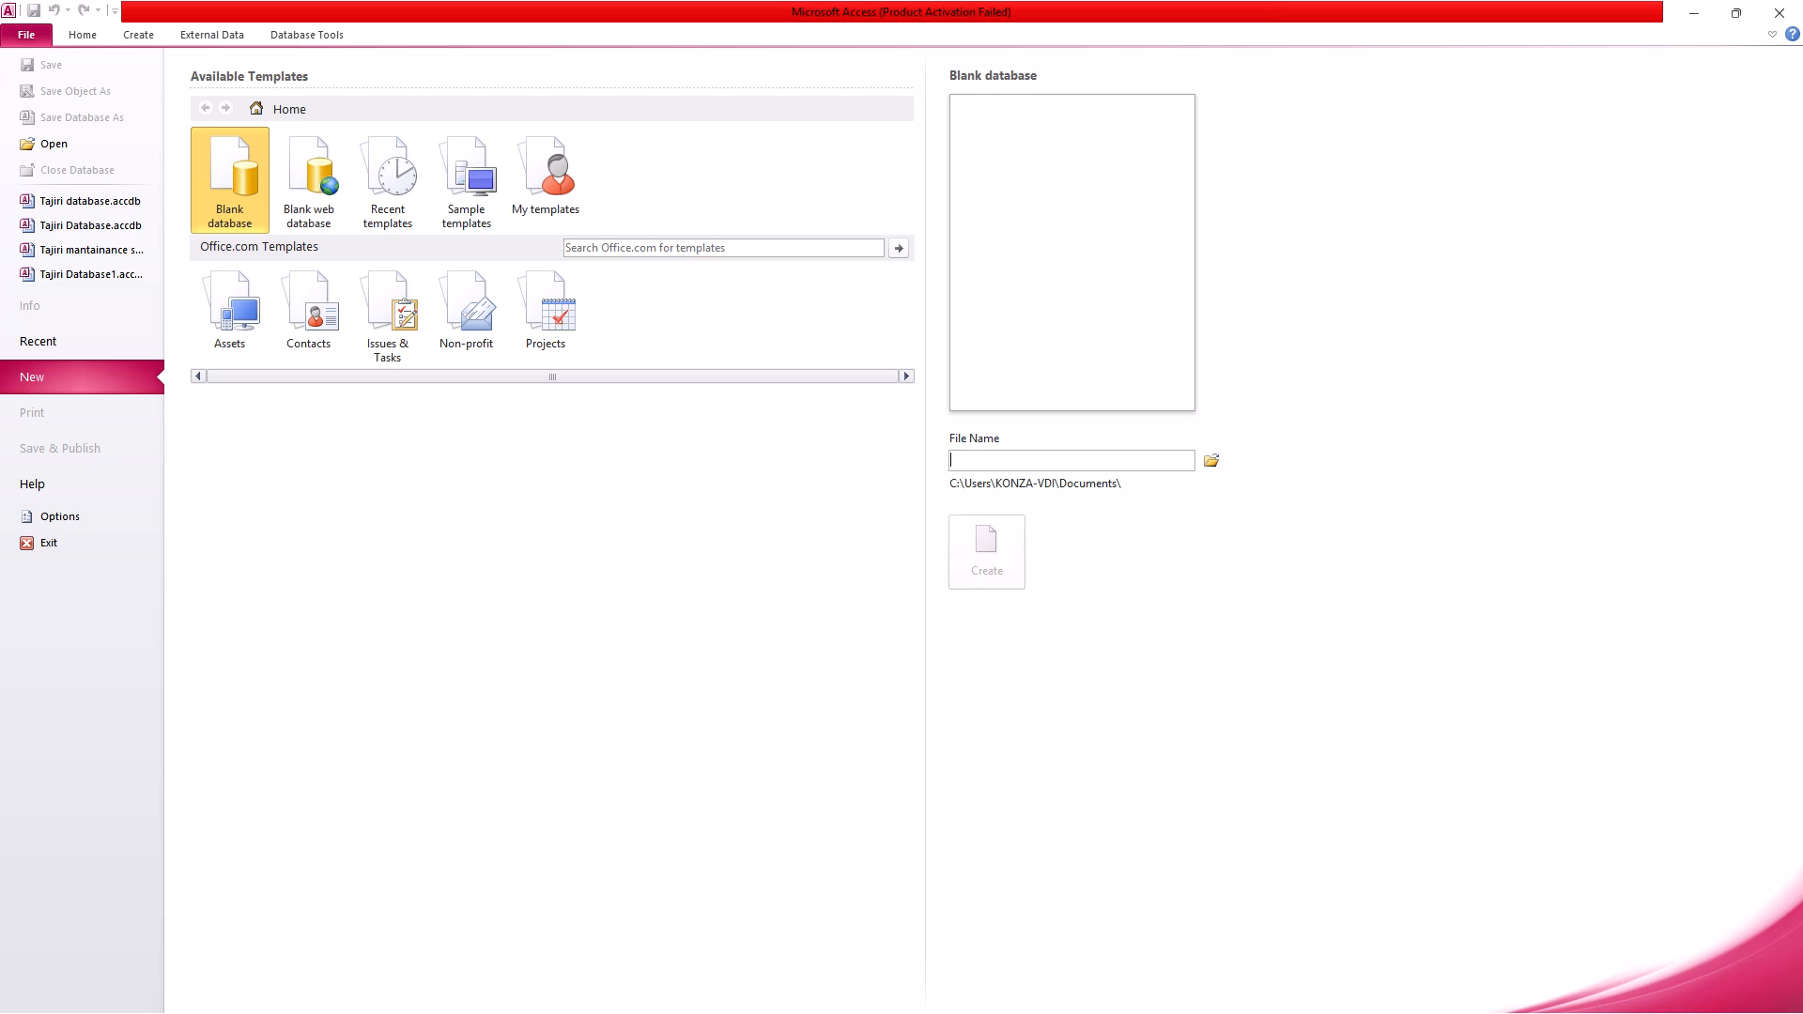
pyautogui.press('a')
pyautogui.write('jiri')
pyautogui.press('space')
pyautogui.write('database')
pyautogui.click(1013, 552)
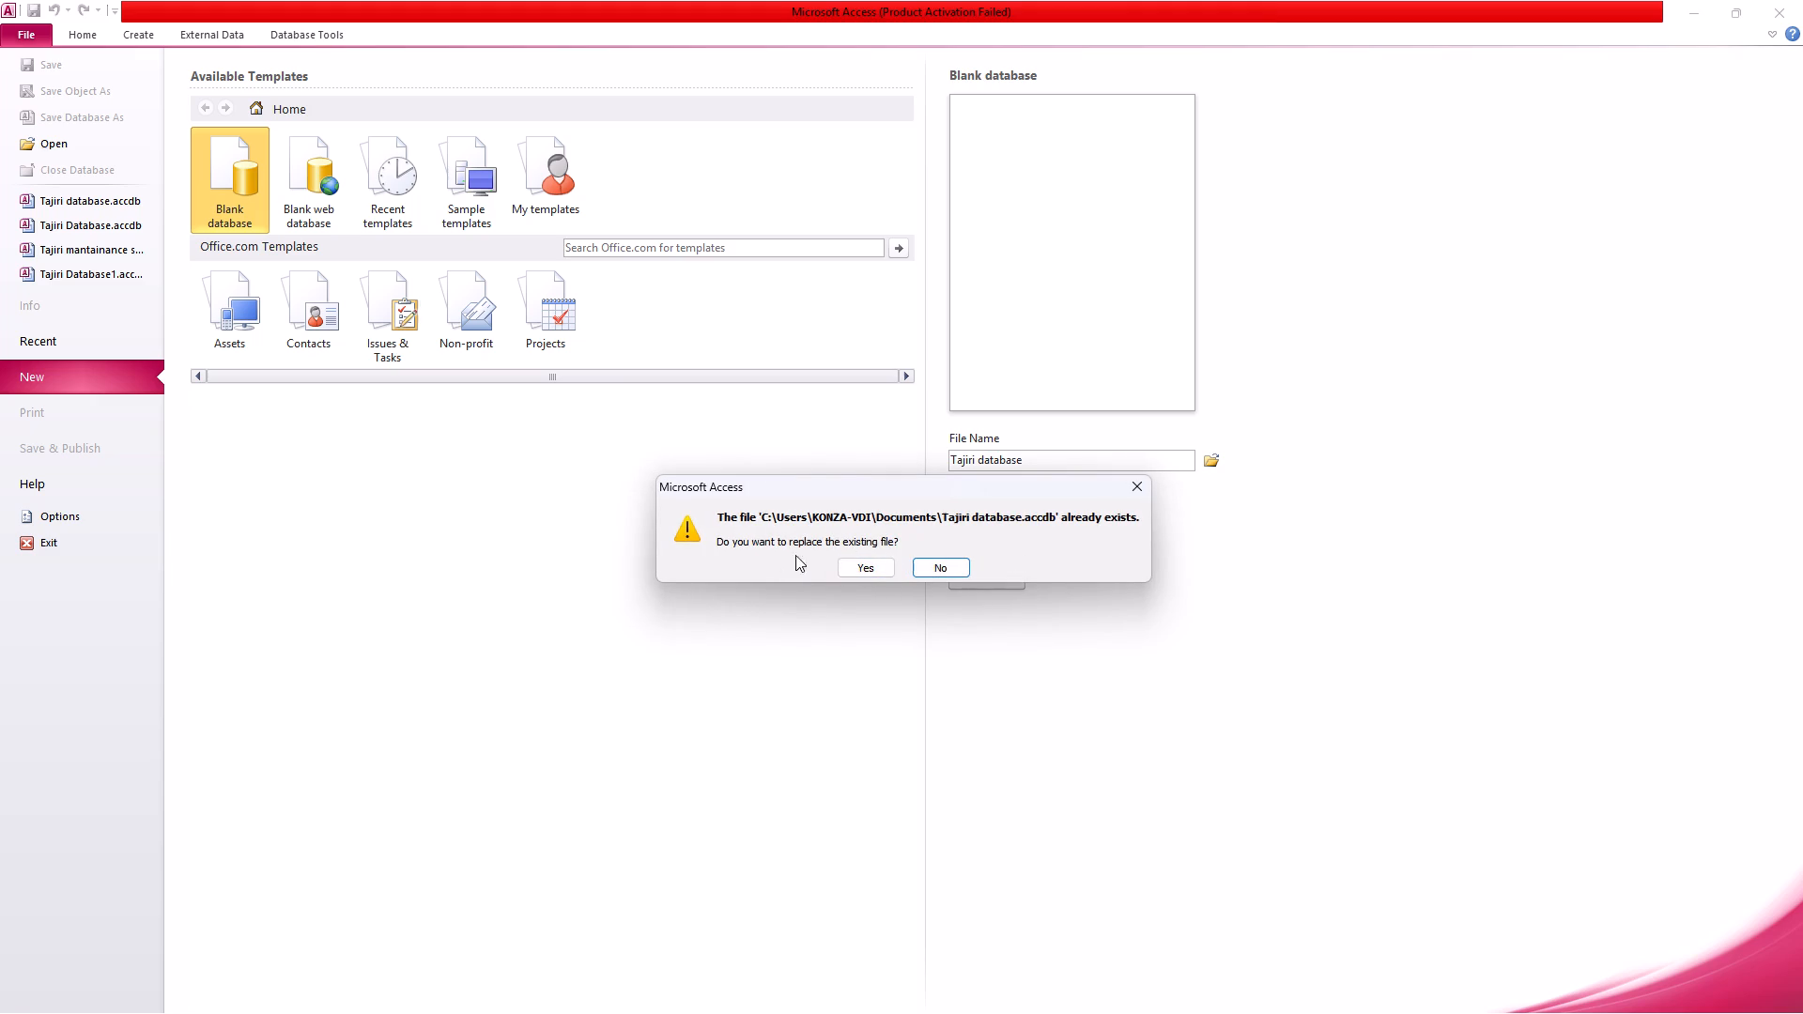
pyautogui.click(873, 564)
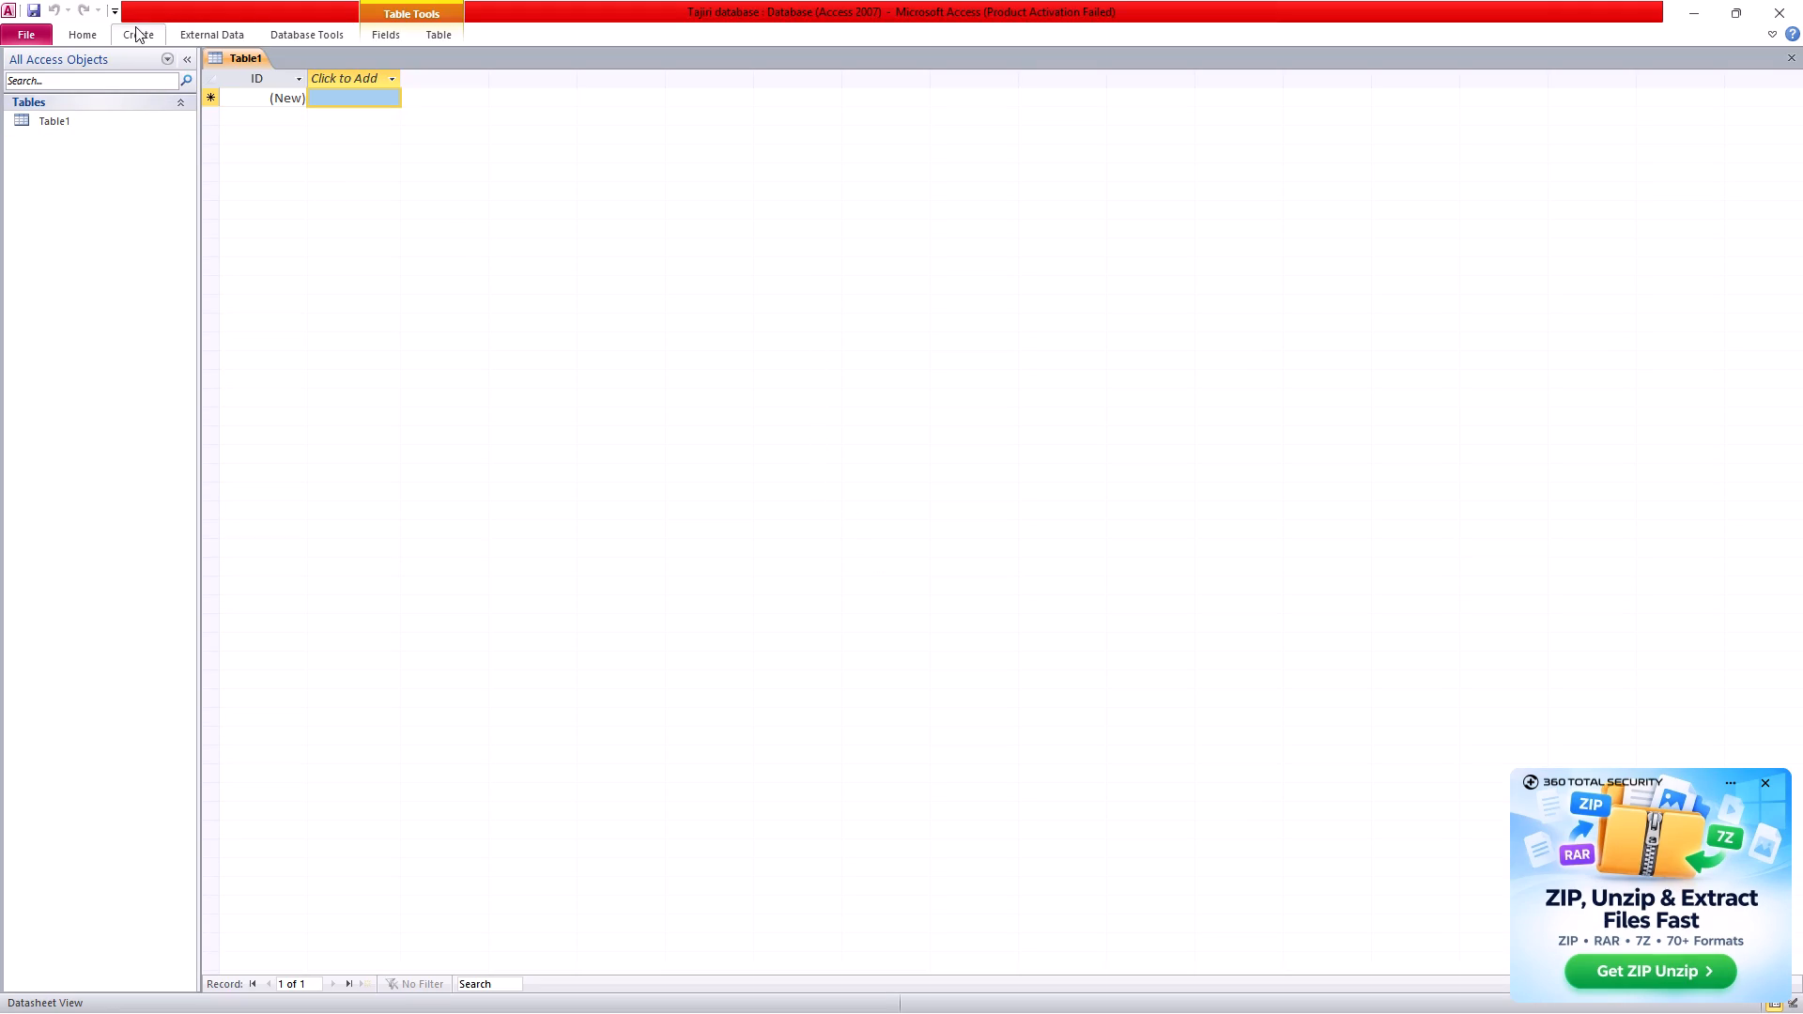
# Save the new database's default table as customer table and dismiss the advertisement pop-up.
pyautogui.click(252, 56)
pyautogui.rightClick(252, 56)
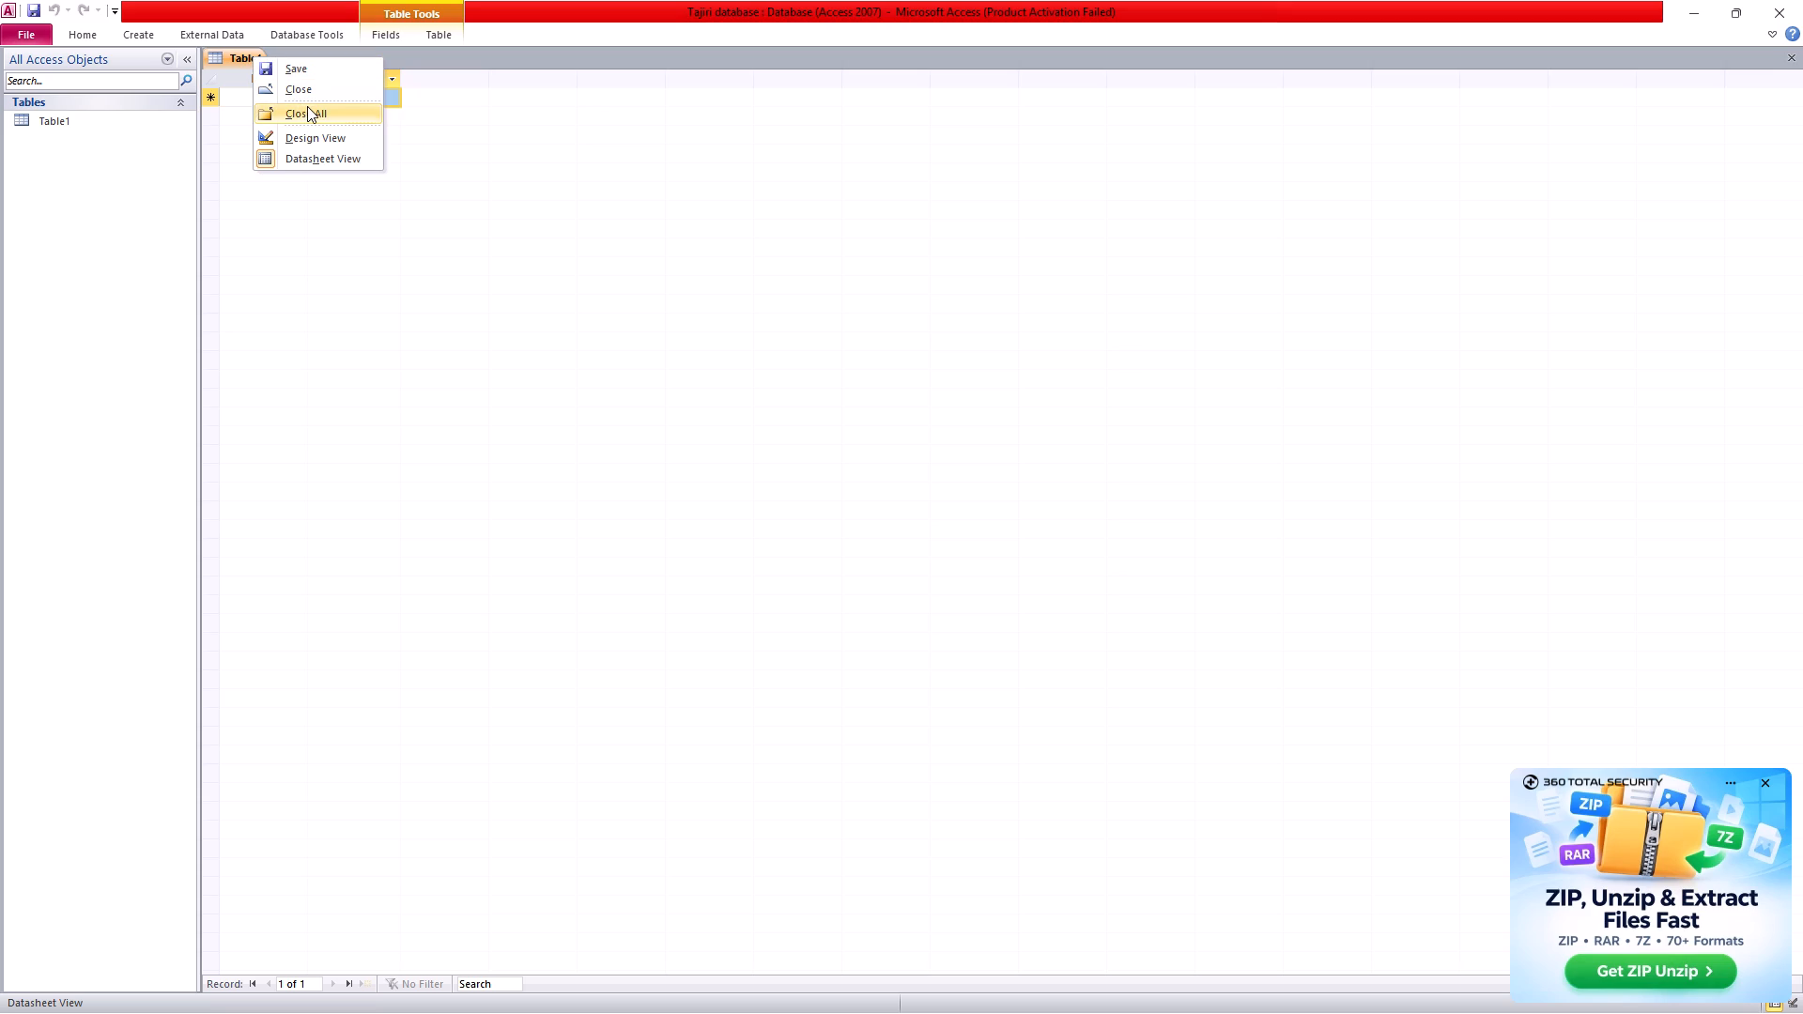
pyautogui.click(350, 65)
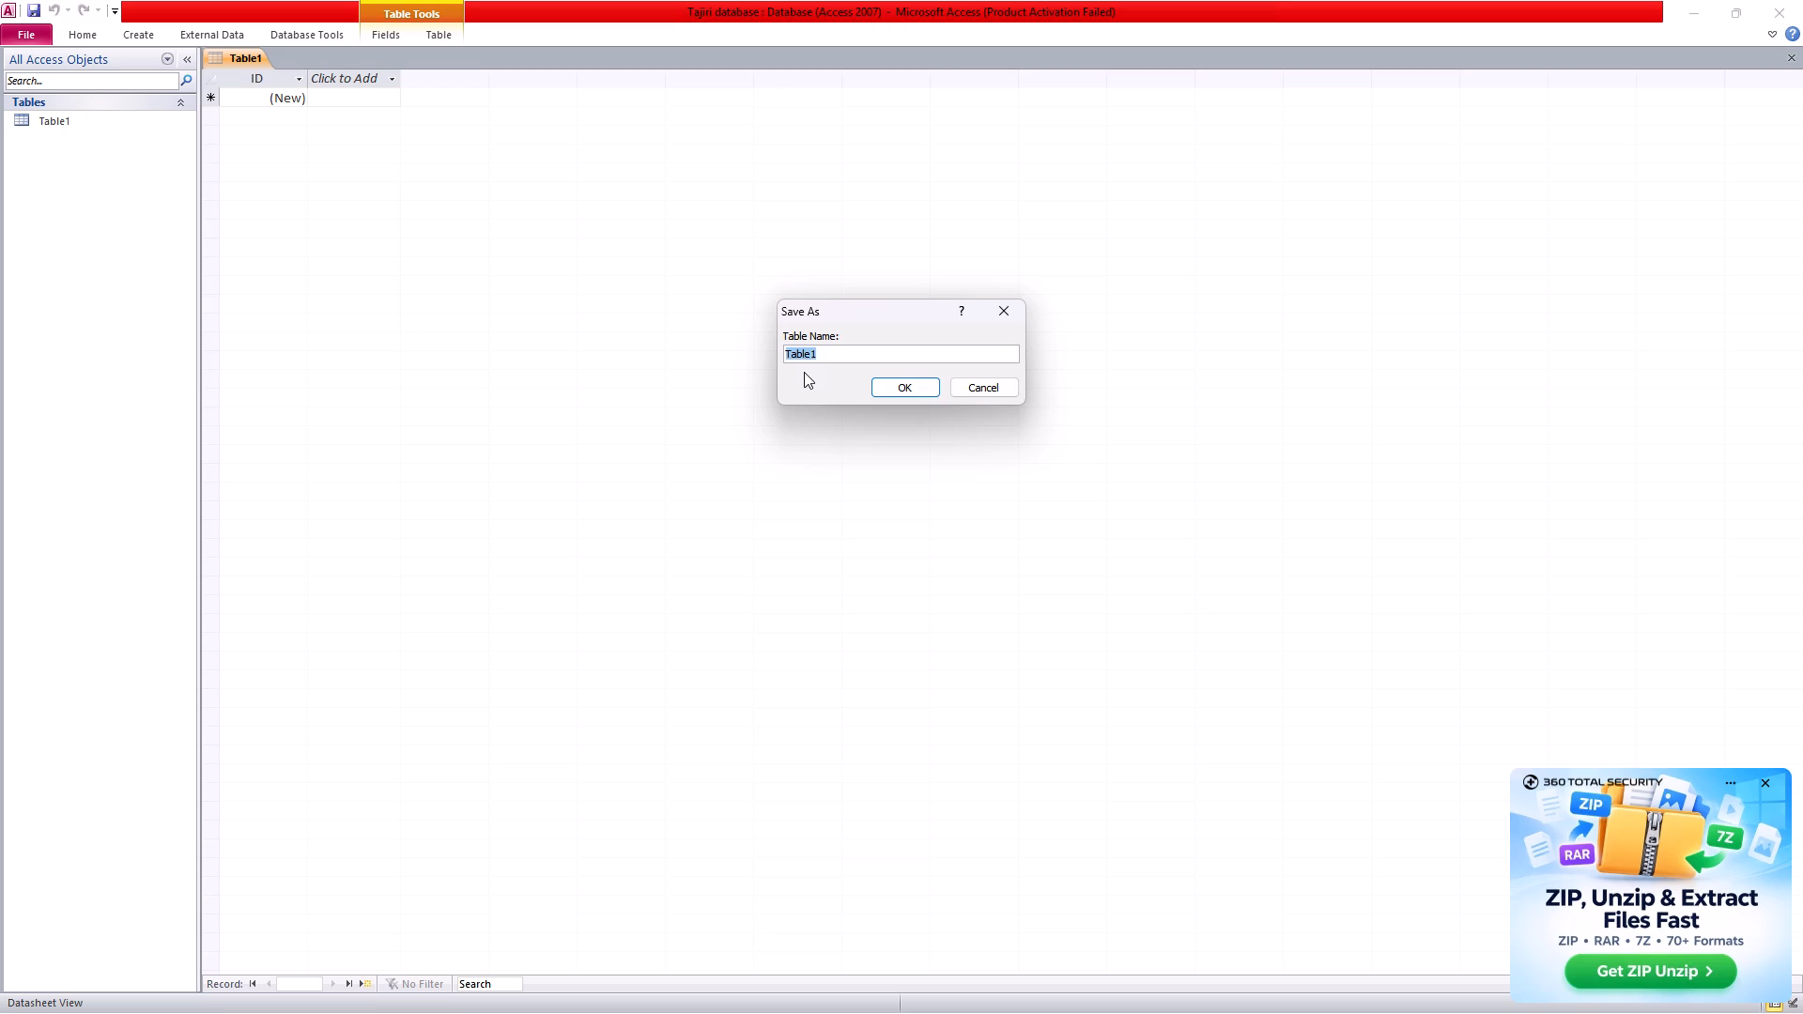
pyautogui.press('BackSpace')
pyautogui.write('customer table')
pyautogui.click(919, 383)
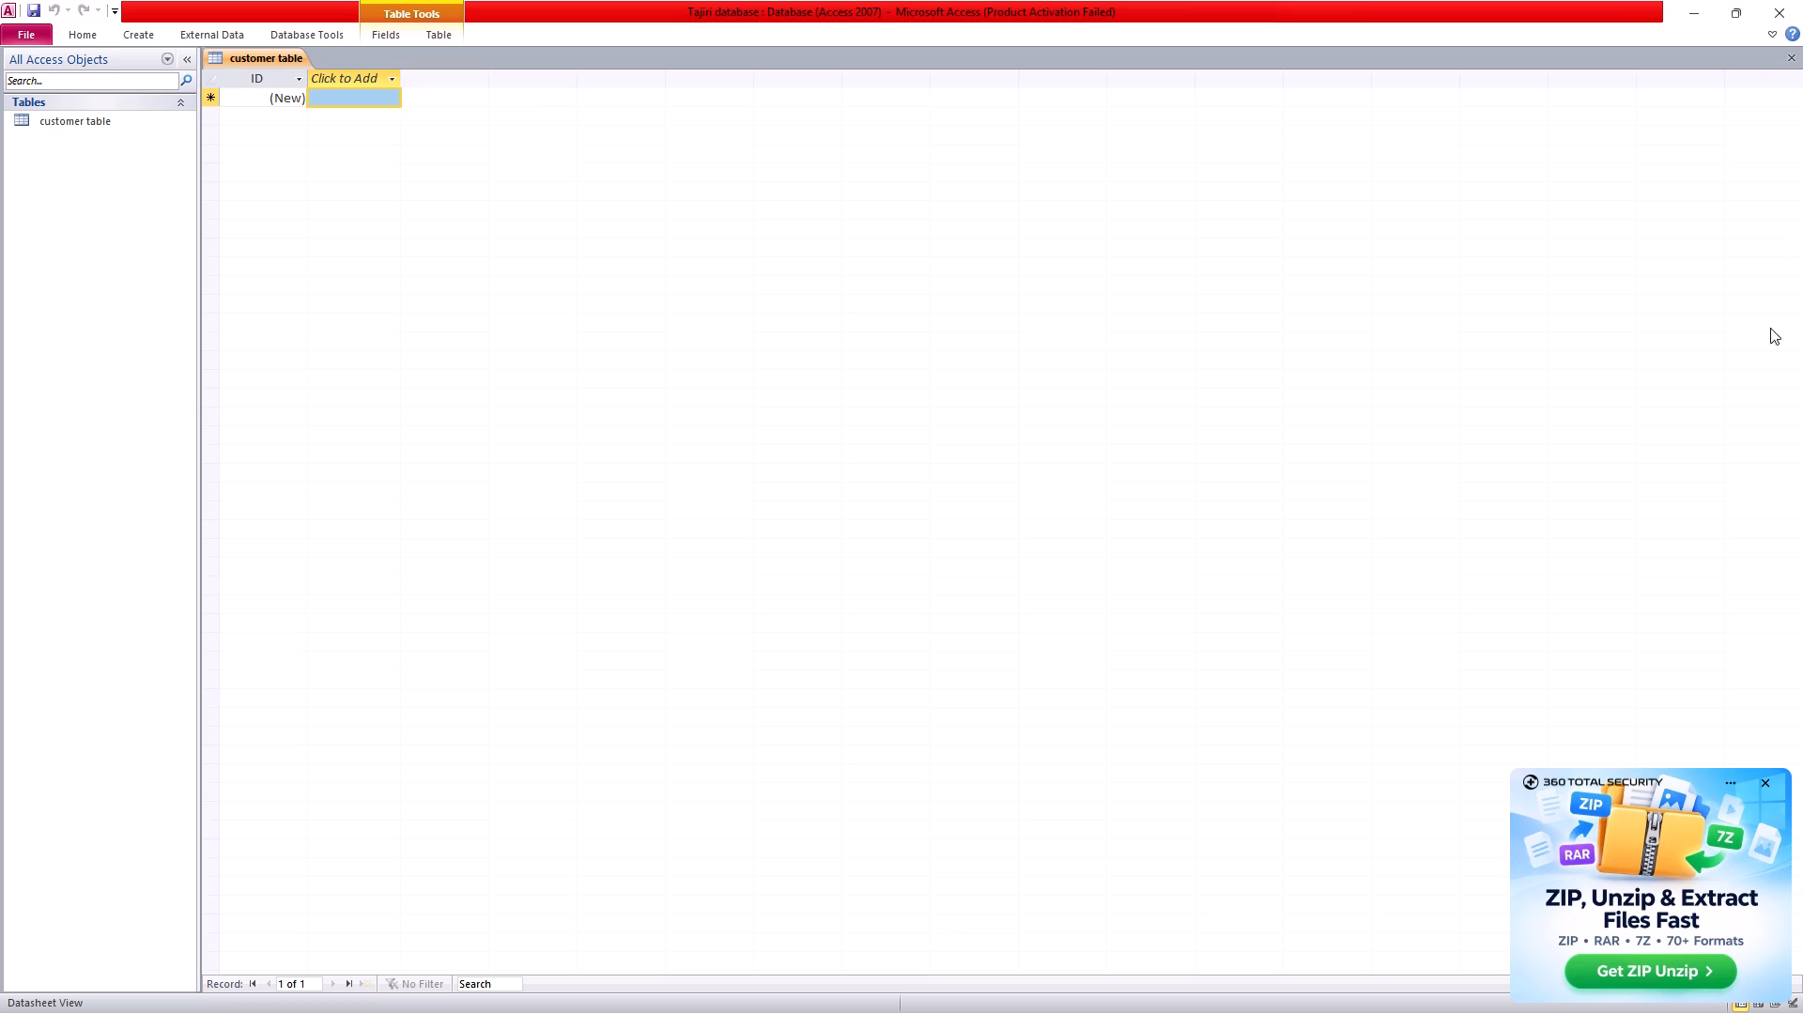
pyautogui.click(1764, 776)
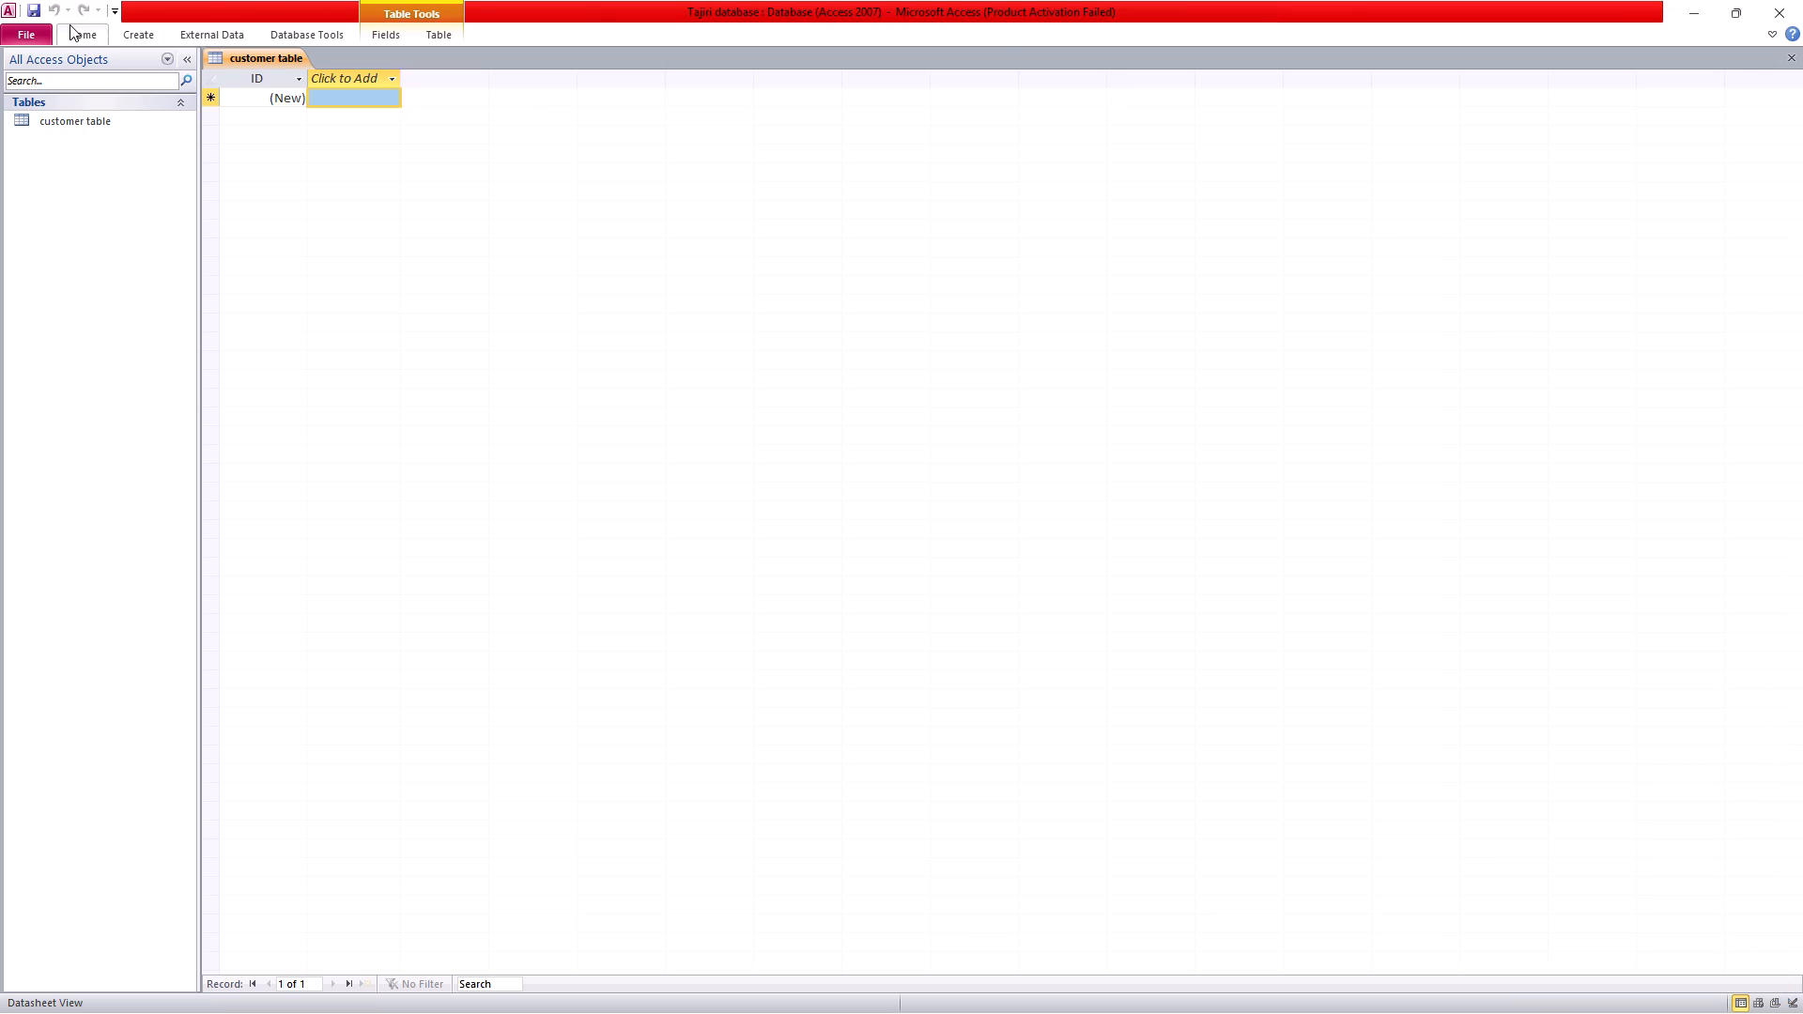
# Exit Access, check the contents of the personal desktop folder for the database, and close the folder.
pyautogui.click(1777, 10)
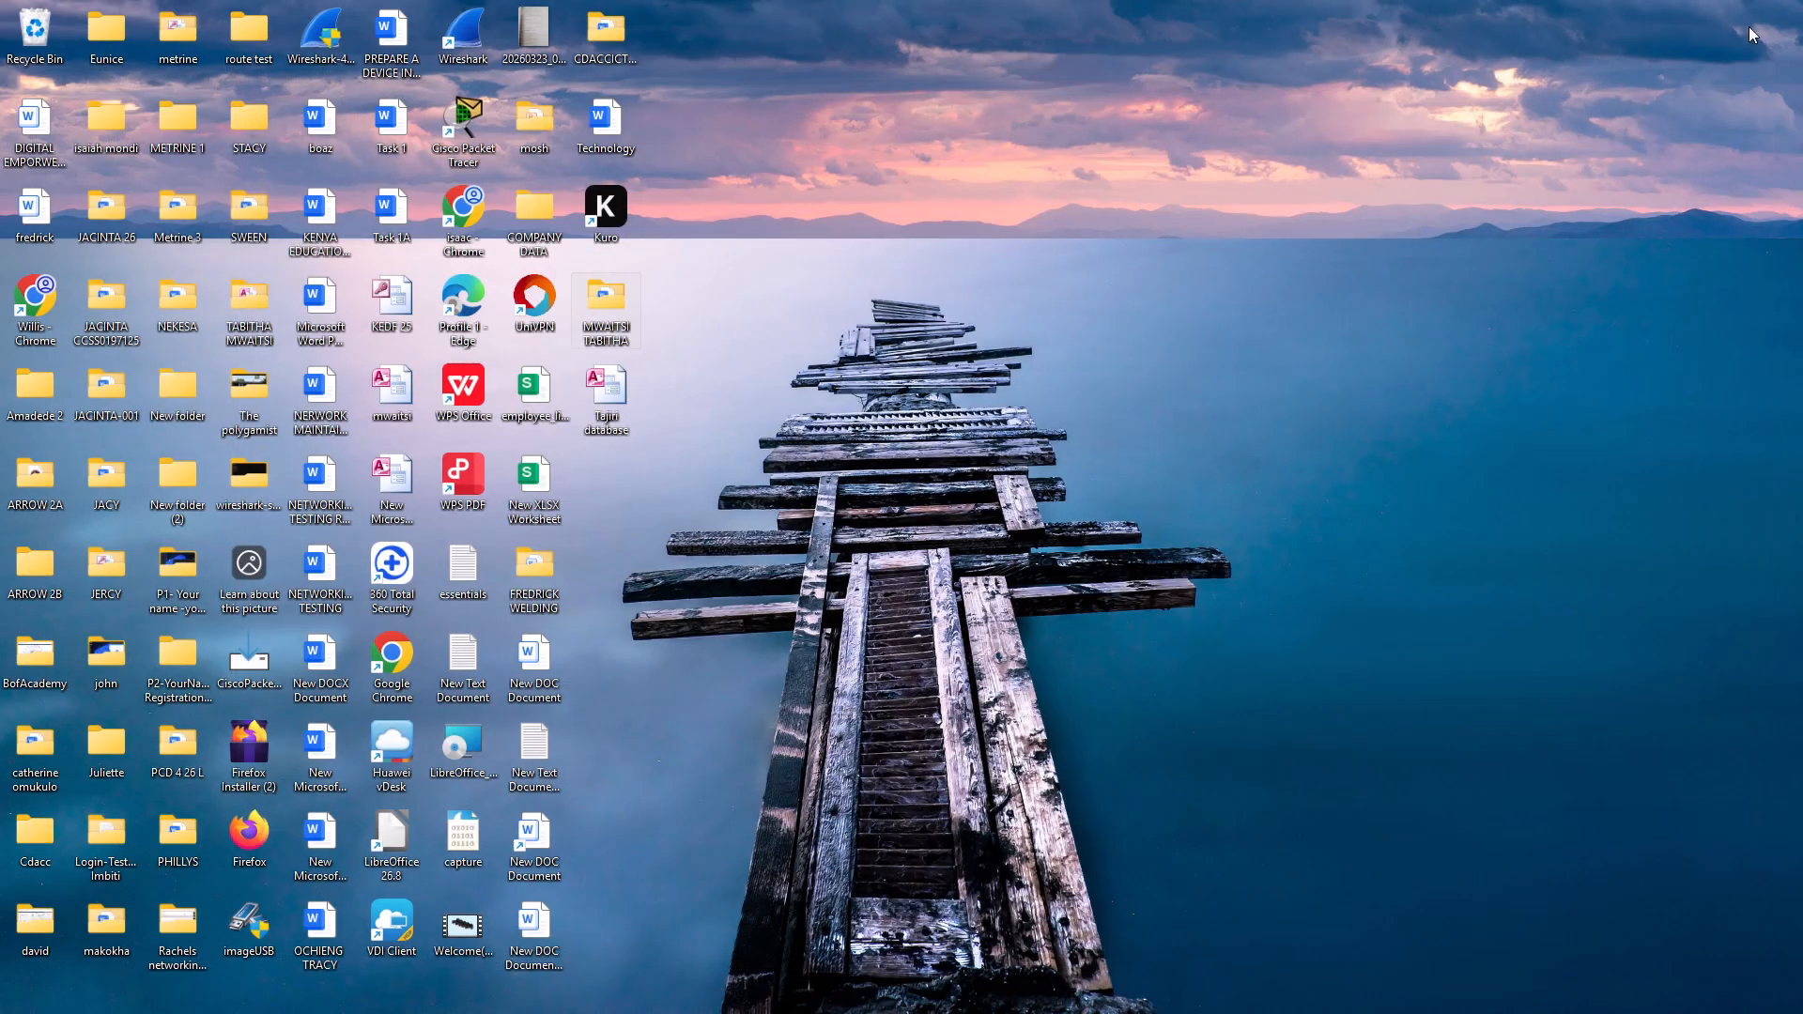
pyautogui.doubleClick(612, 324)
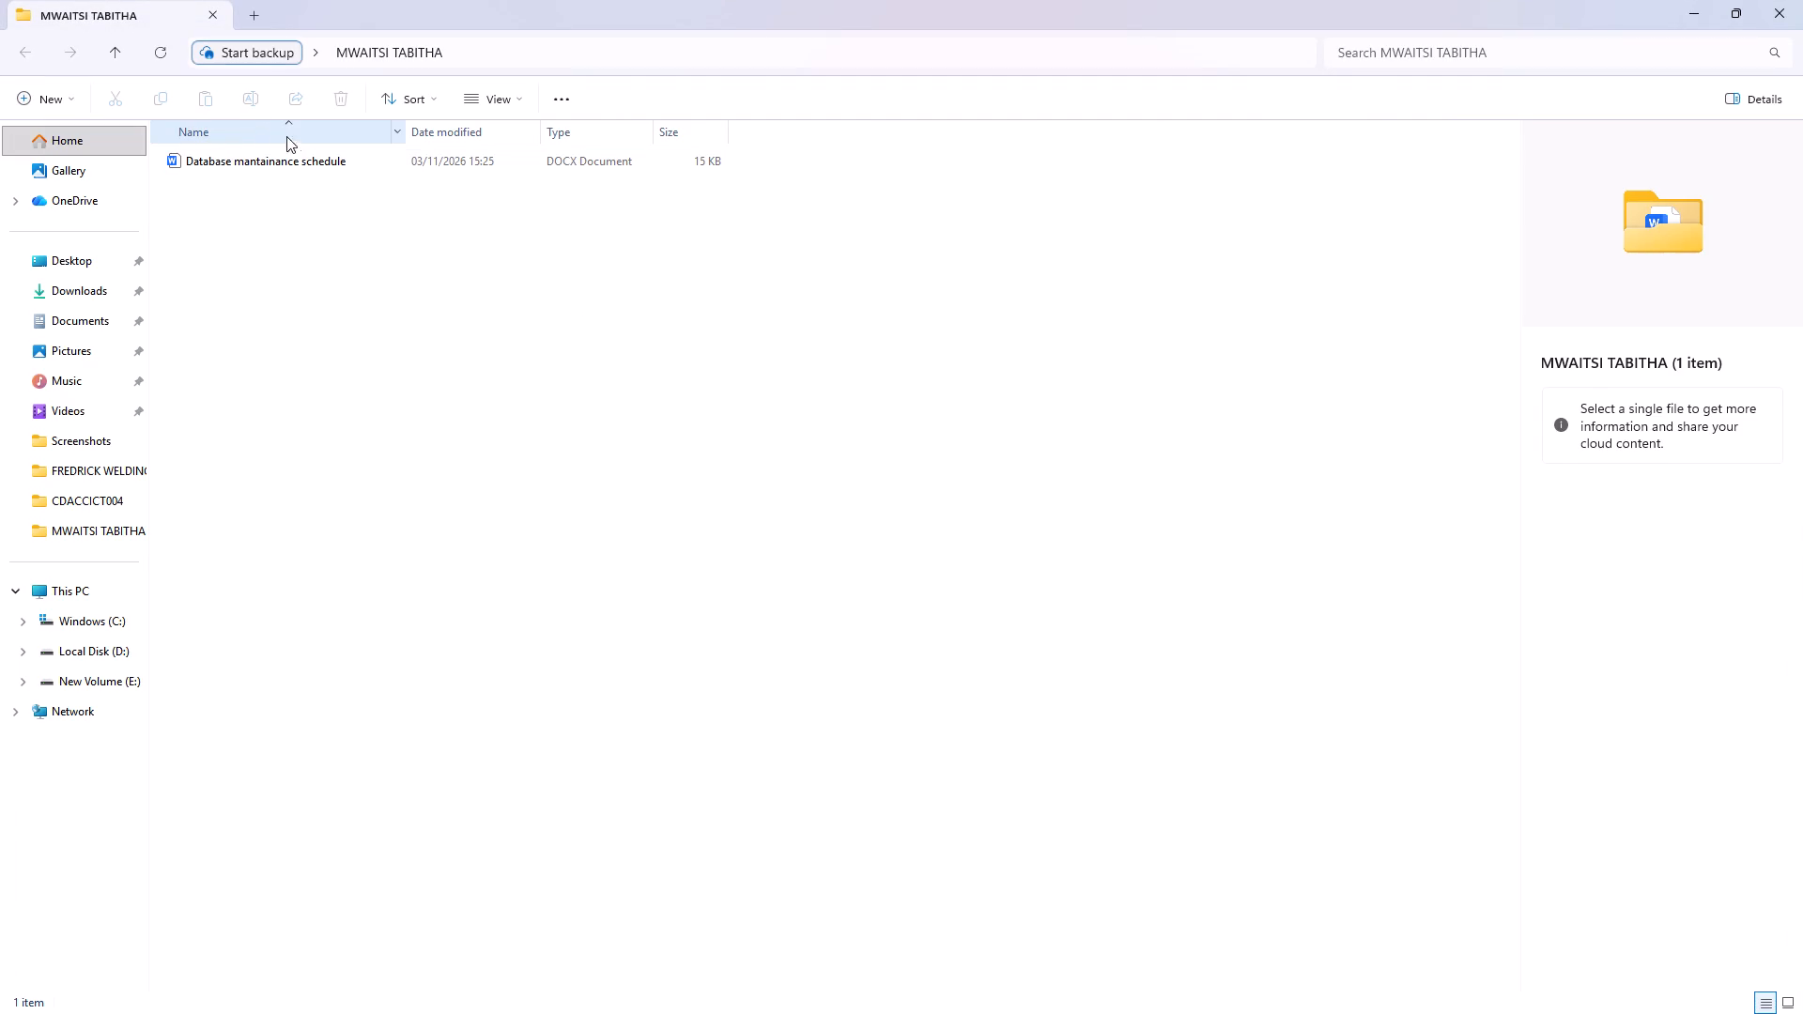
pyautogui.click(140, 537)
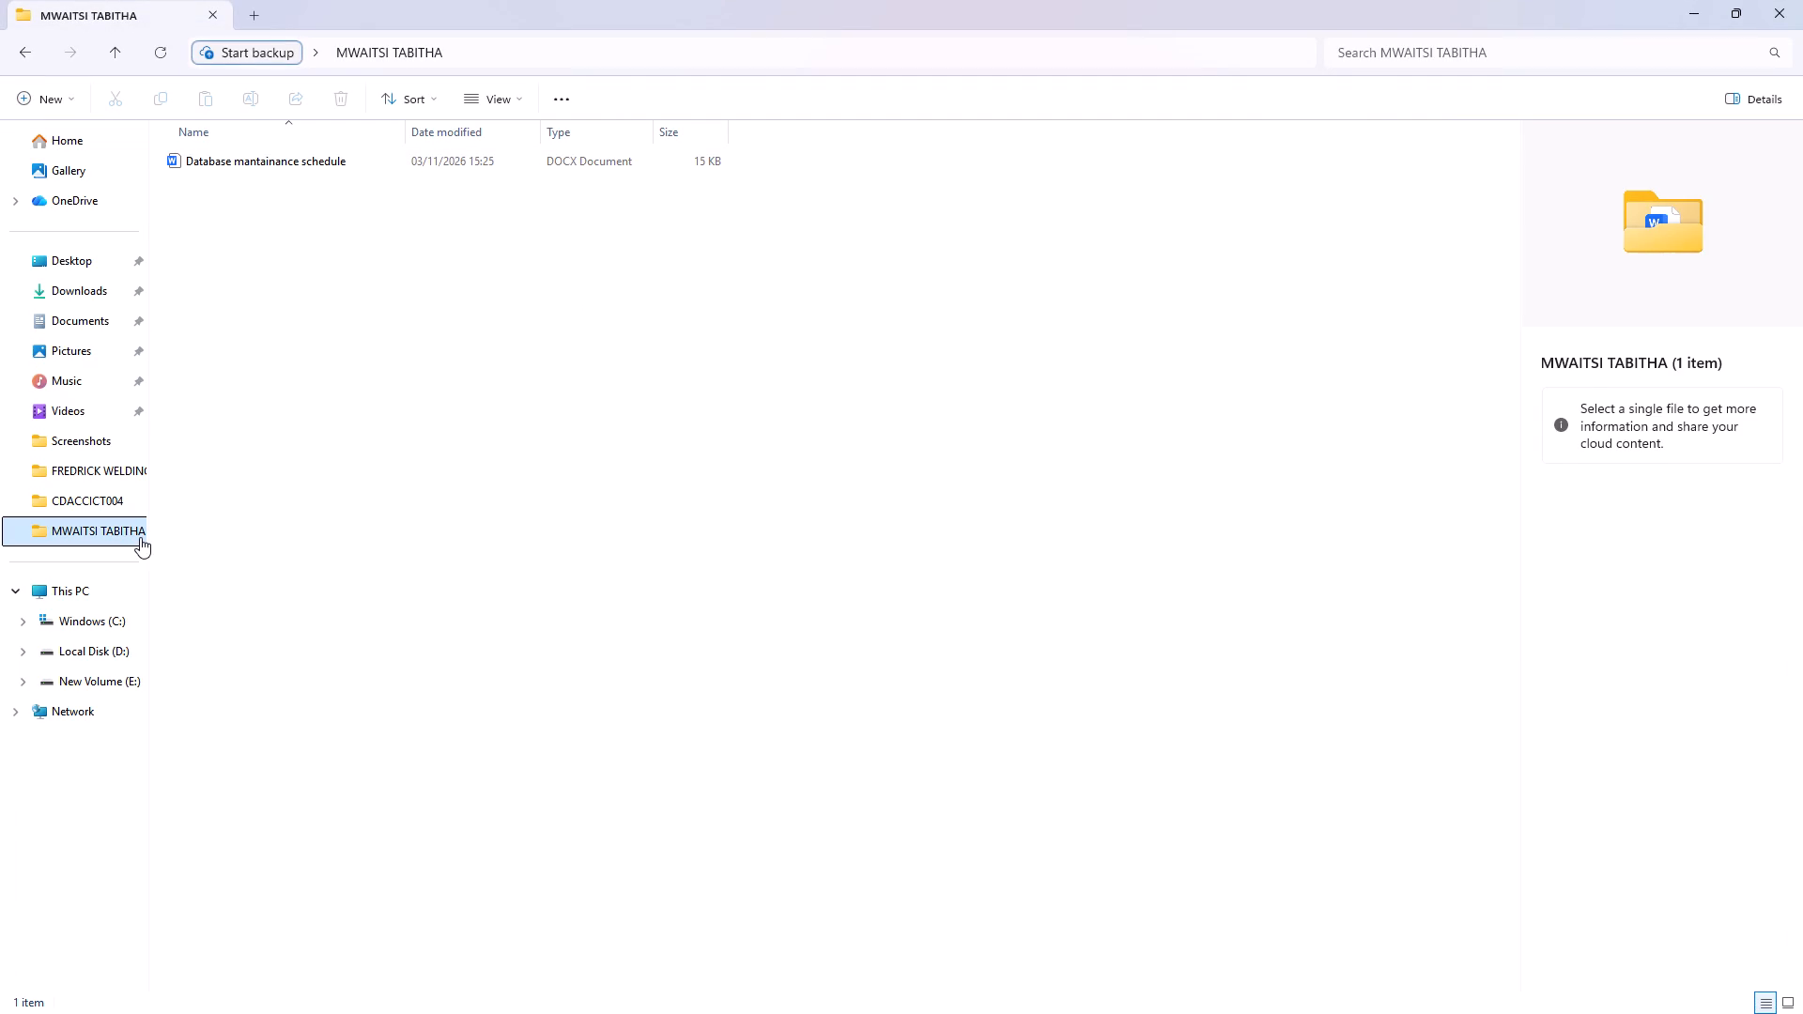
pyautogui.click(1784, 8)
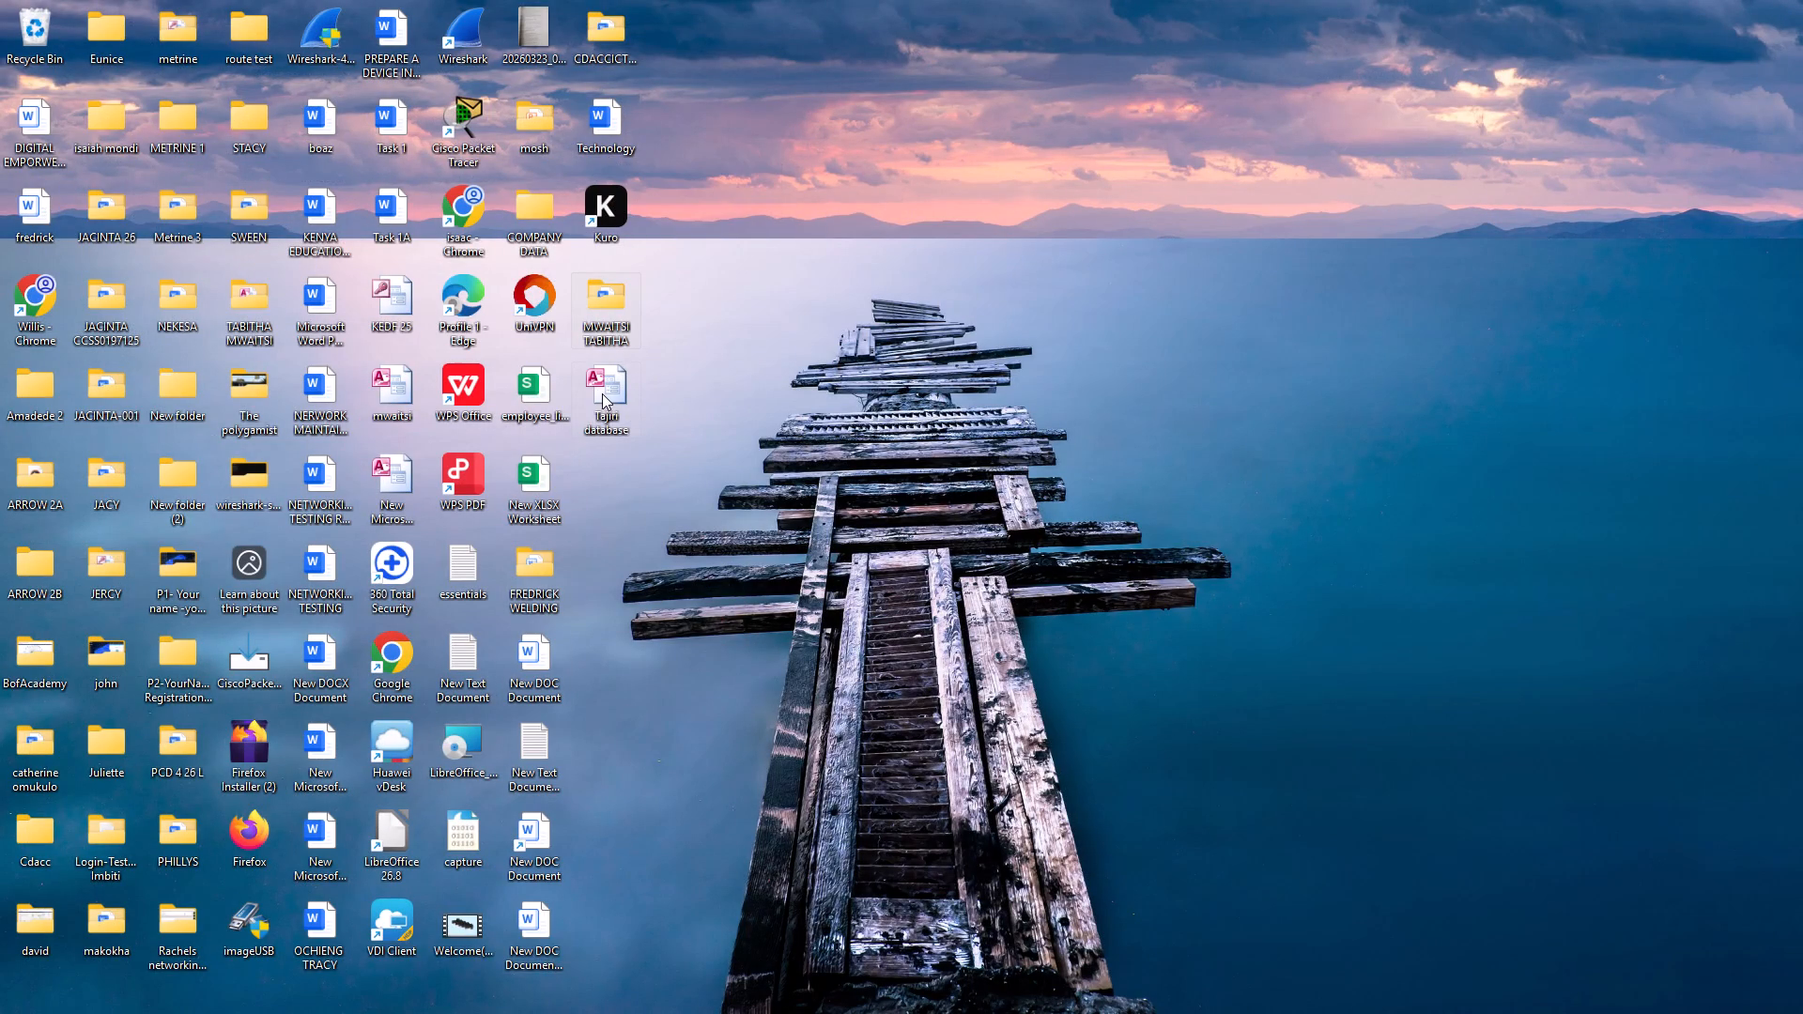
# Move the Tajiri database file from the desktop into the personal folder and open it there, dismissing the activation wizard.
pyautogui.moveTo(602, 393); pyautogui.dragTo(610, 306)
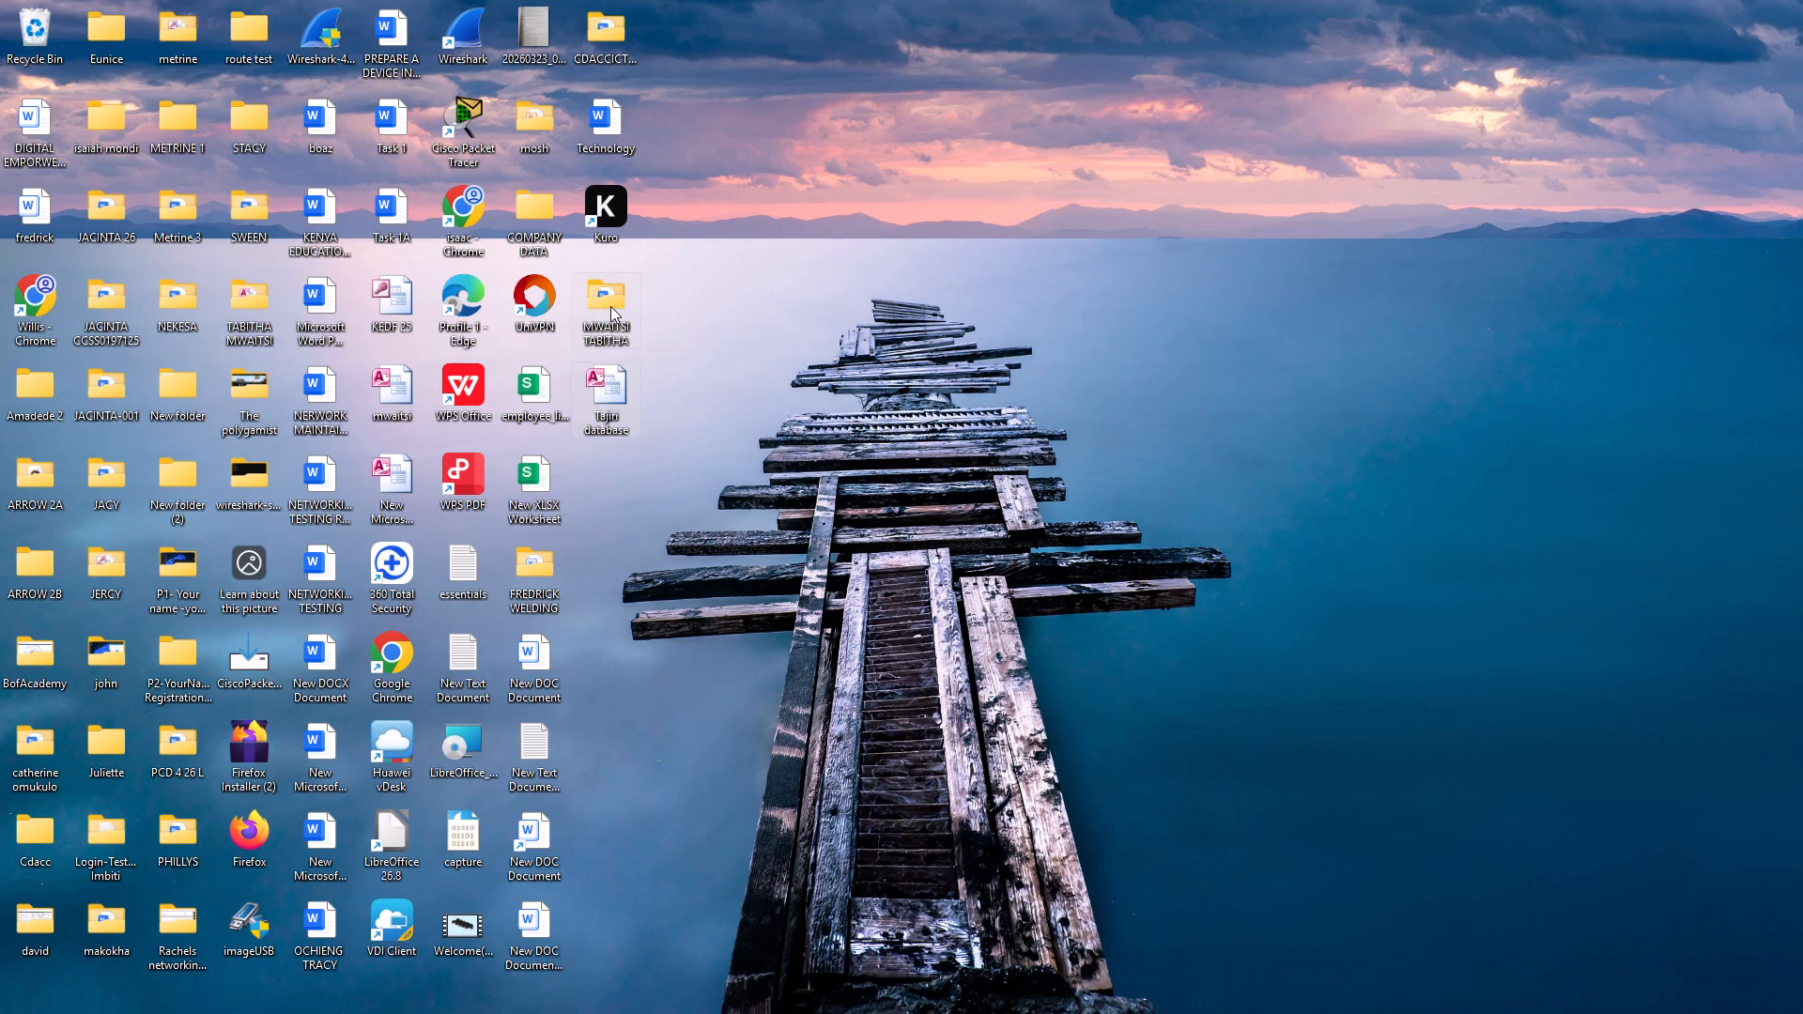
pyautogui.doubleClick(607, 301)
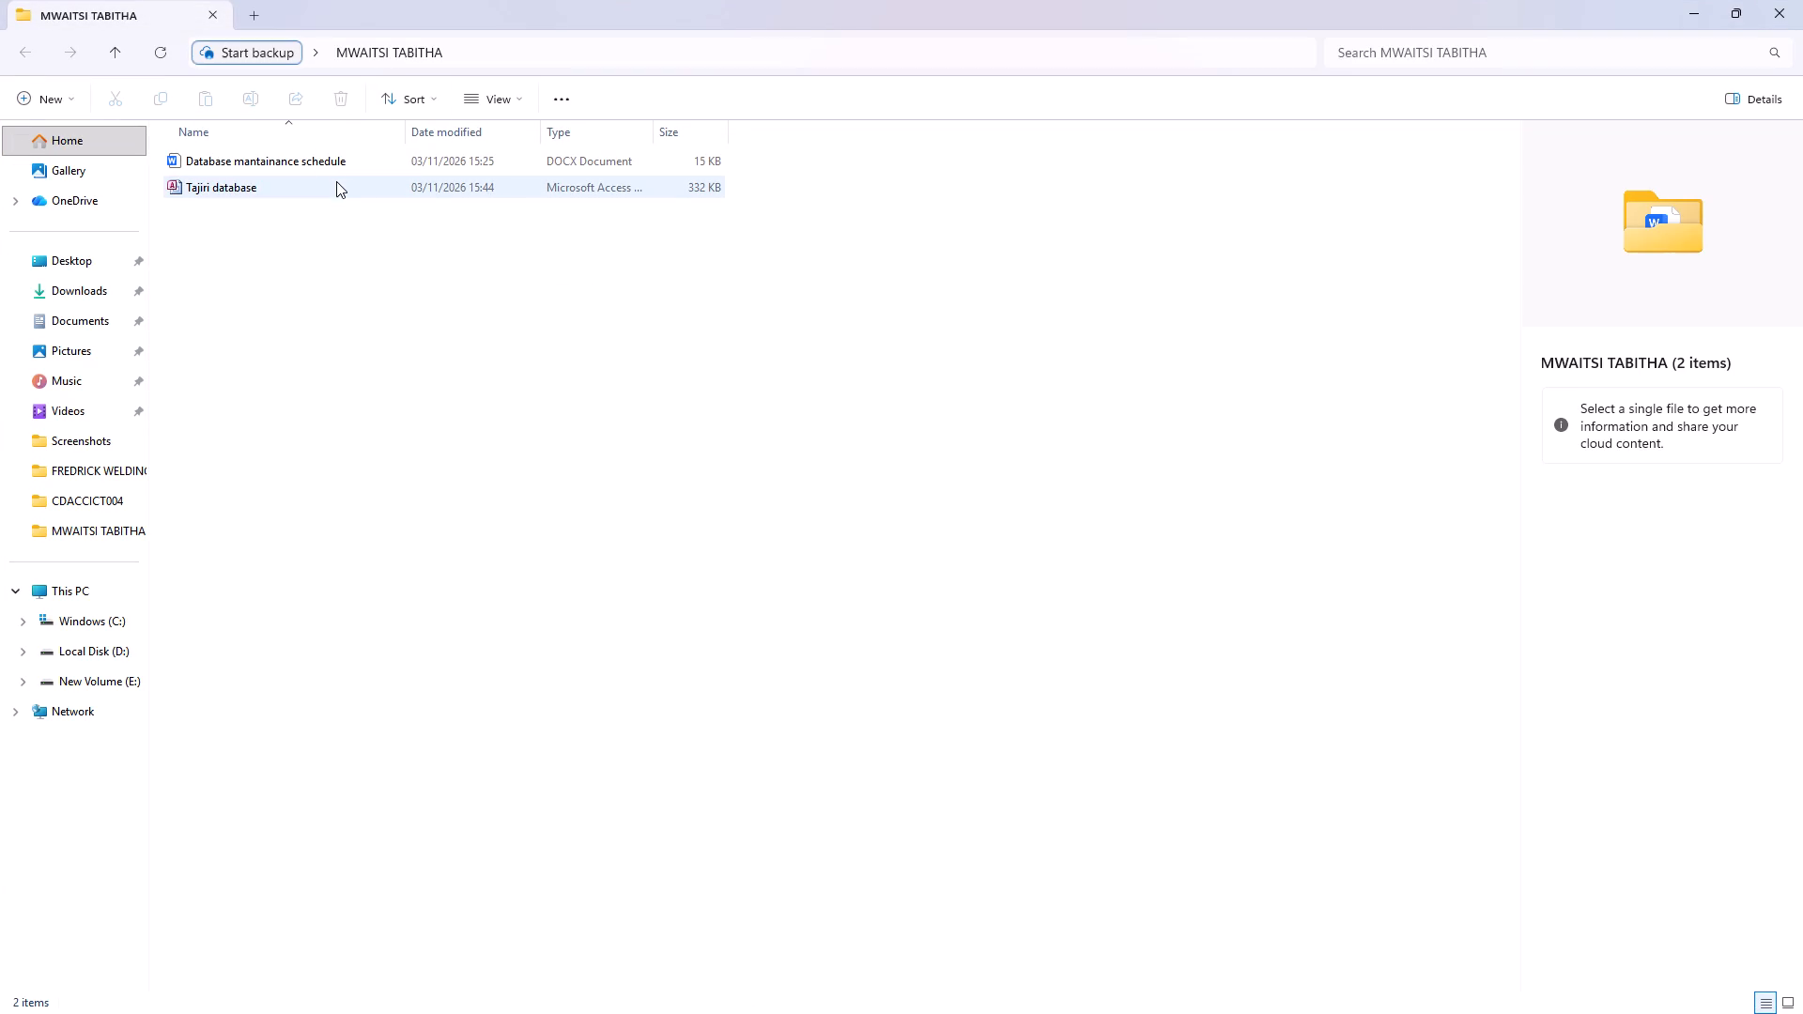
pyautogui.doubleClick(336, 181)
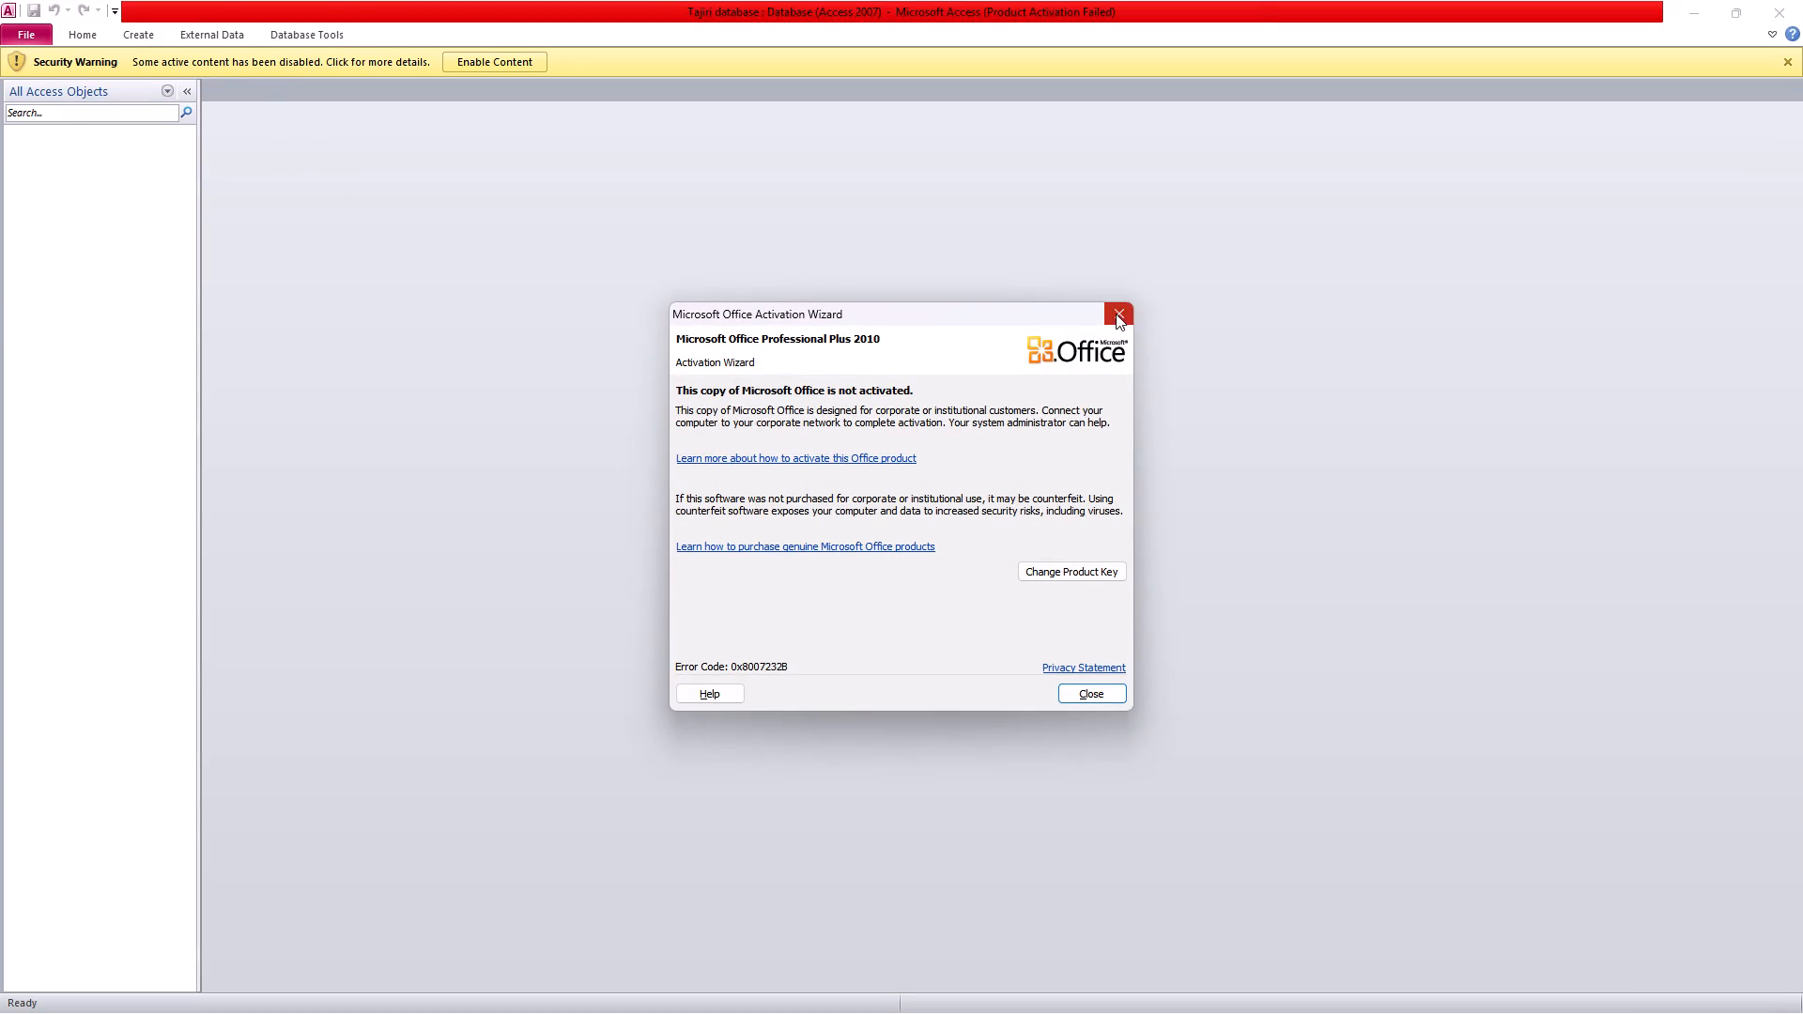
pyautogui.click(1116, 314)
# Create a new table in the Tajiri database and save it as Customer table.
pyautogui.click(148, 32)
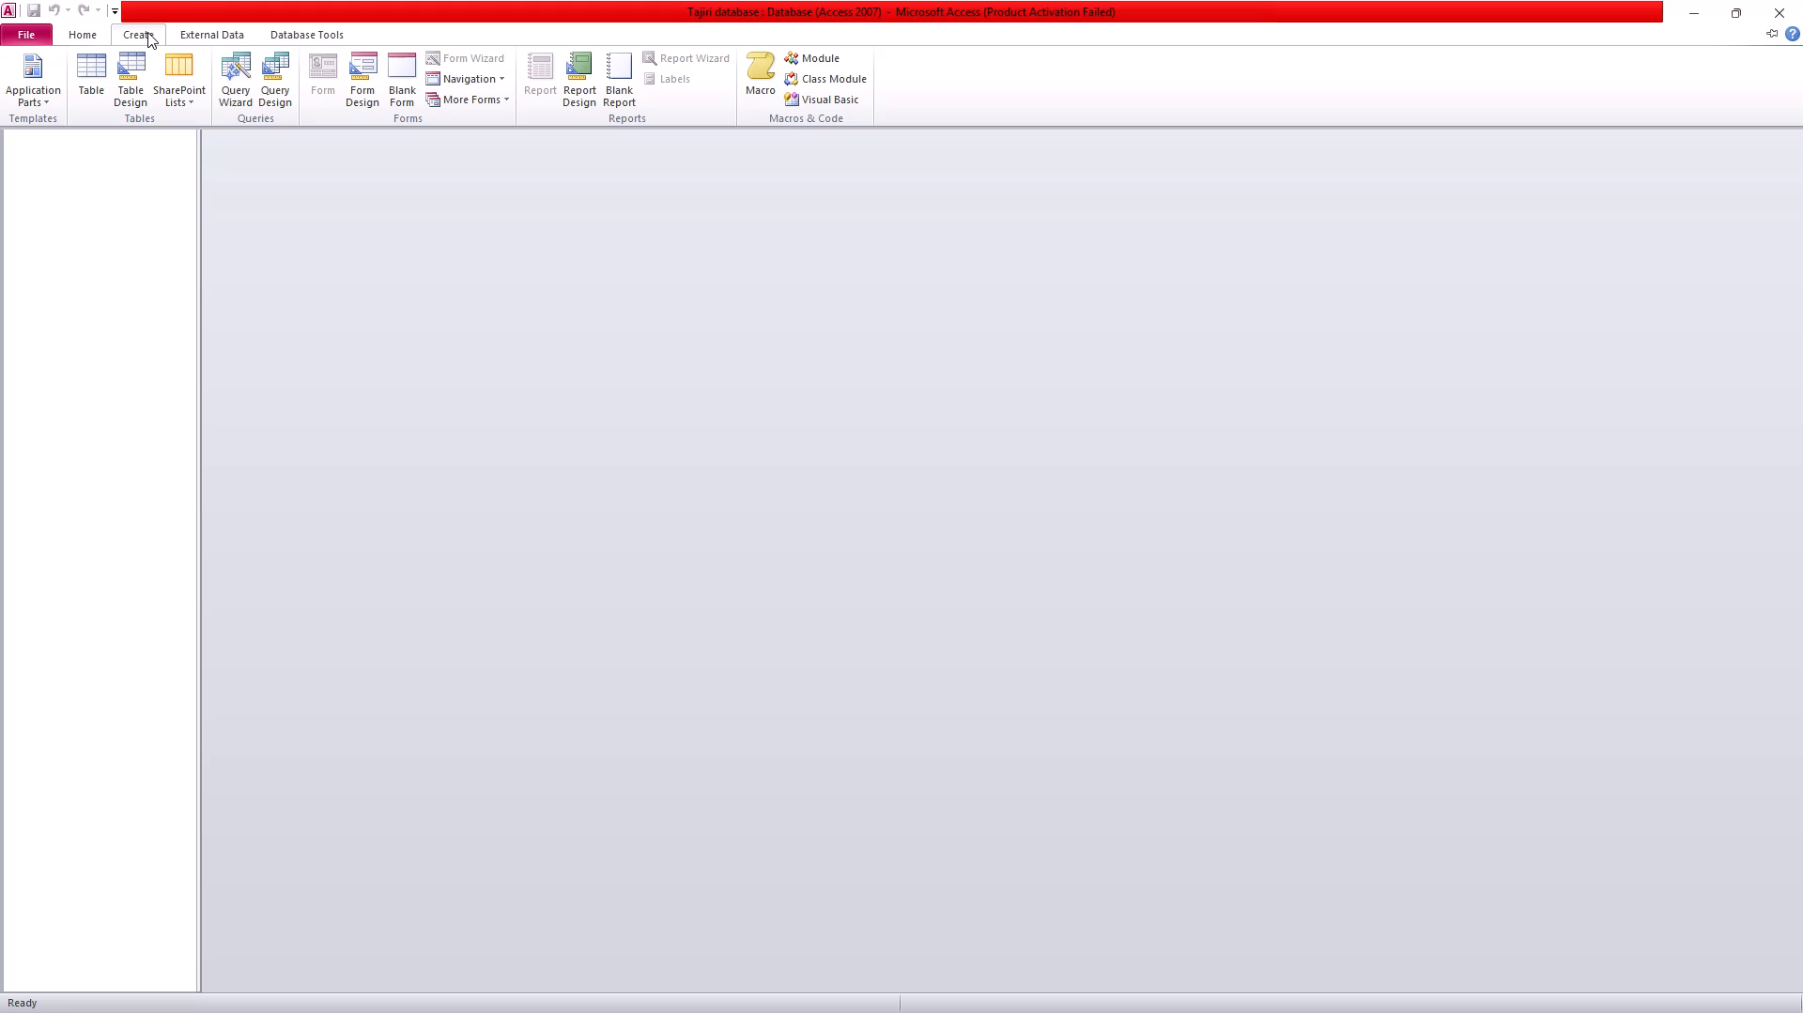
pyautogui.click(92, 92)
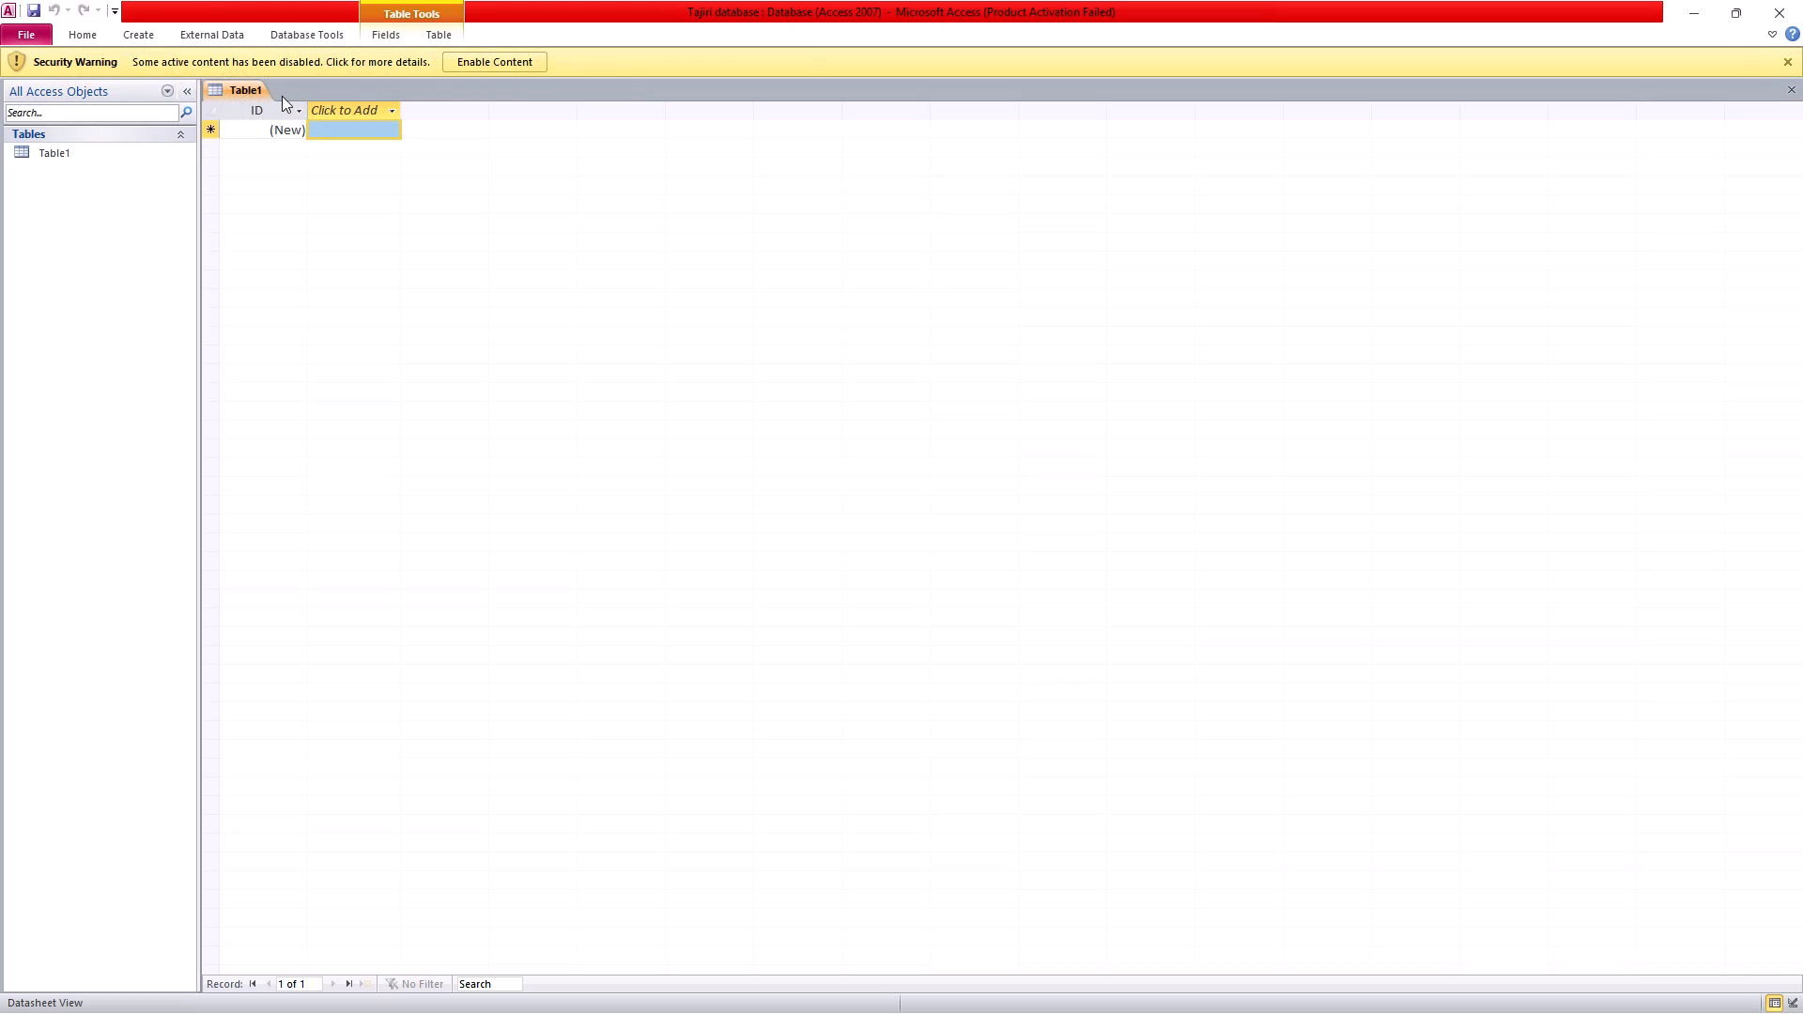
pyautogui.click(244, 85)
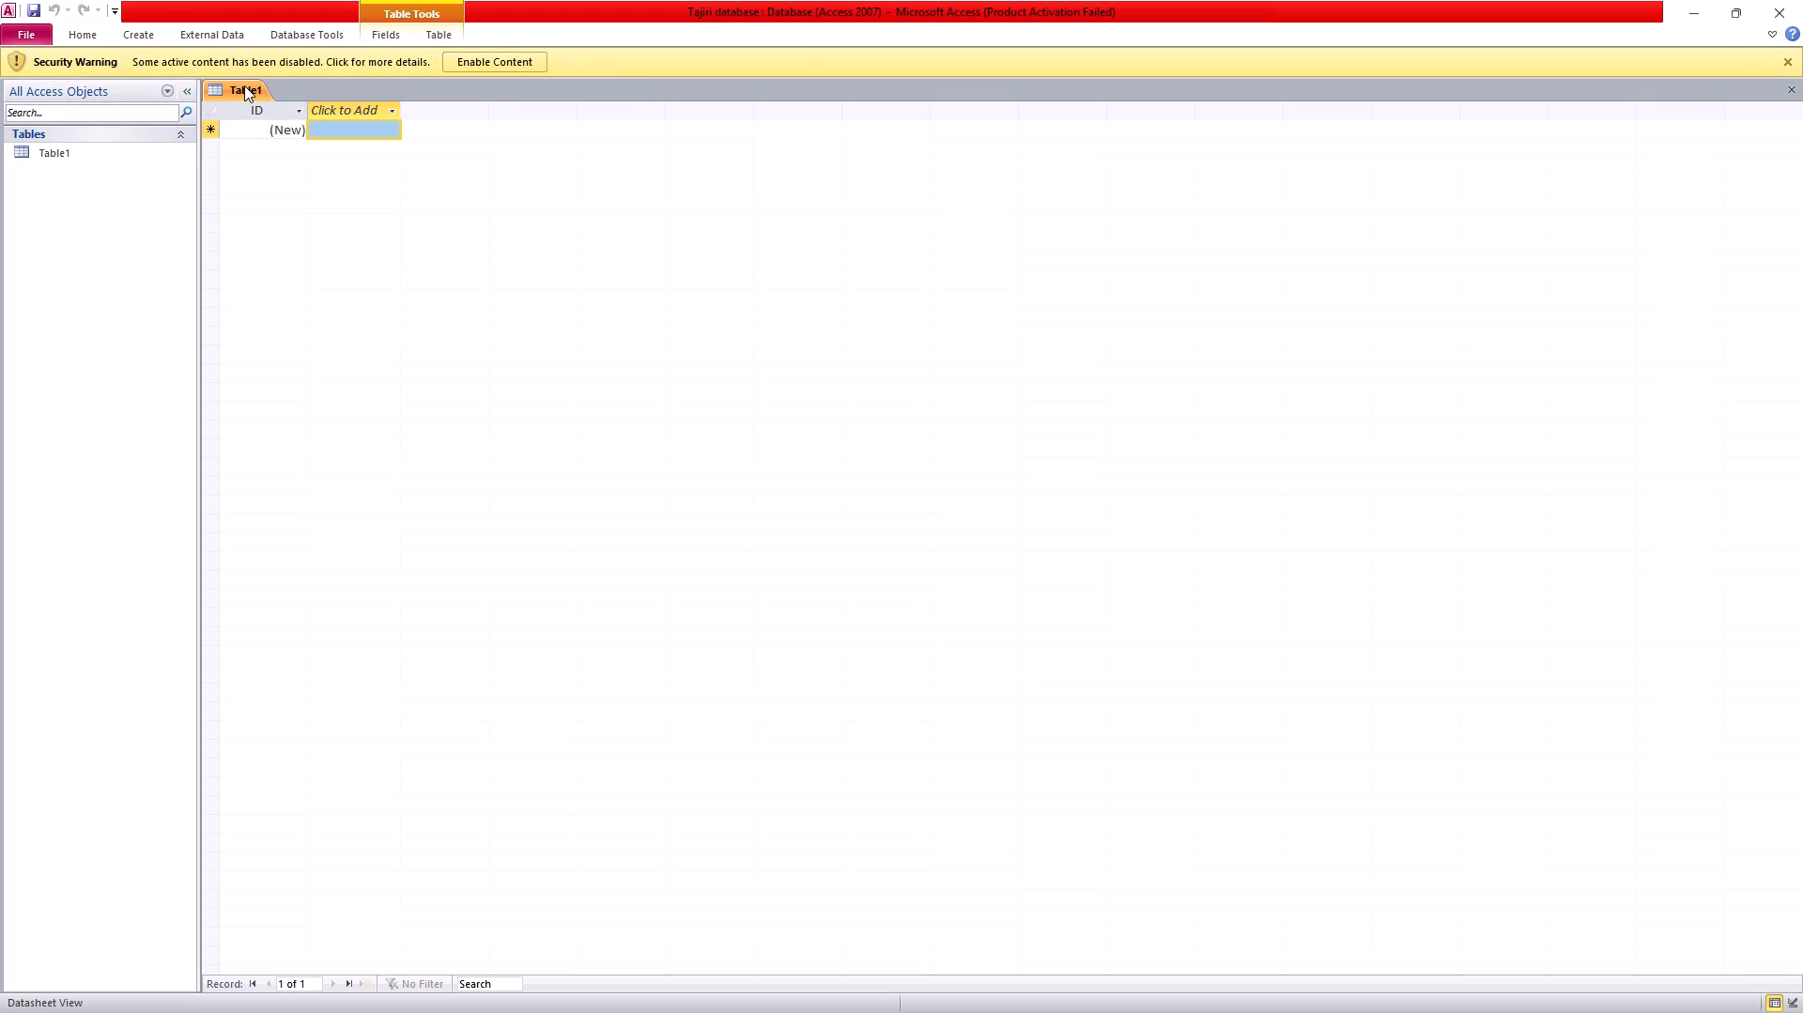
pyautogui.rightClick(244, 85)
pyautogui.click(296, 104)
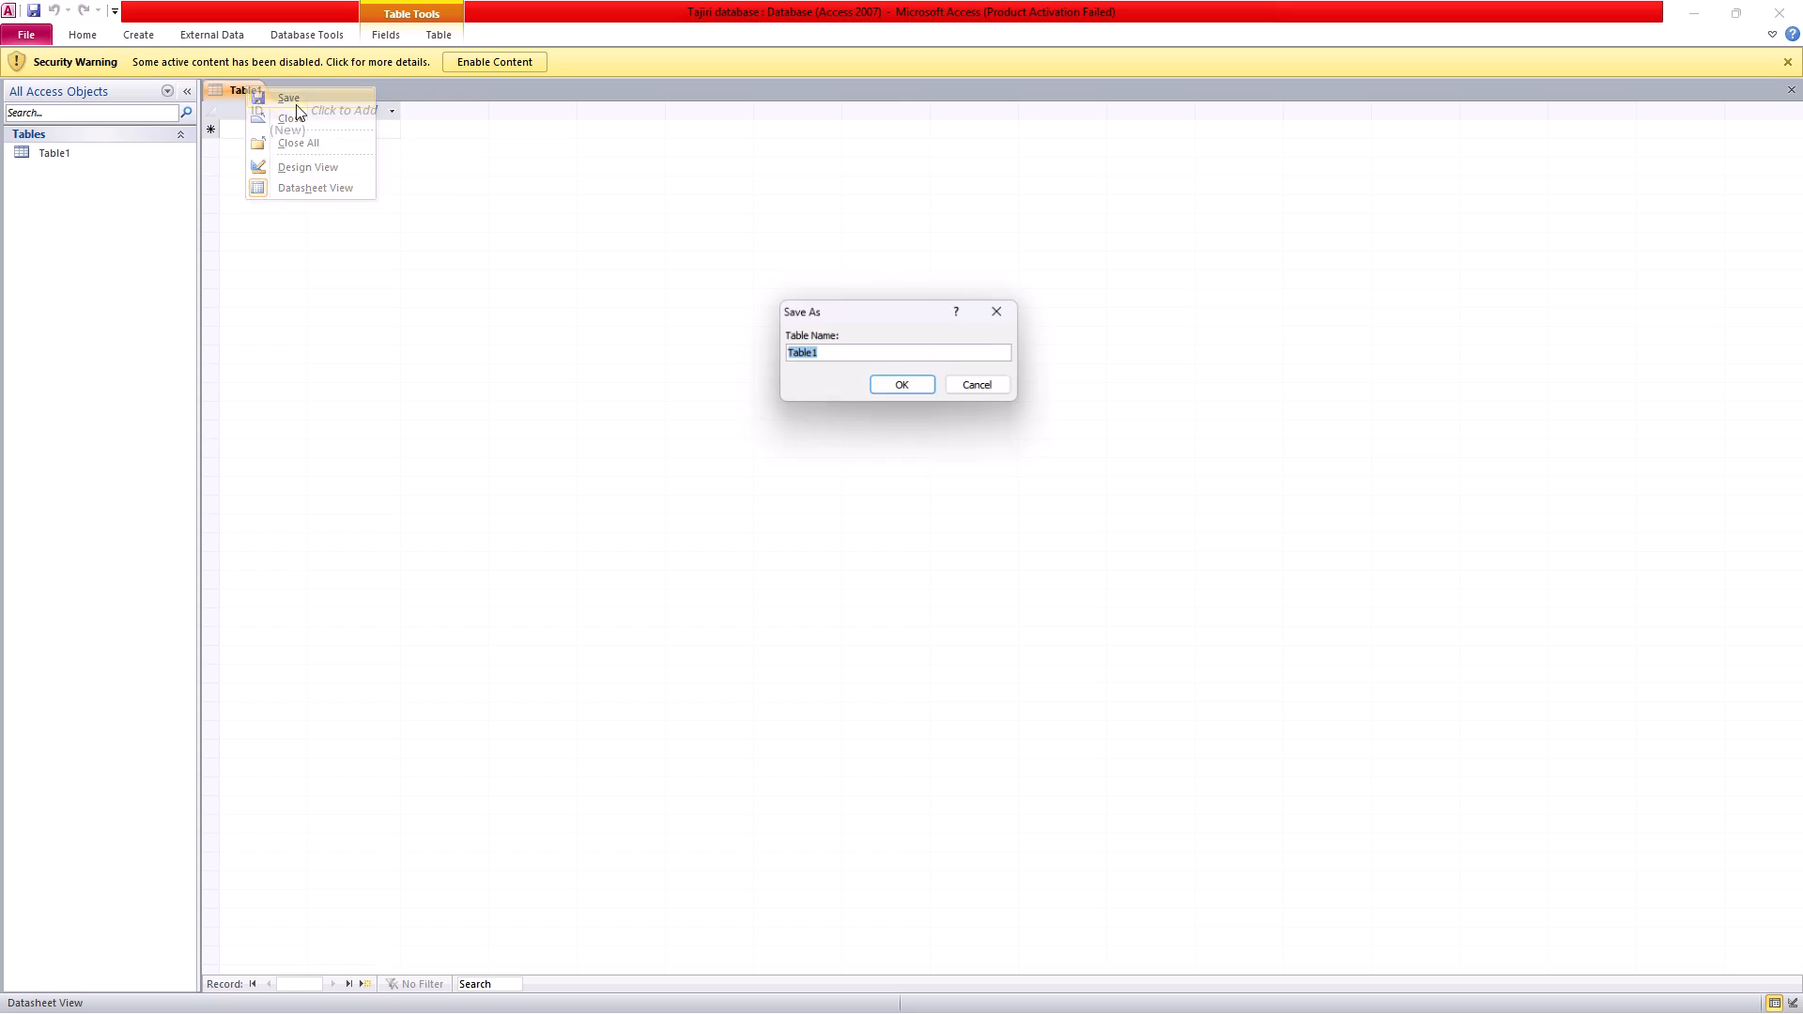
pyautogui.press('BackSpace')
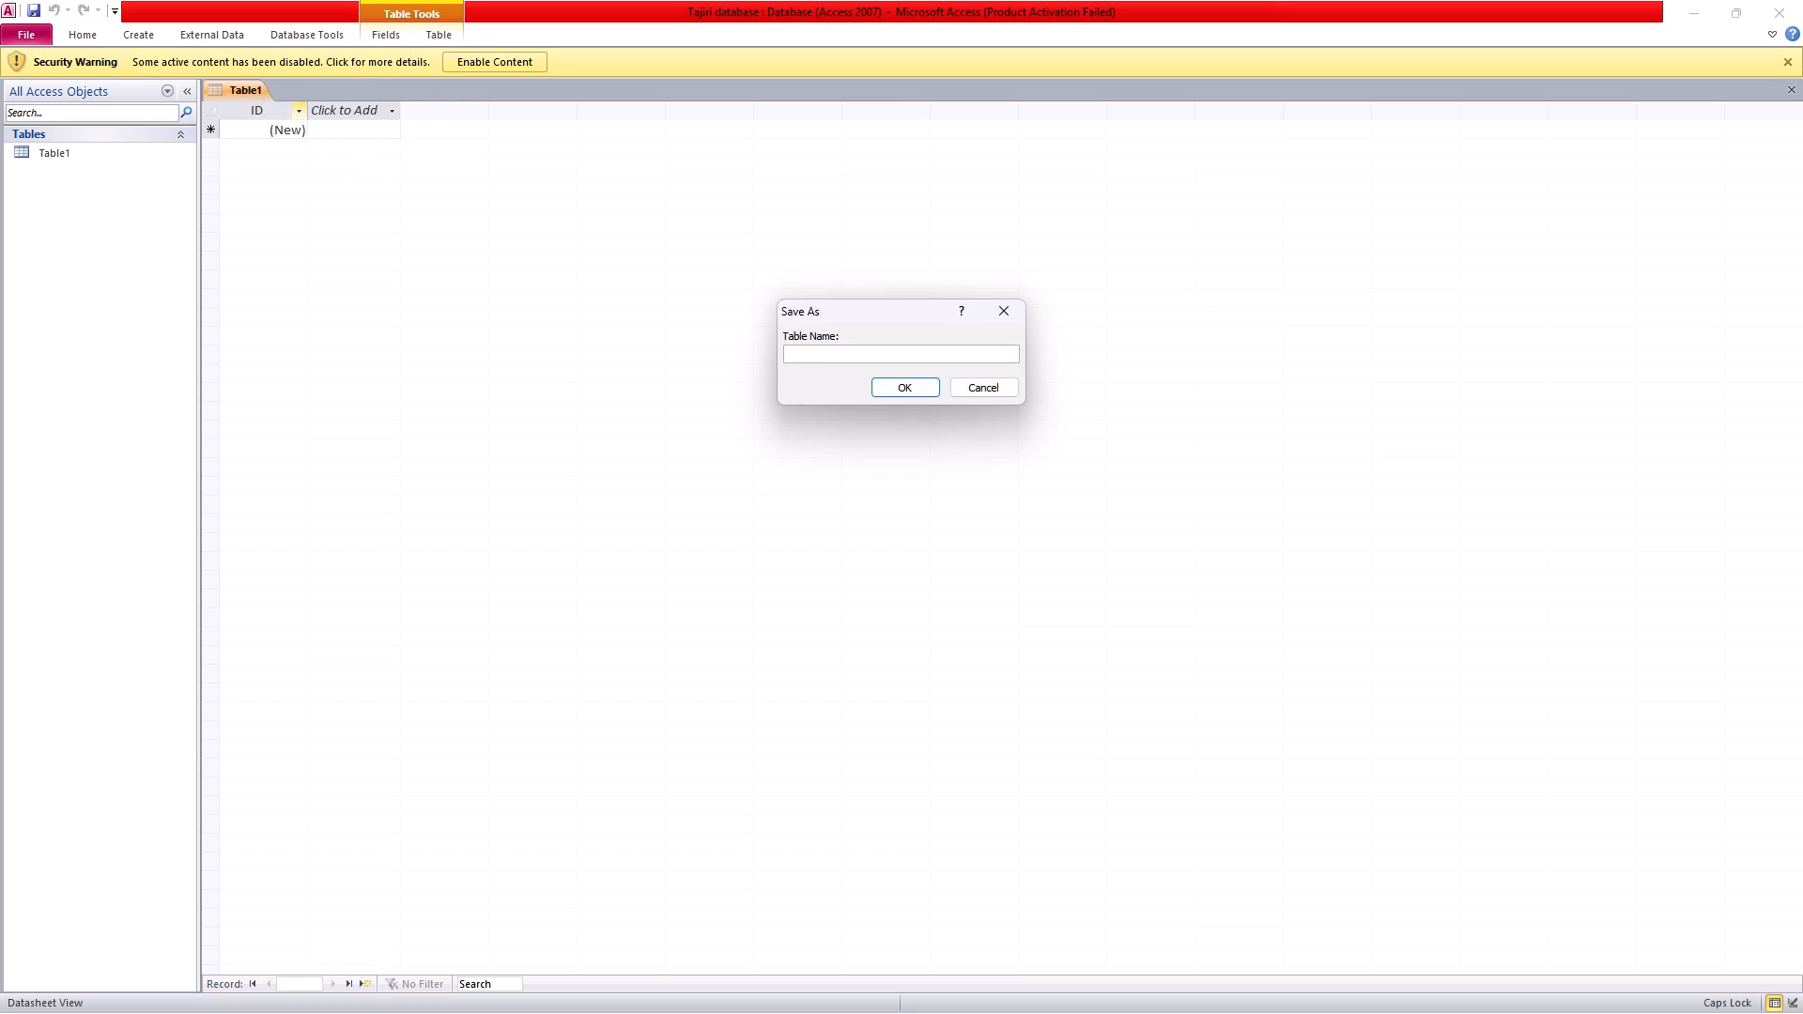
pyautogui.press('c')
pyautogui.press('u')
pyautogui.press('BackSpace')
pyautogui.press('u')
pyautogui.write('stomer table')
pyautogui.click(911, 385)
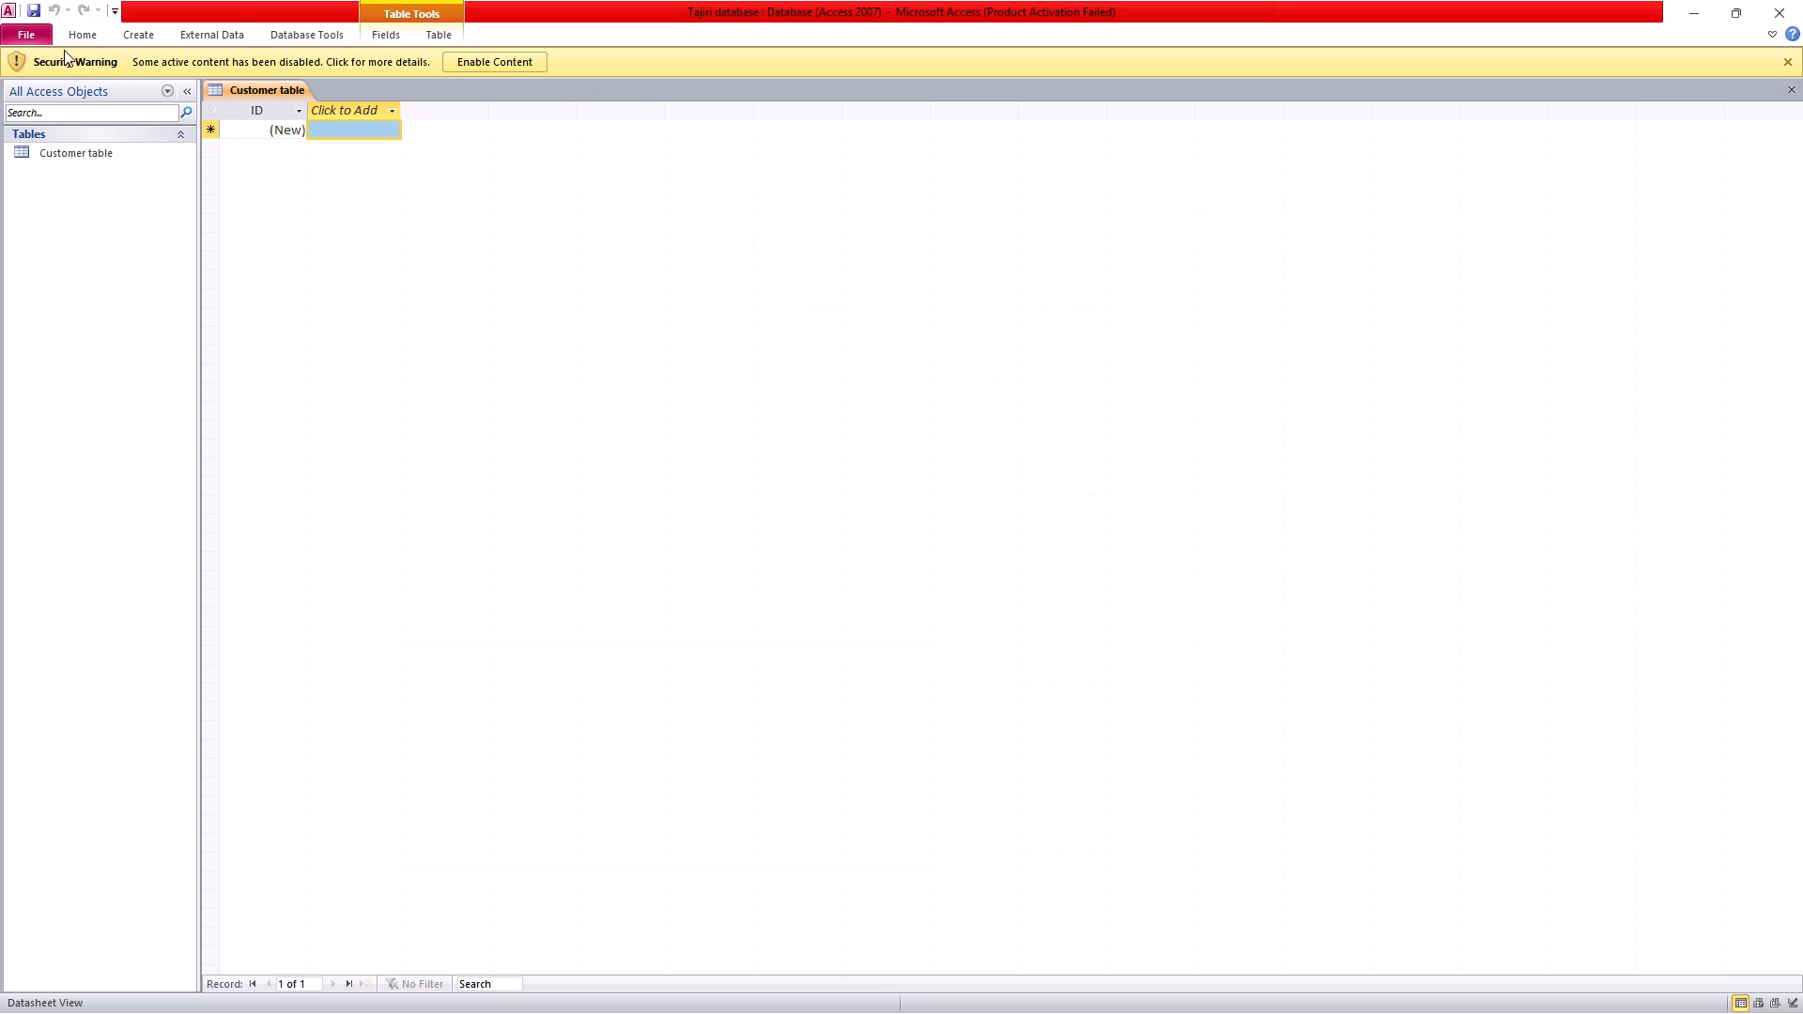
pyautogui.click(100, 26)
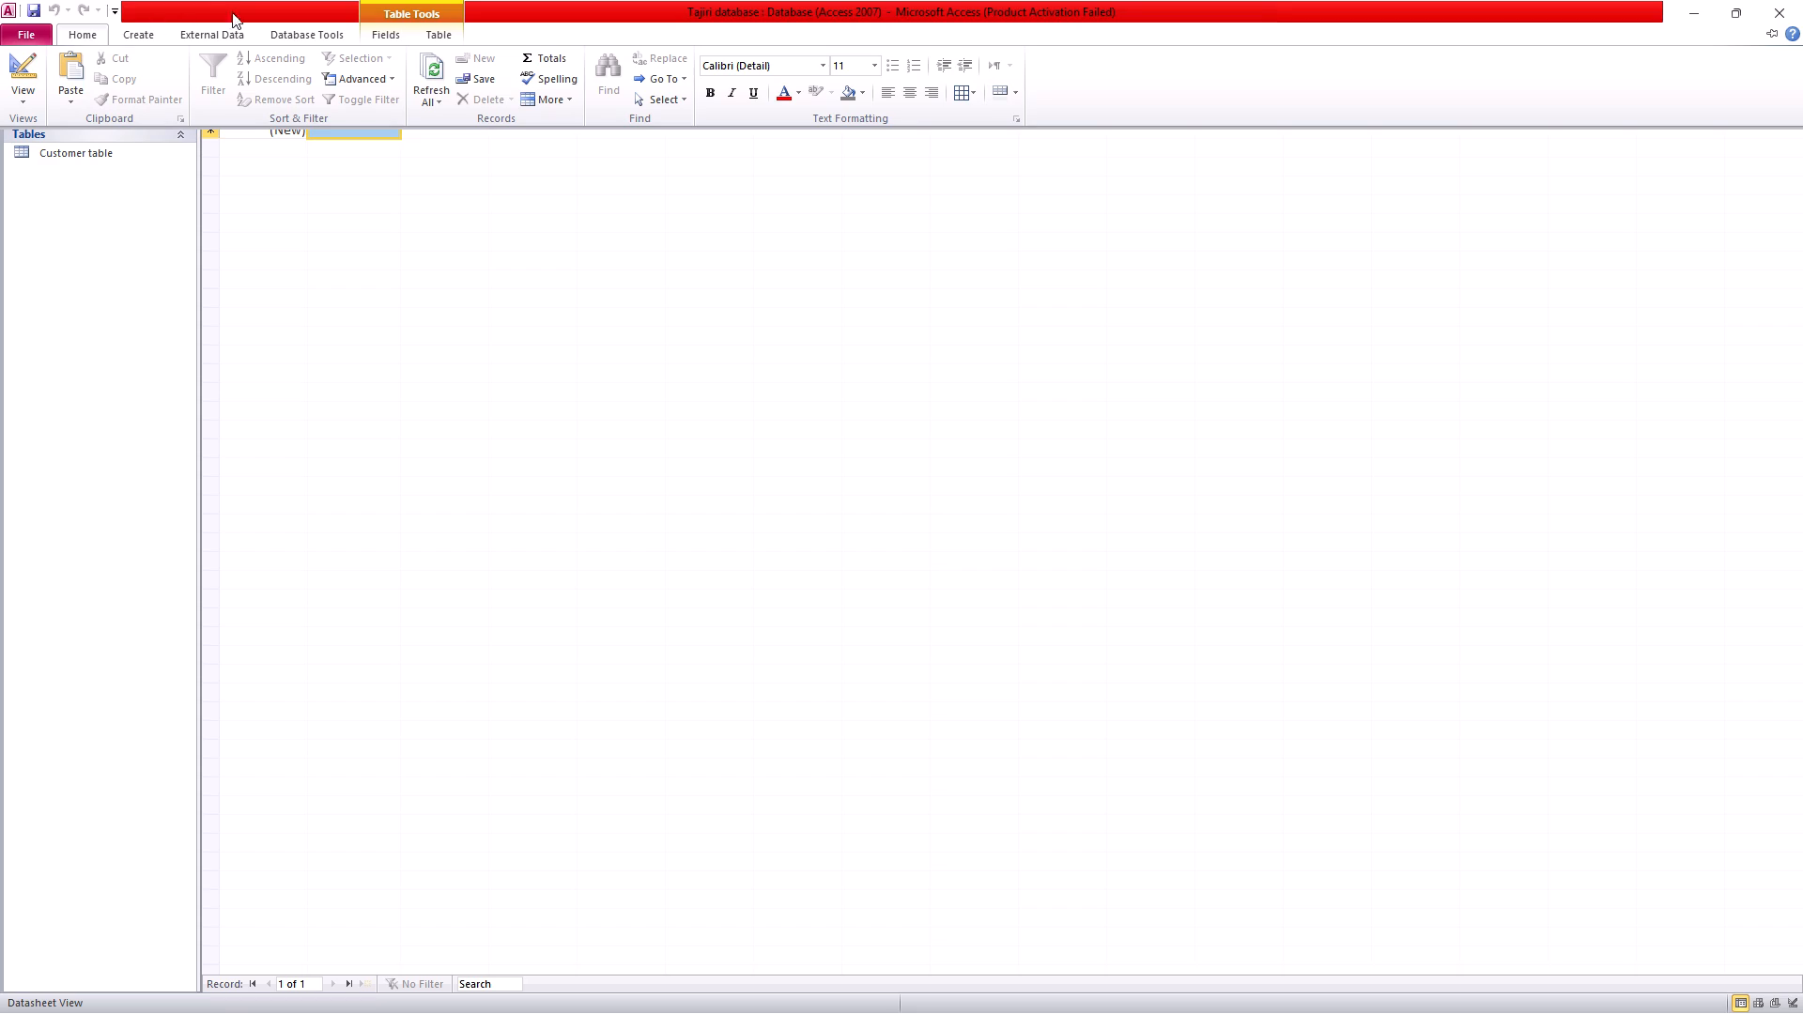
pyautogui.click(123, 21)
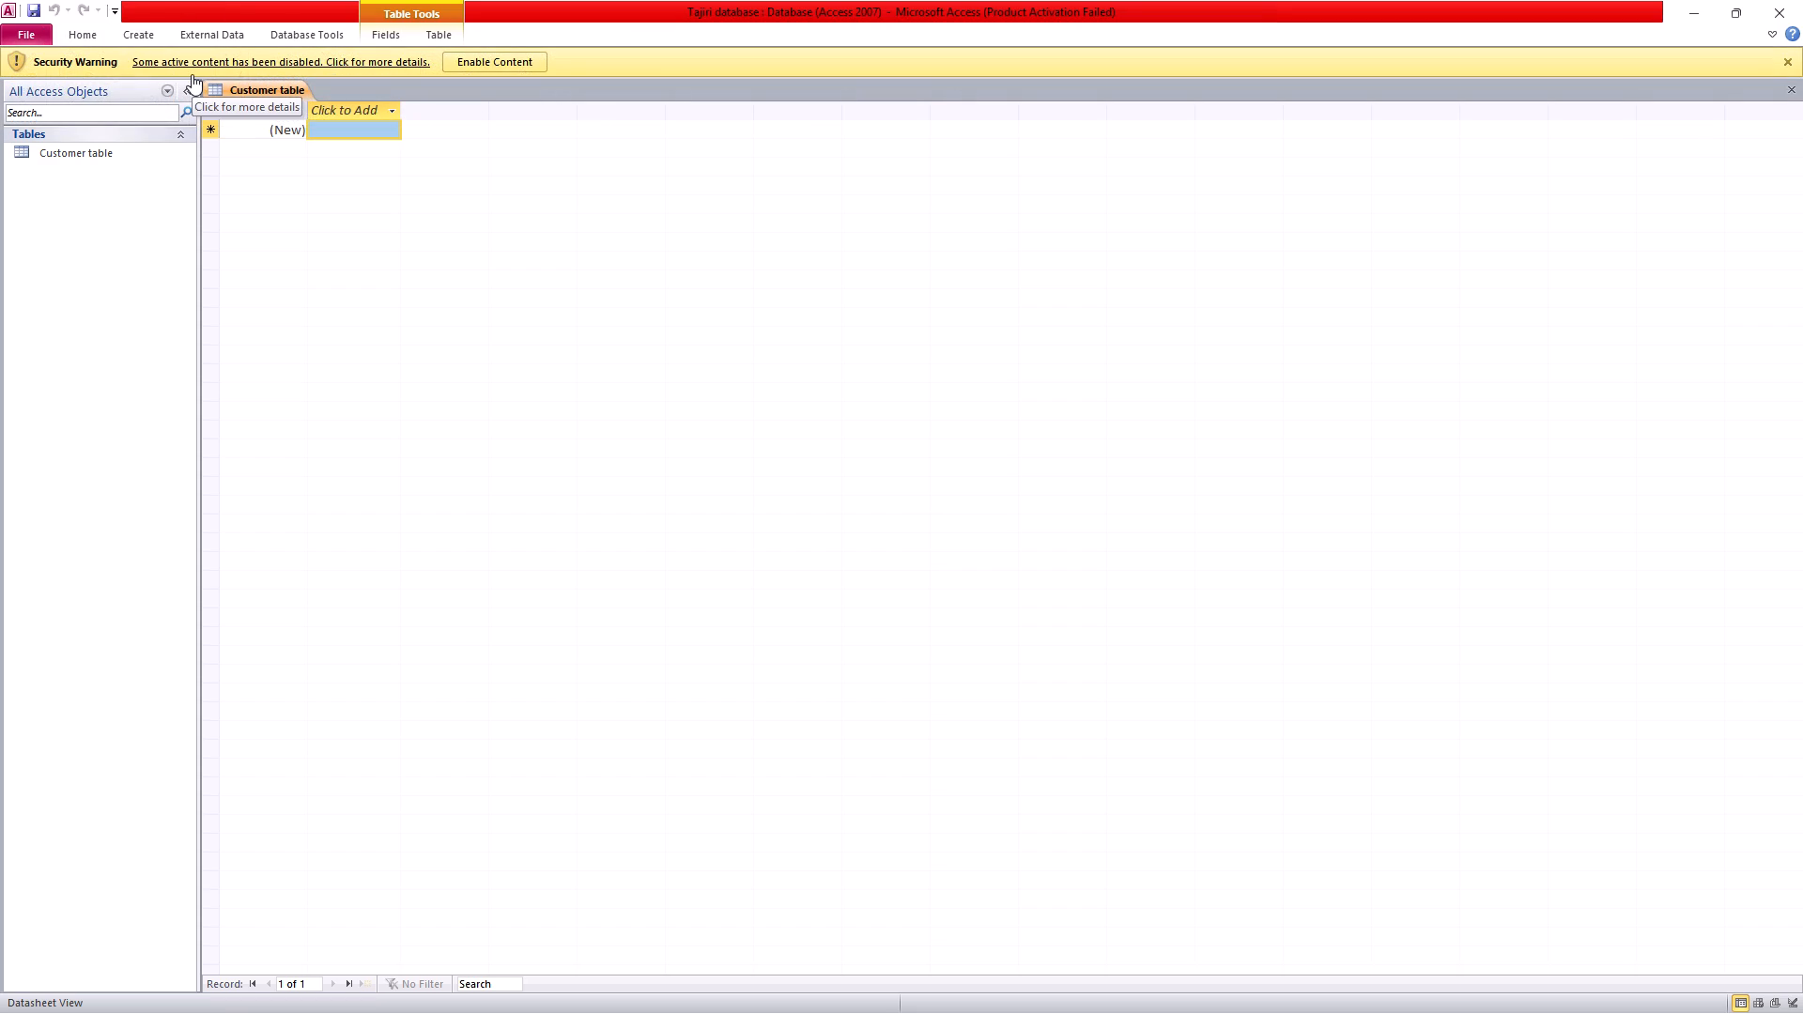
# Switch the Customer table to Design View.
pyautogui.click(283, 86)
pyautogui.rightClick(283, 86)
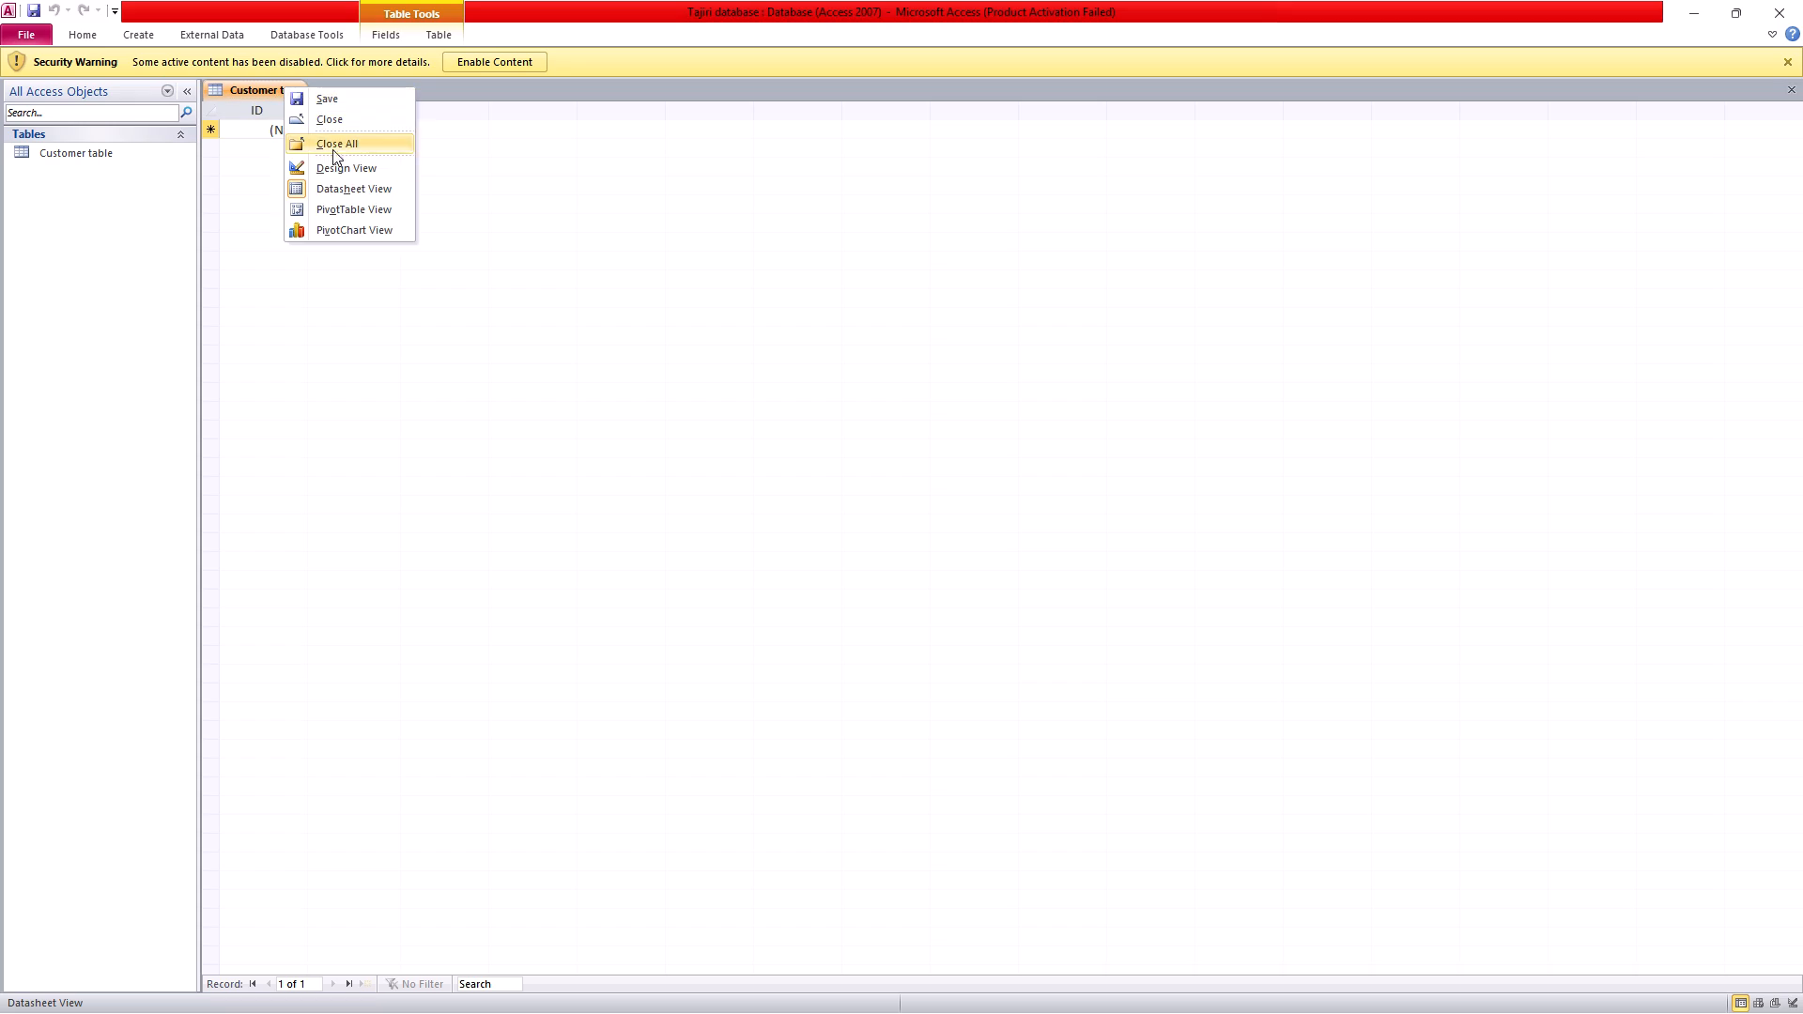
pyautogui.click(348, 171)
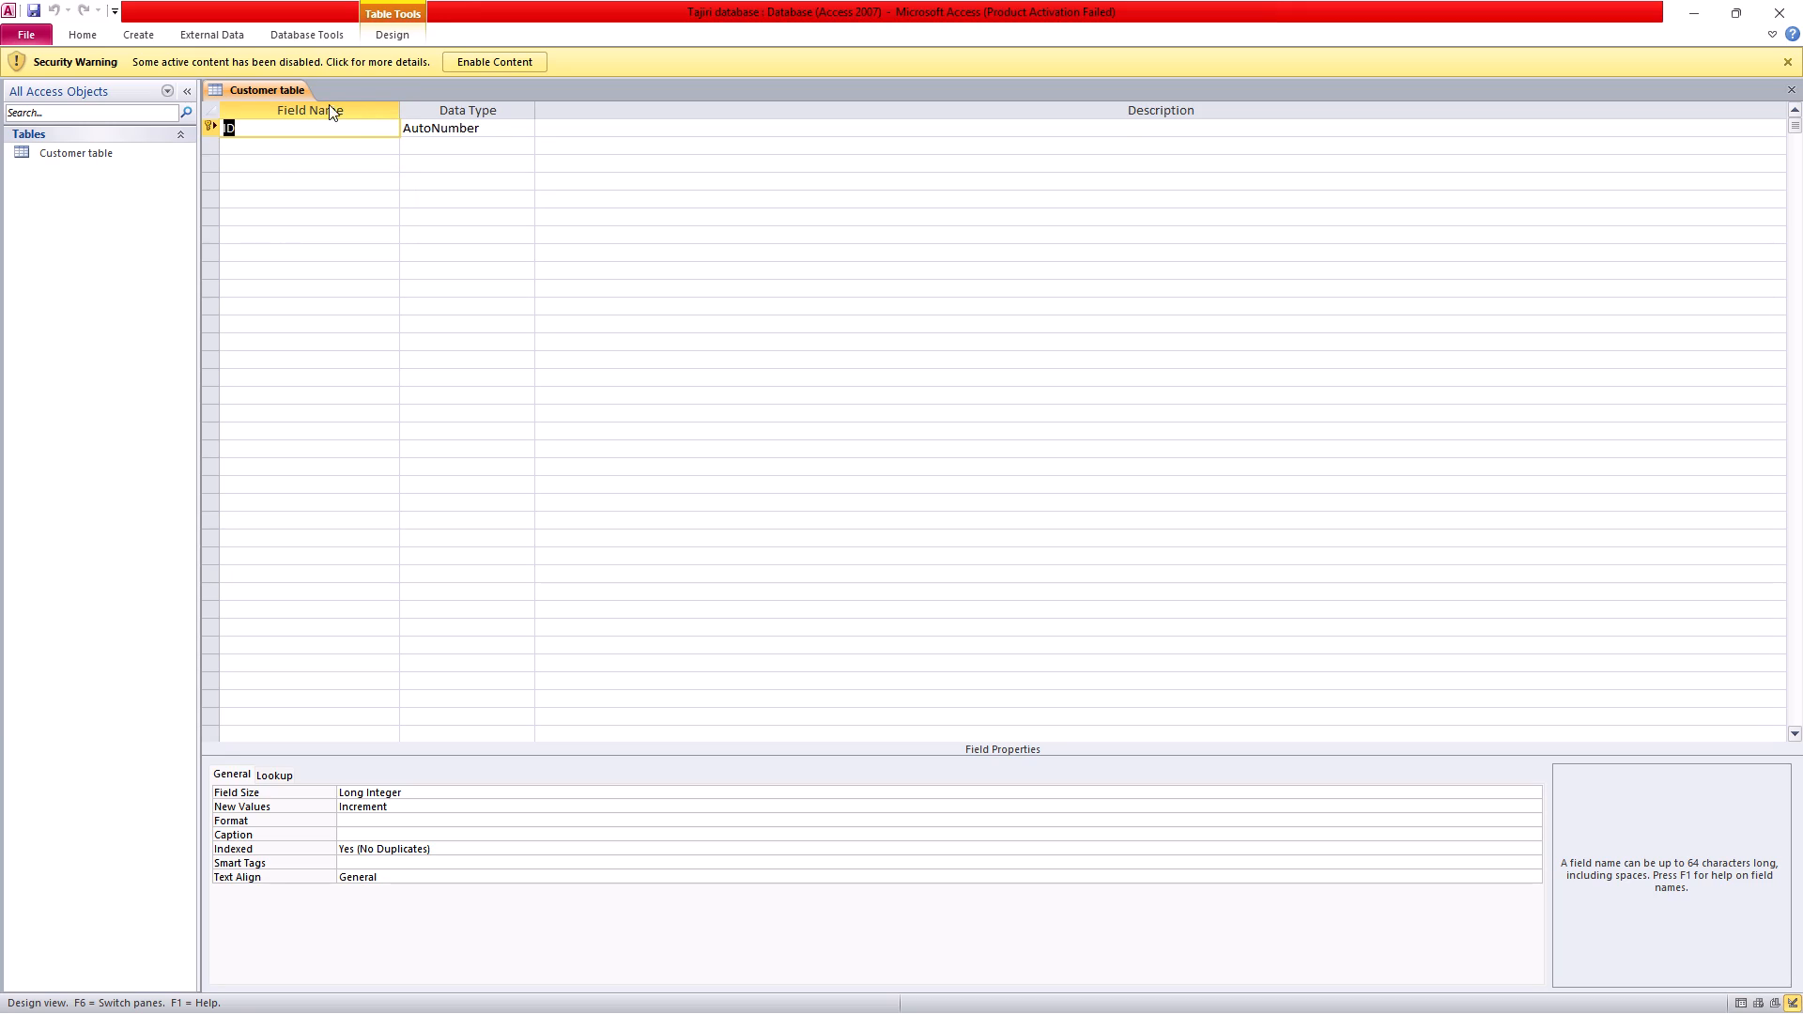
# Rename the Customer table's ID field to Icoo1 and move to its data type.
pyautogui.click(245, 126)
pyautogui.press('BackSpace')
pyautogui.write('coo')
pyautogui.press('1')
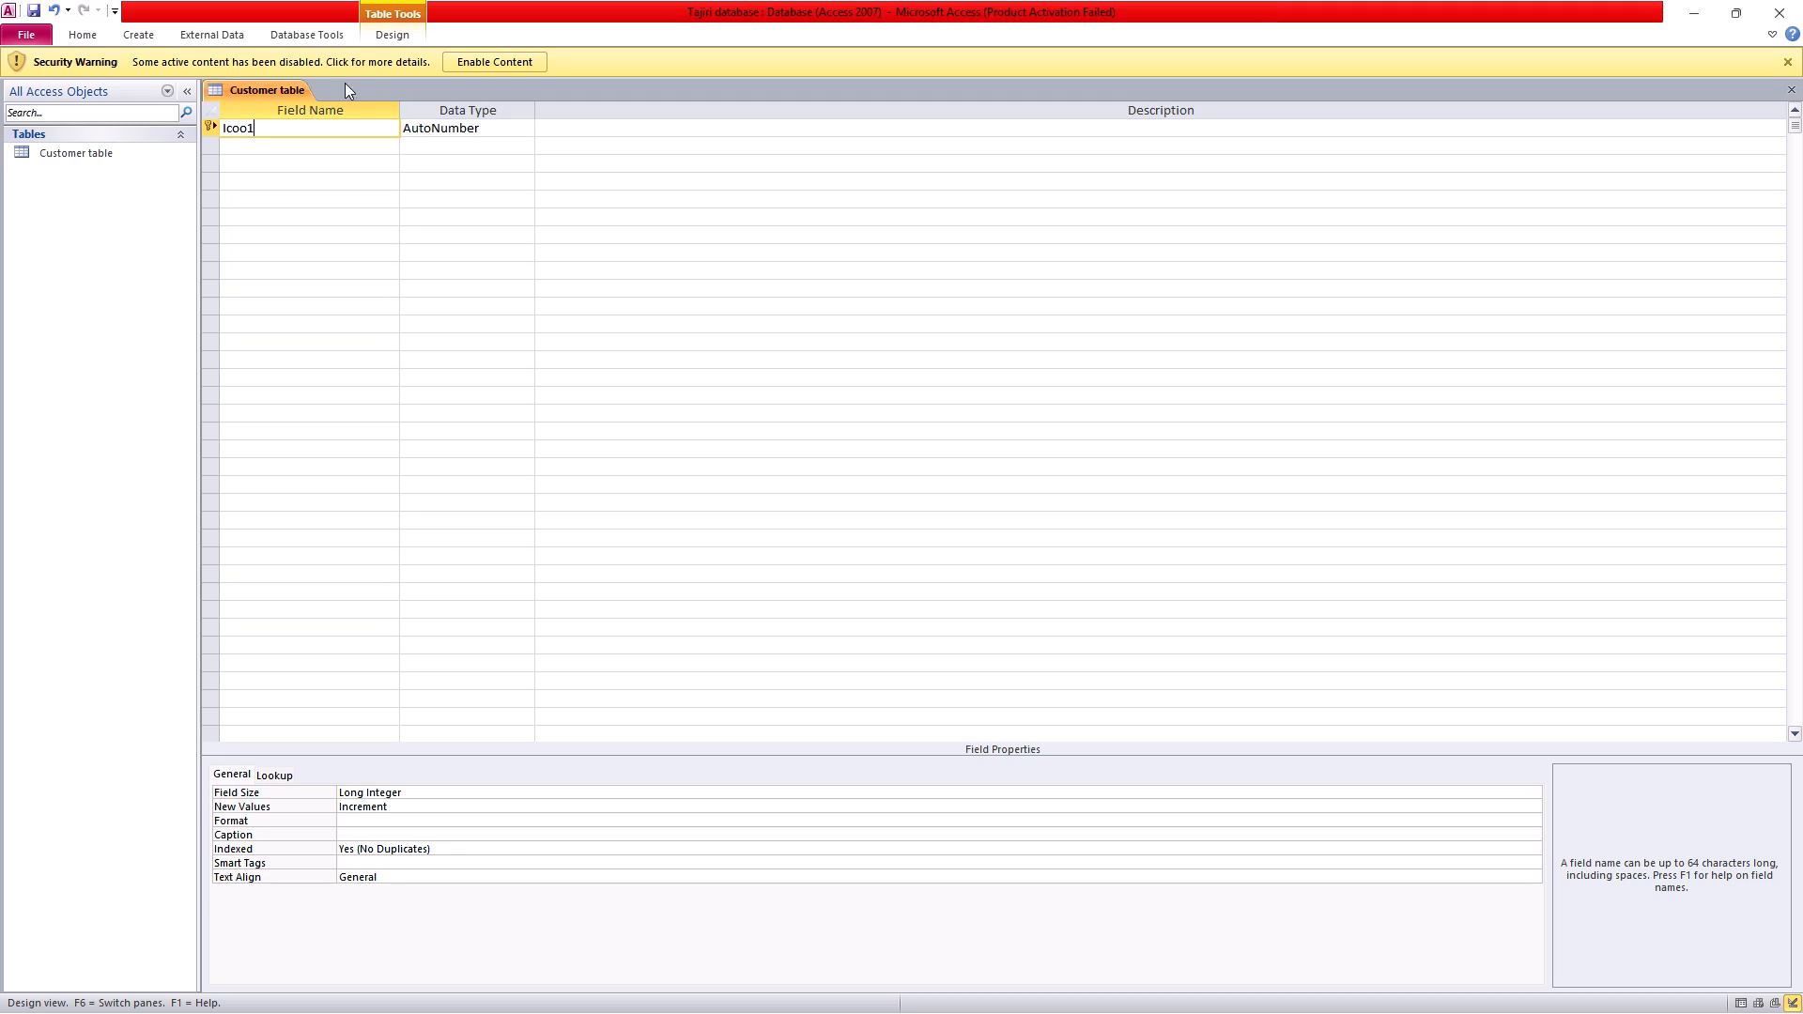
pyautogui.click(483, 127)
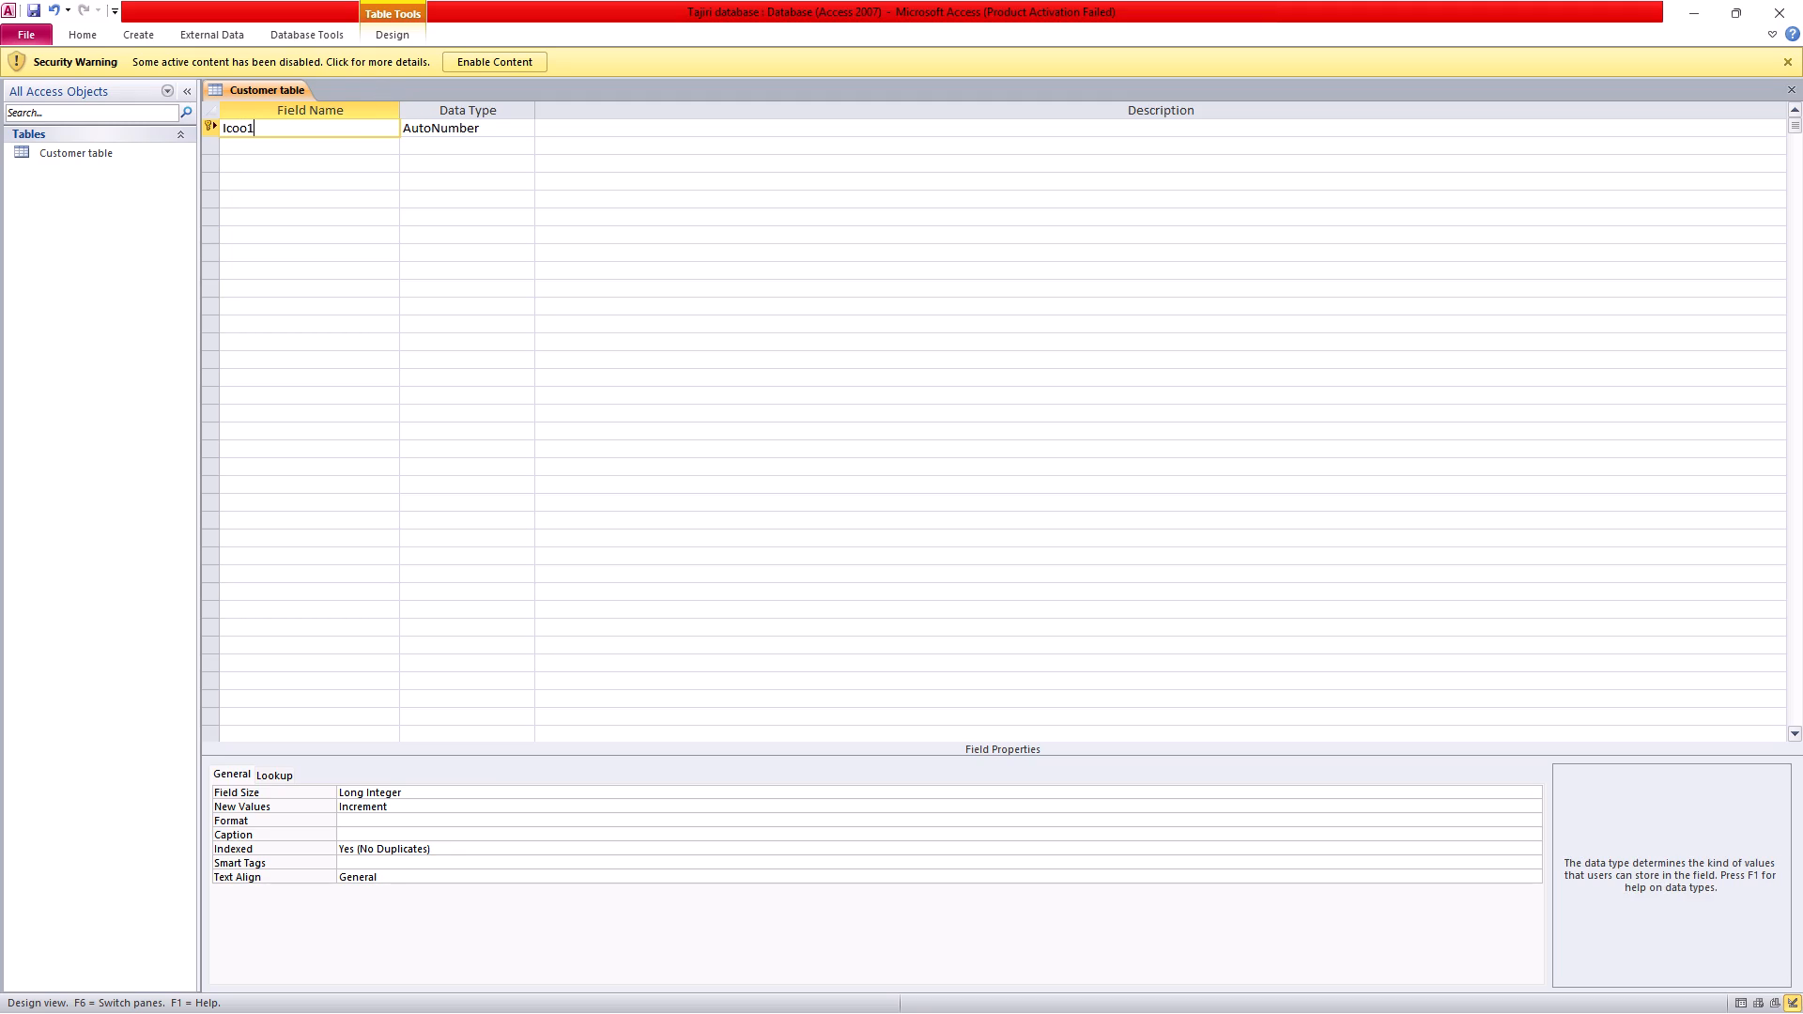
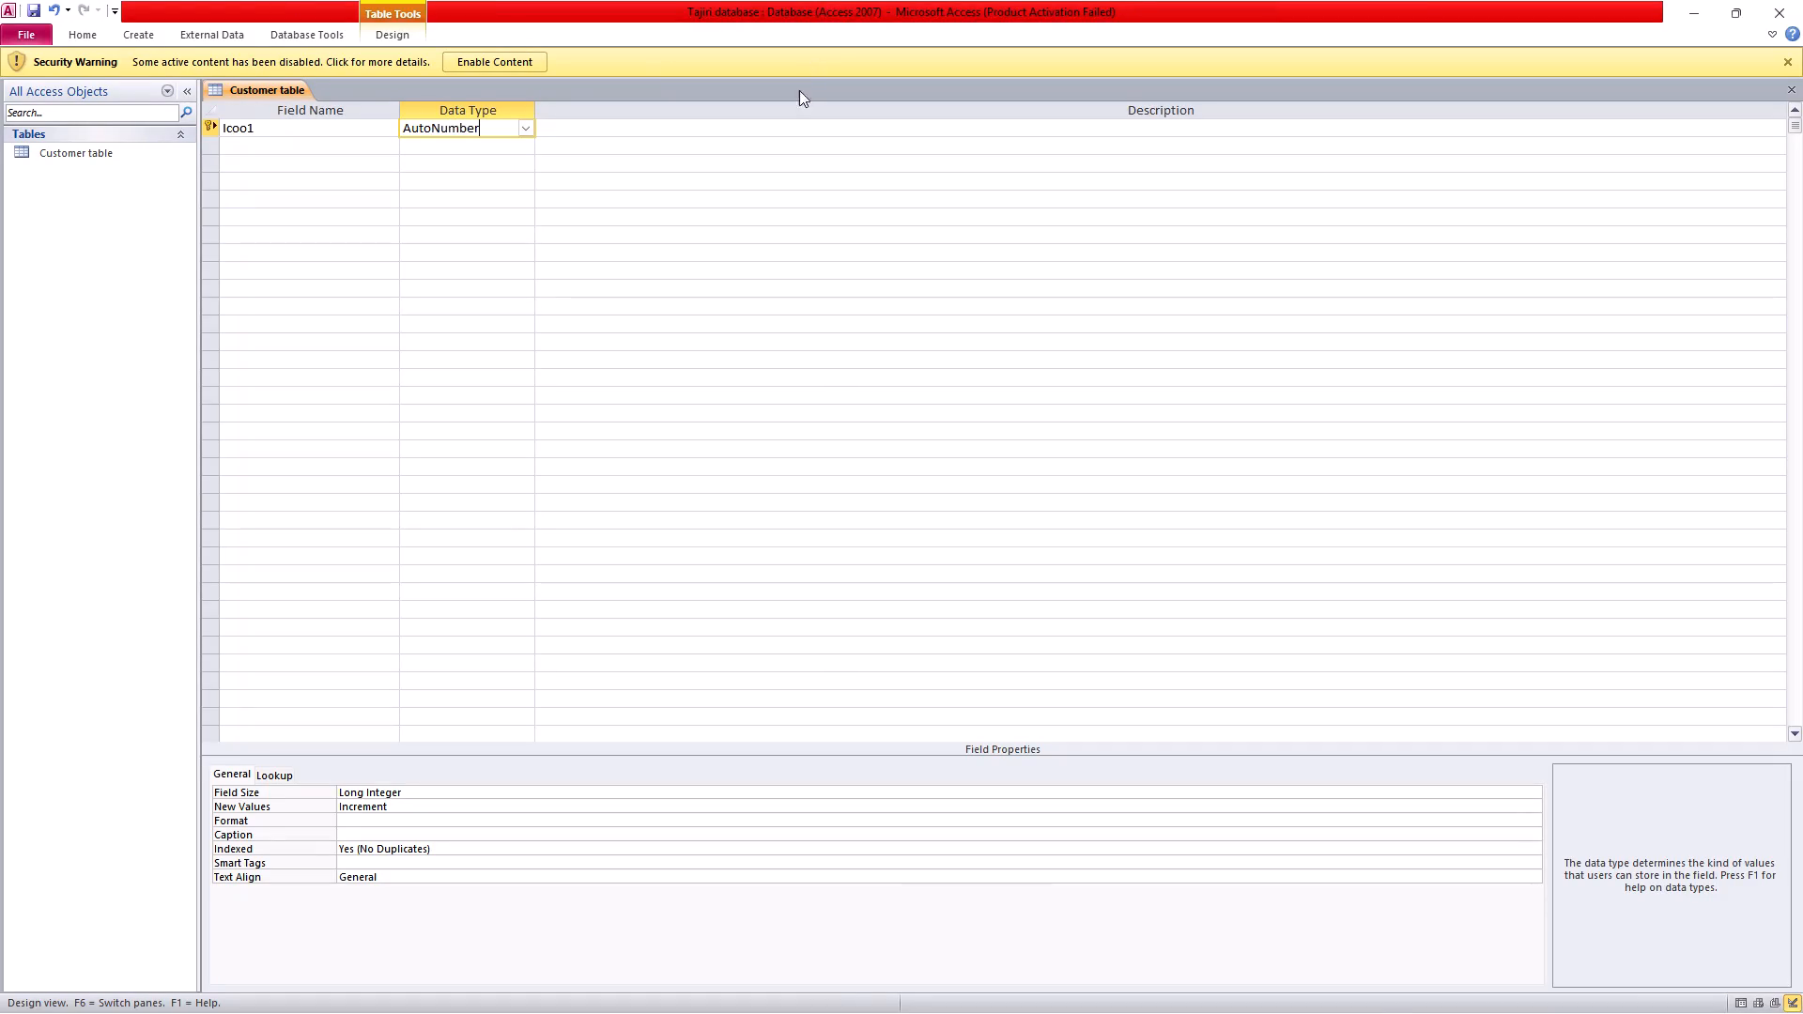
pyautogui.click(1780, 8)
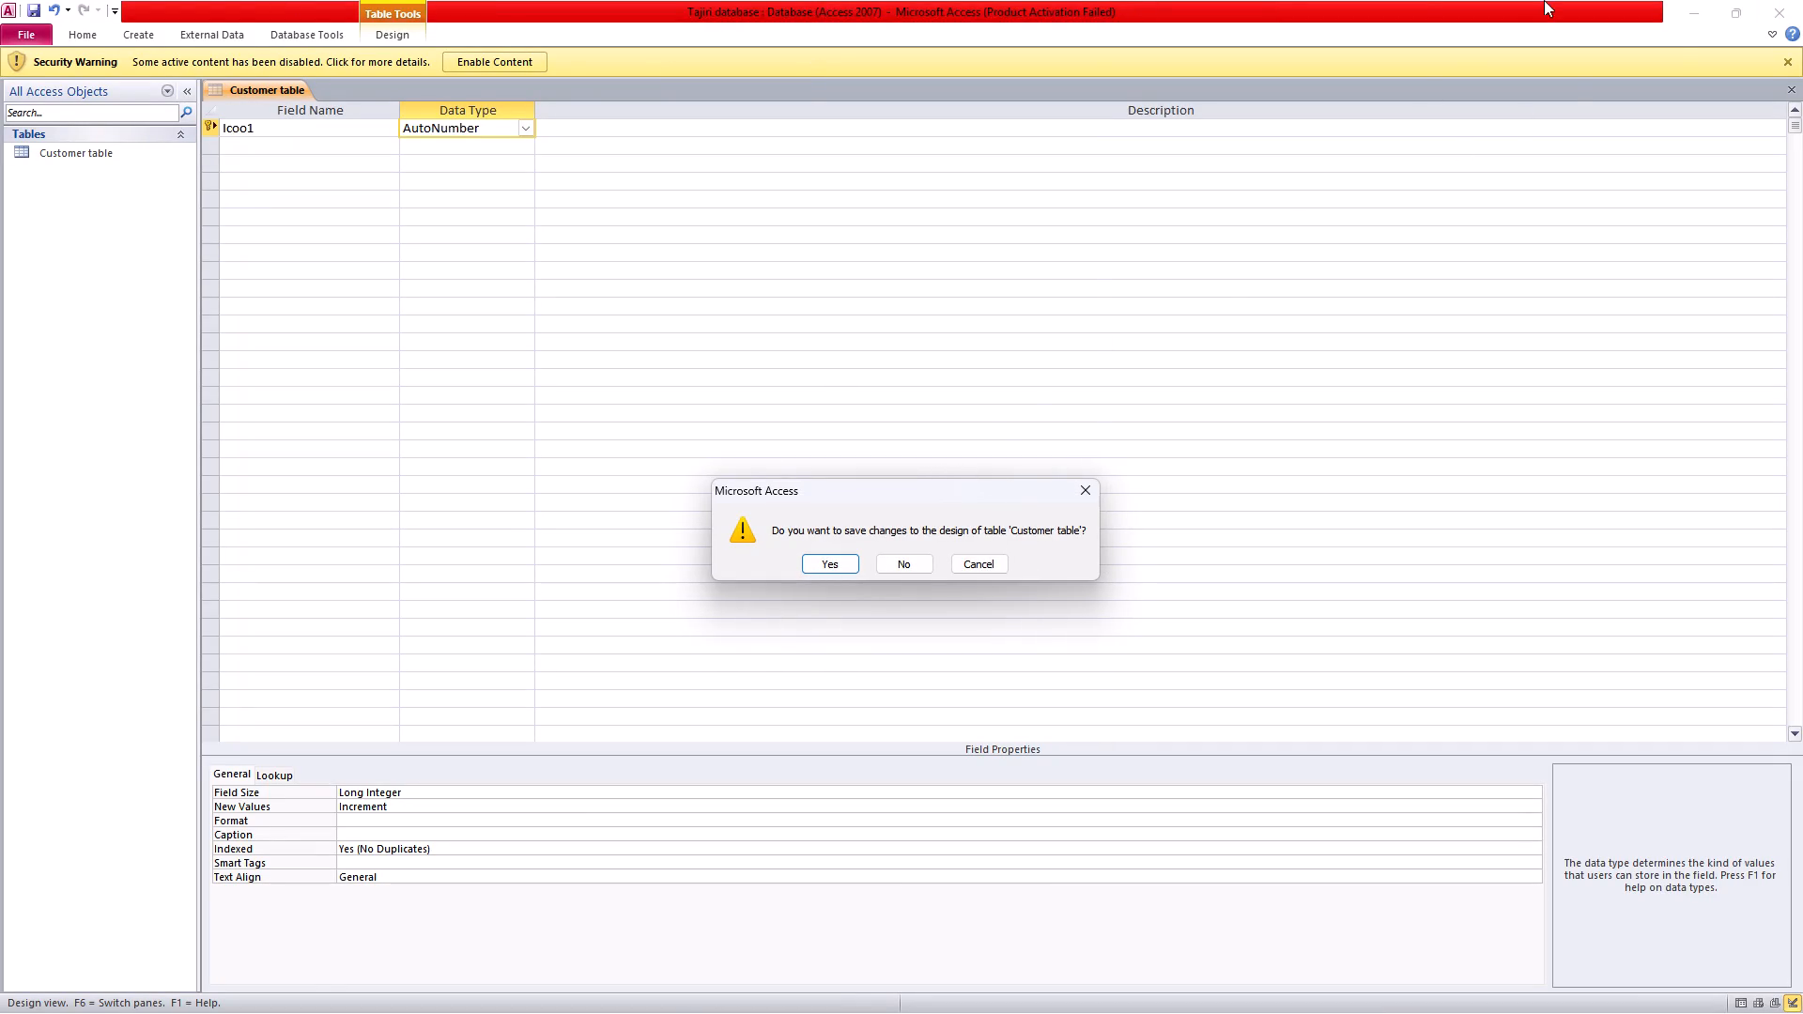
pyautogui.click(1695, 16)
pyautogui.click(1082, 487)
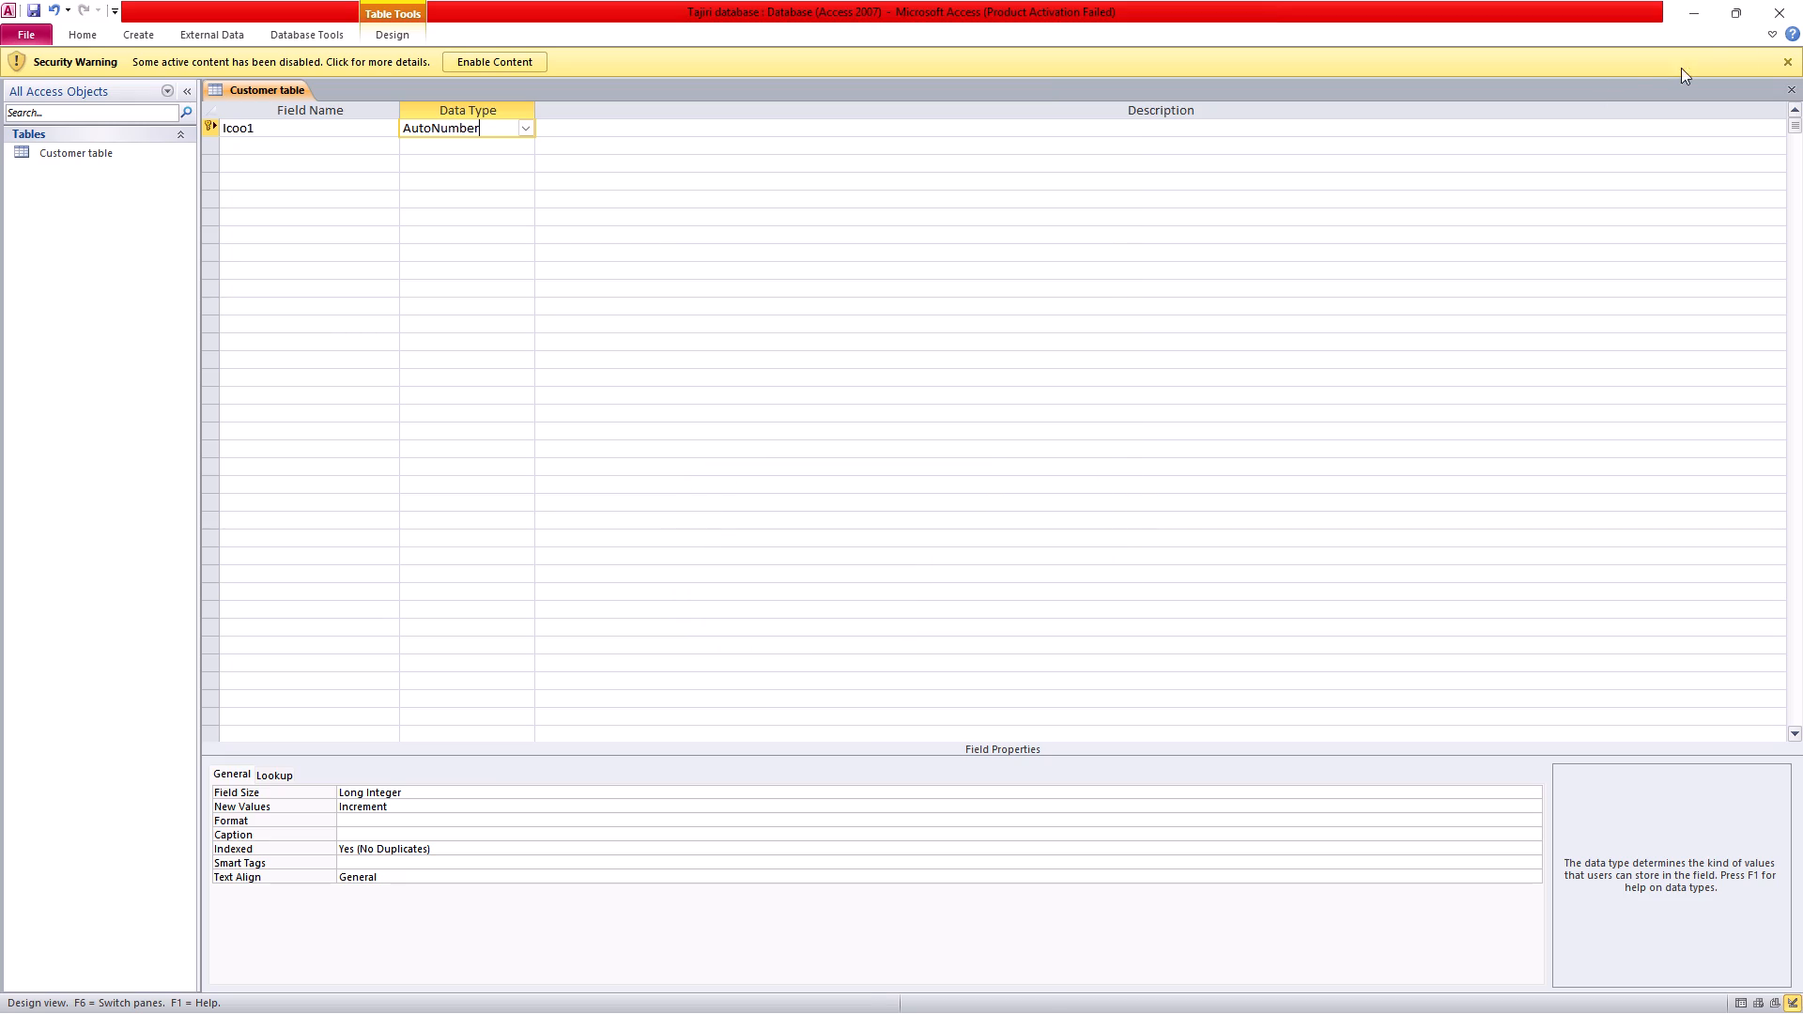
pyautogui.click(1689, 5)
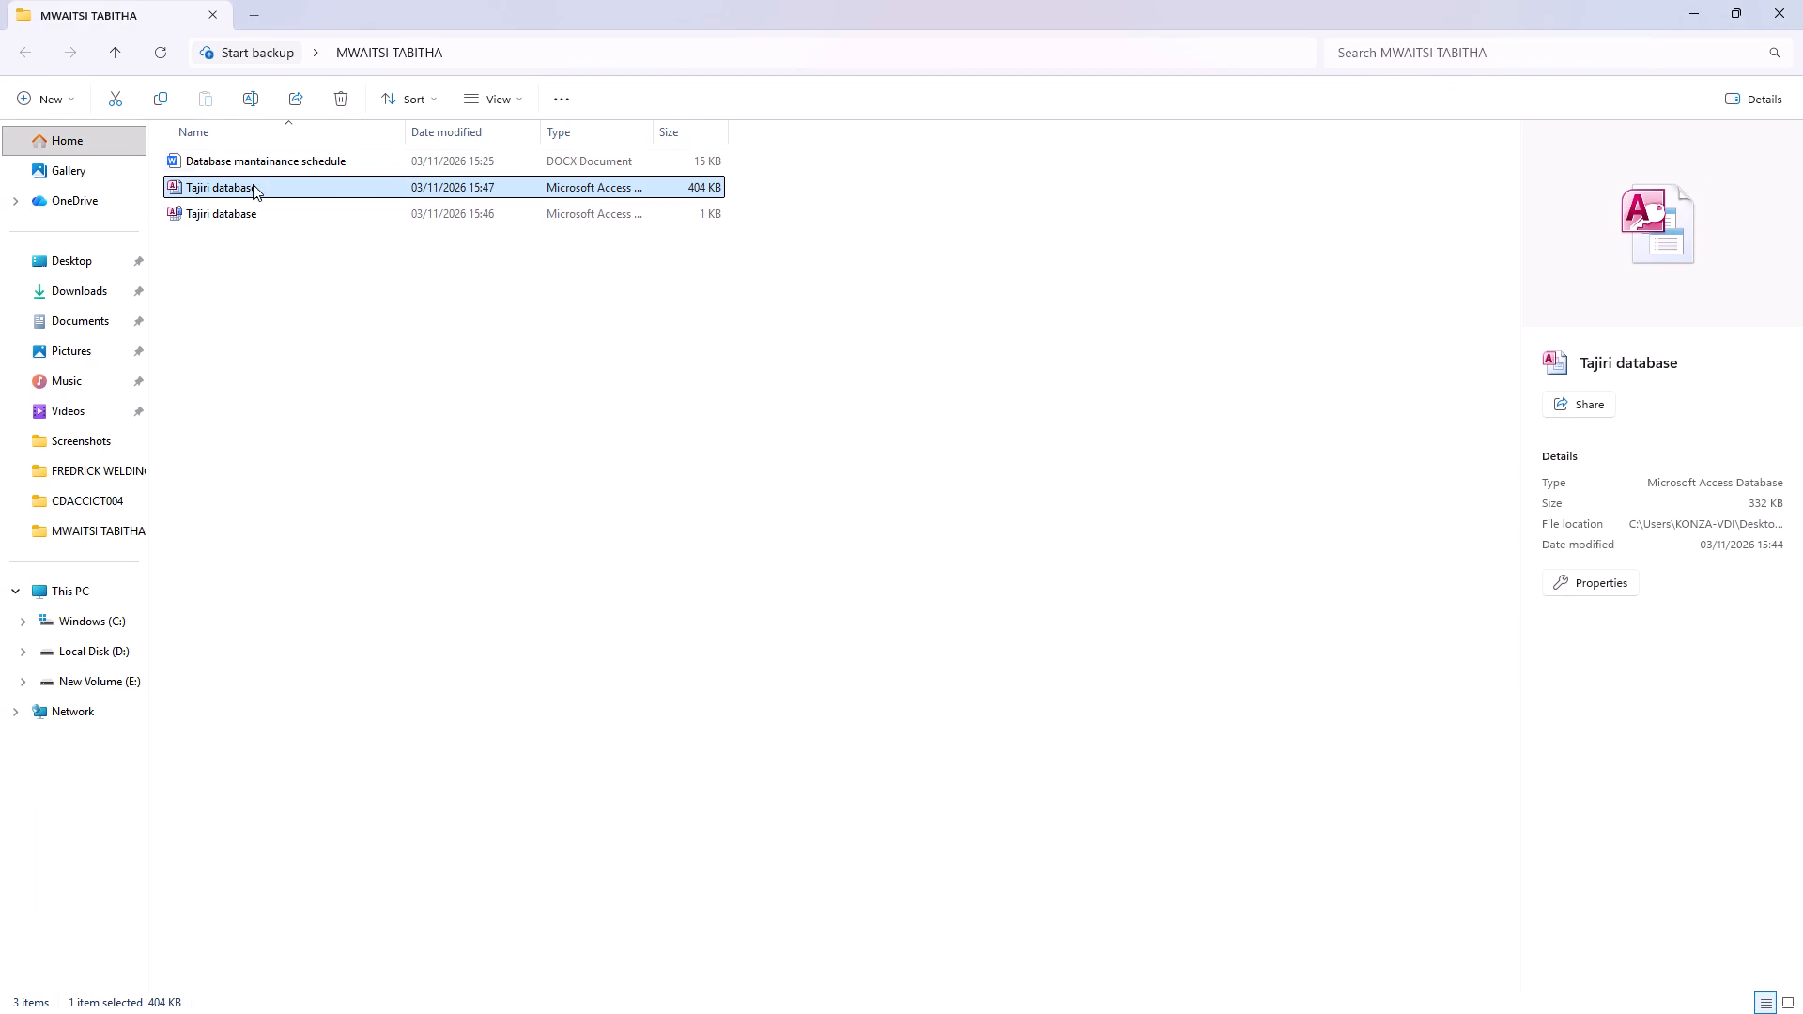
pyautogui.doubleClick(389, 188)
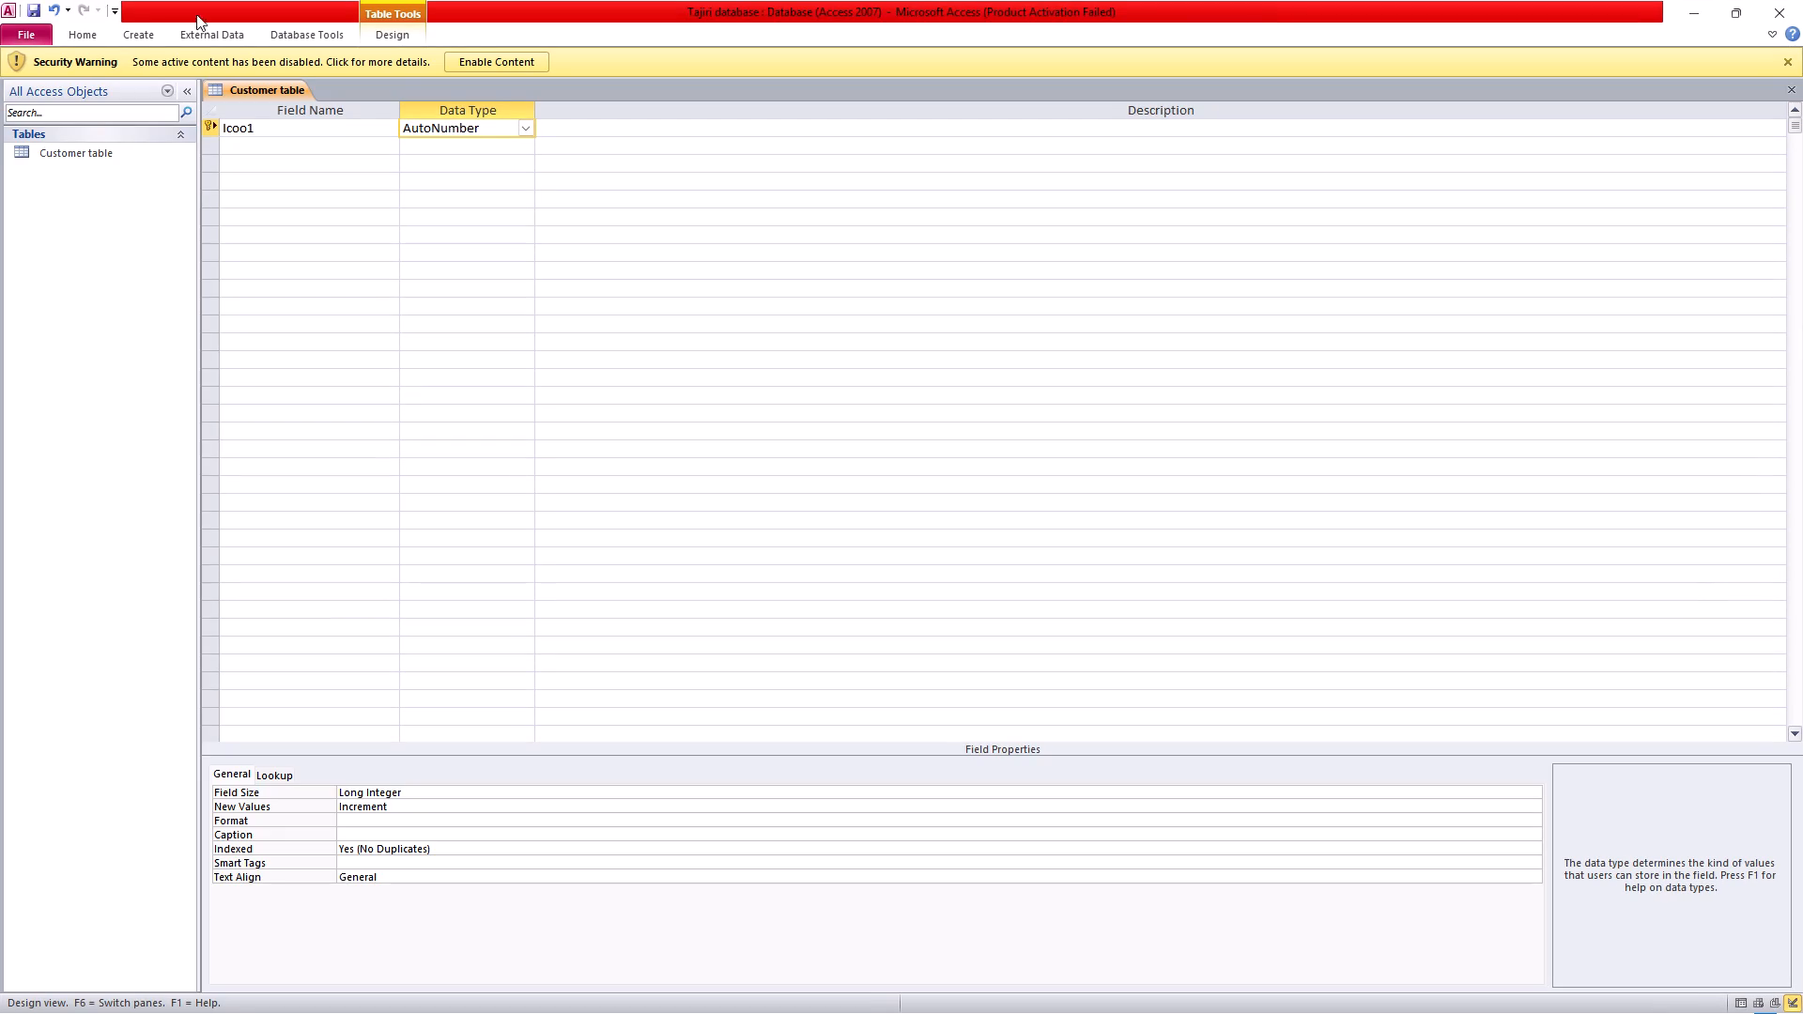
# Clear the name of the Customer table's primary key field and place the cursor back in its empty name cell.
pyautogui.click(256, 129)
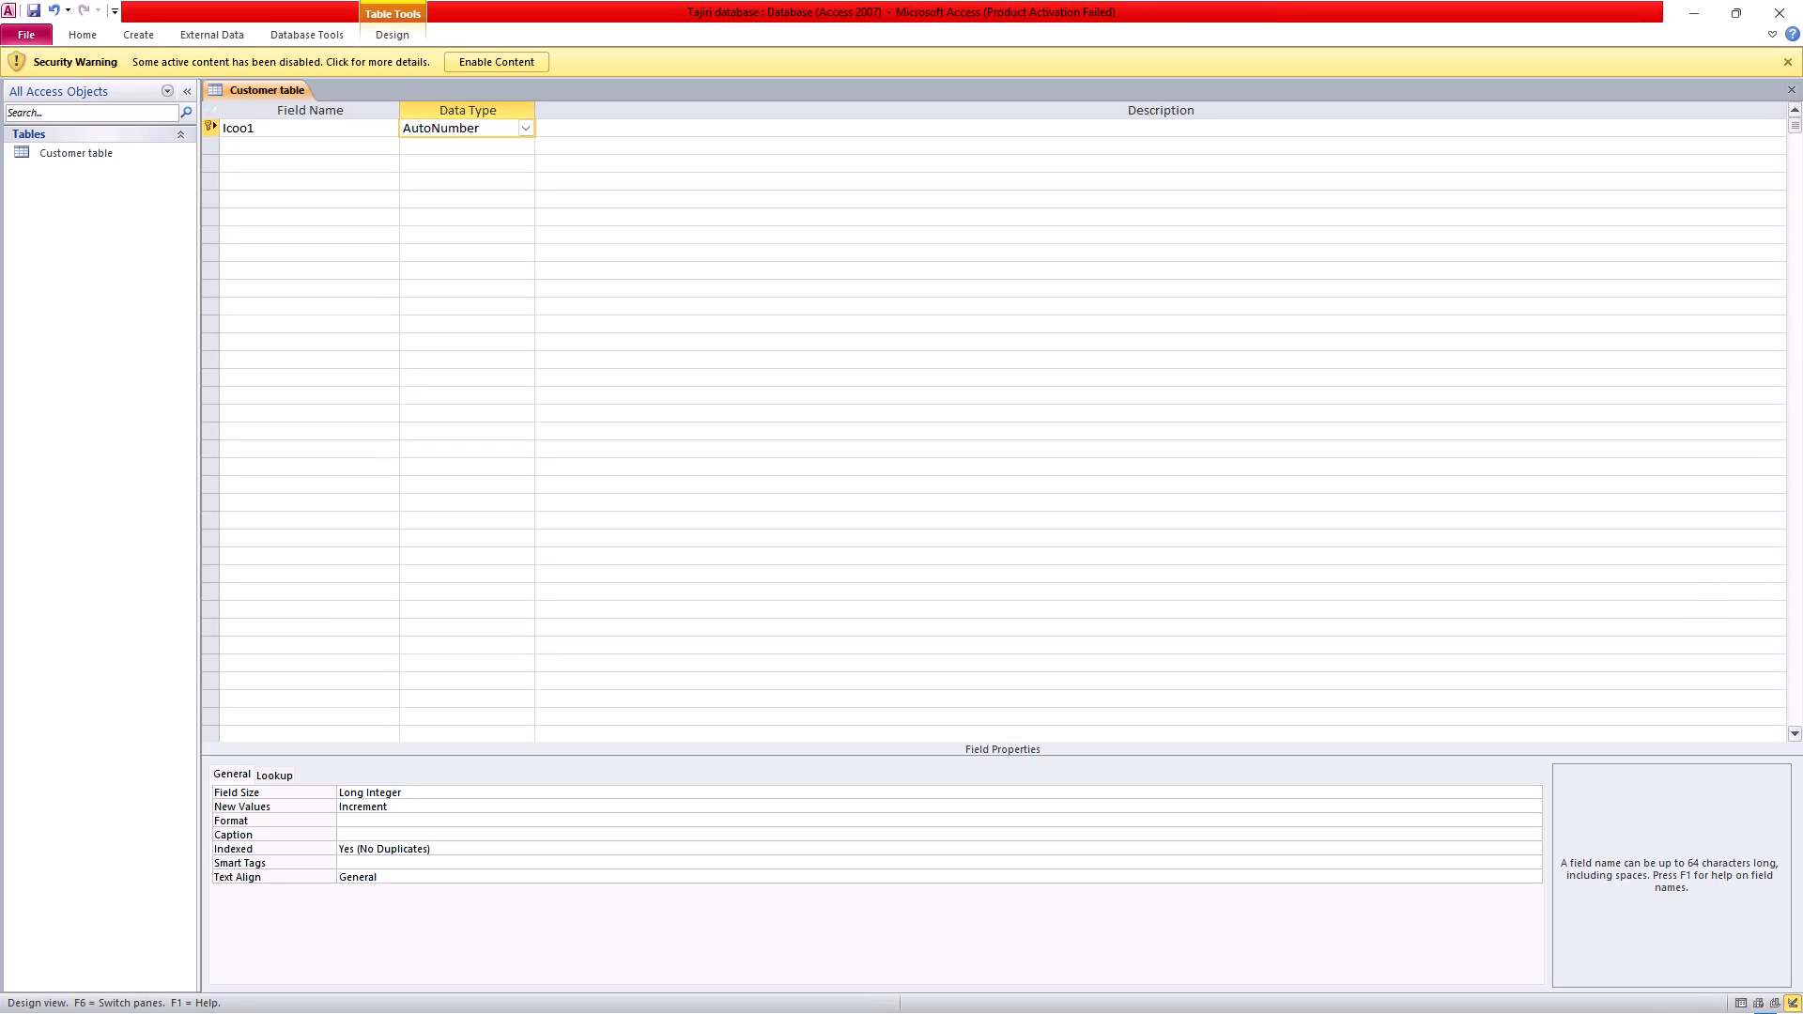
pyautogui.press('BackSpace')
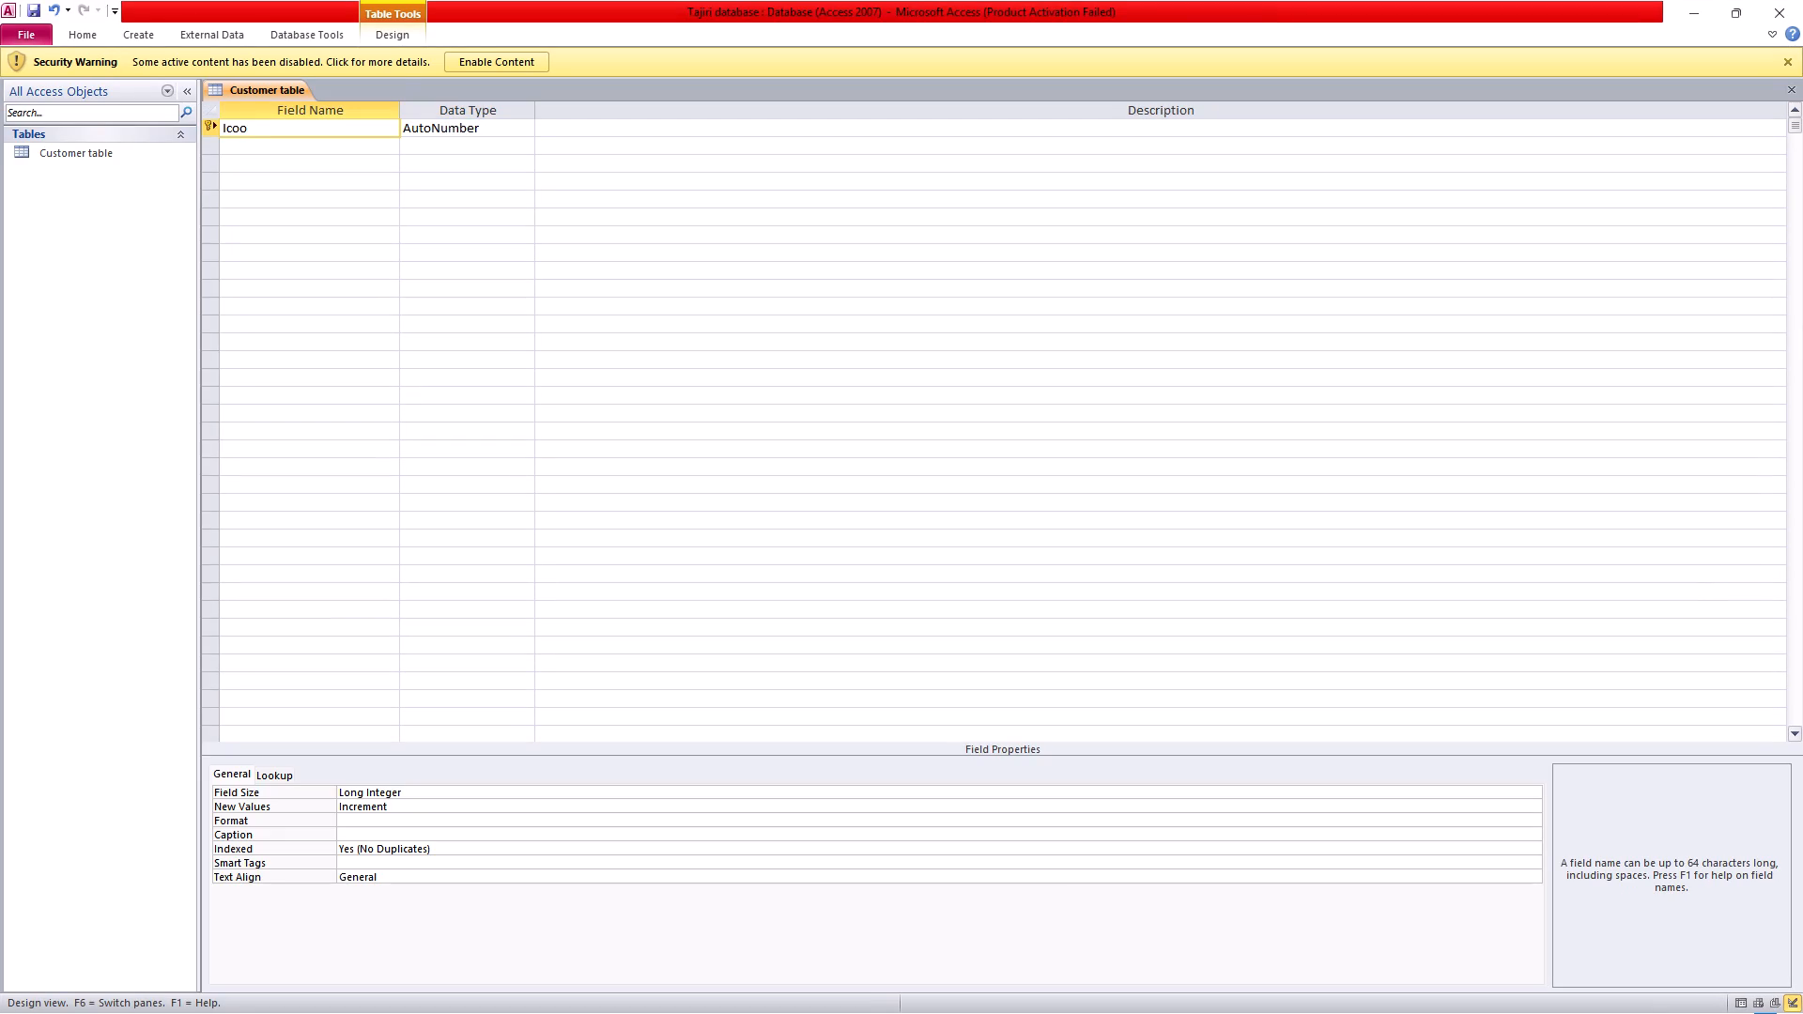
pyautogui.press('BackSpace')
pyautogui.press('BackSpace')
pyautogui.press('BackSpace')
pyautogui.press('BackSpace')
pyautogui.click(477, 122)
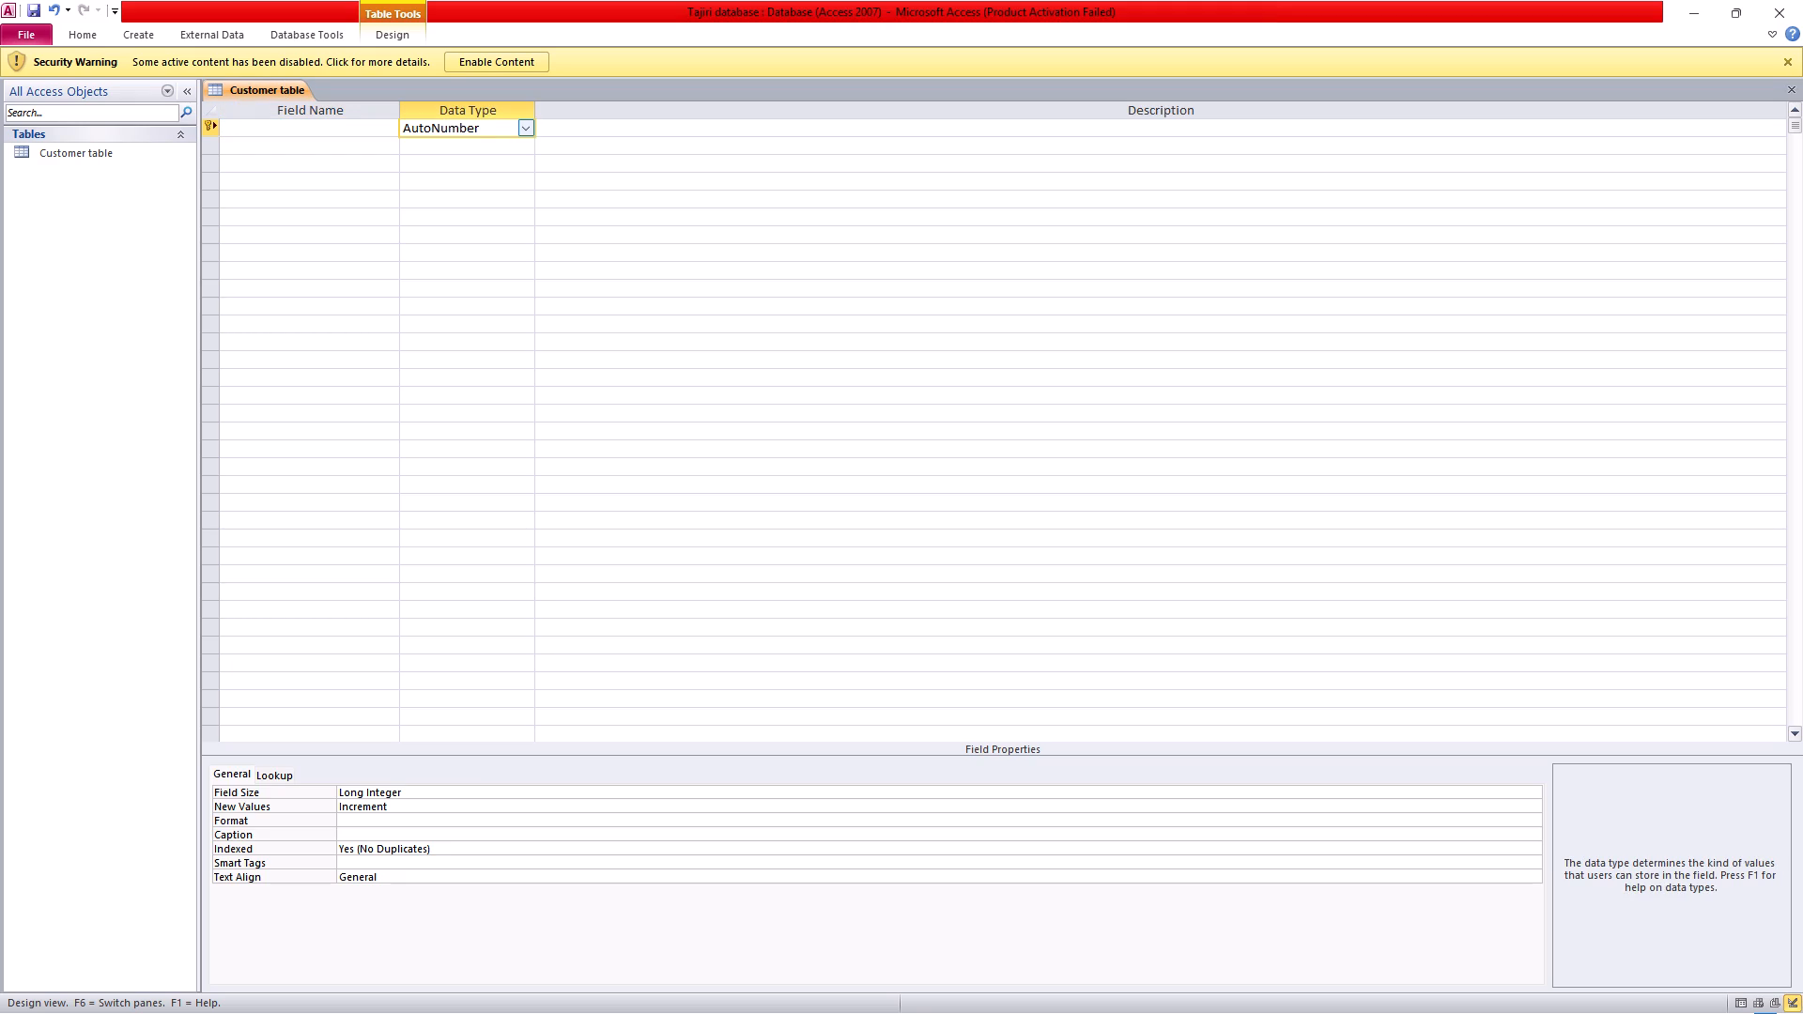
pyautogui.click(308, 123)
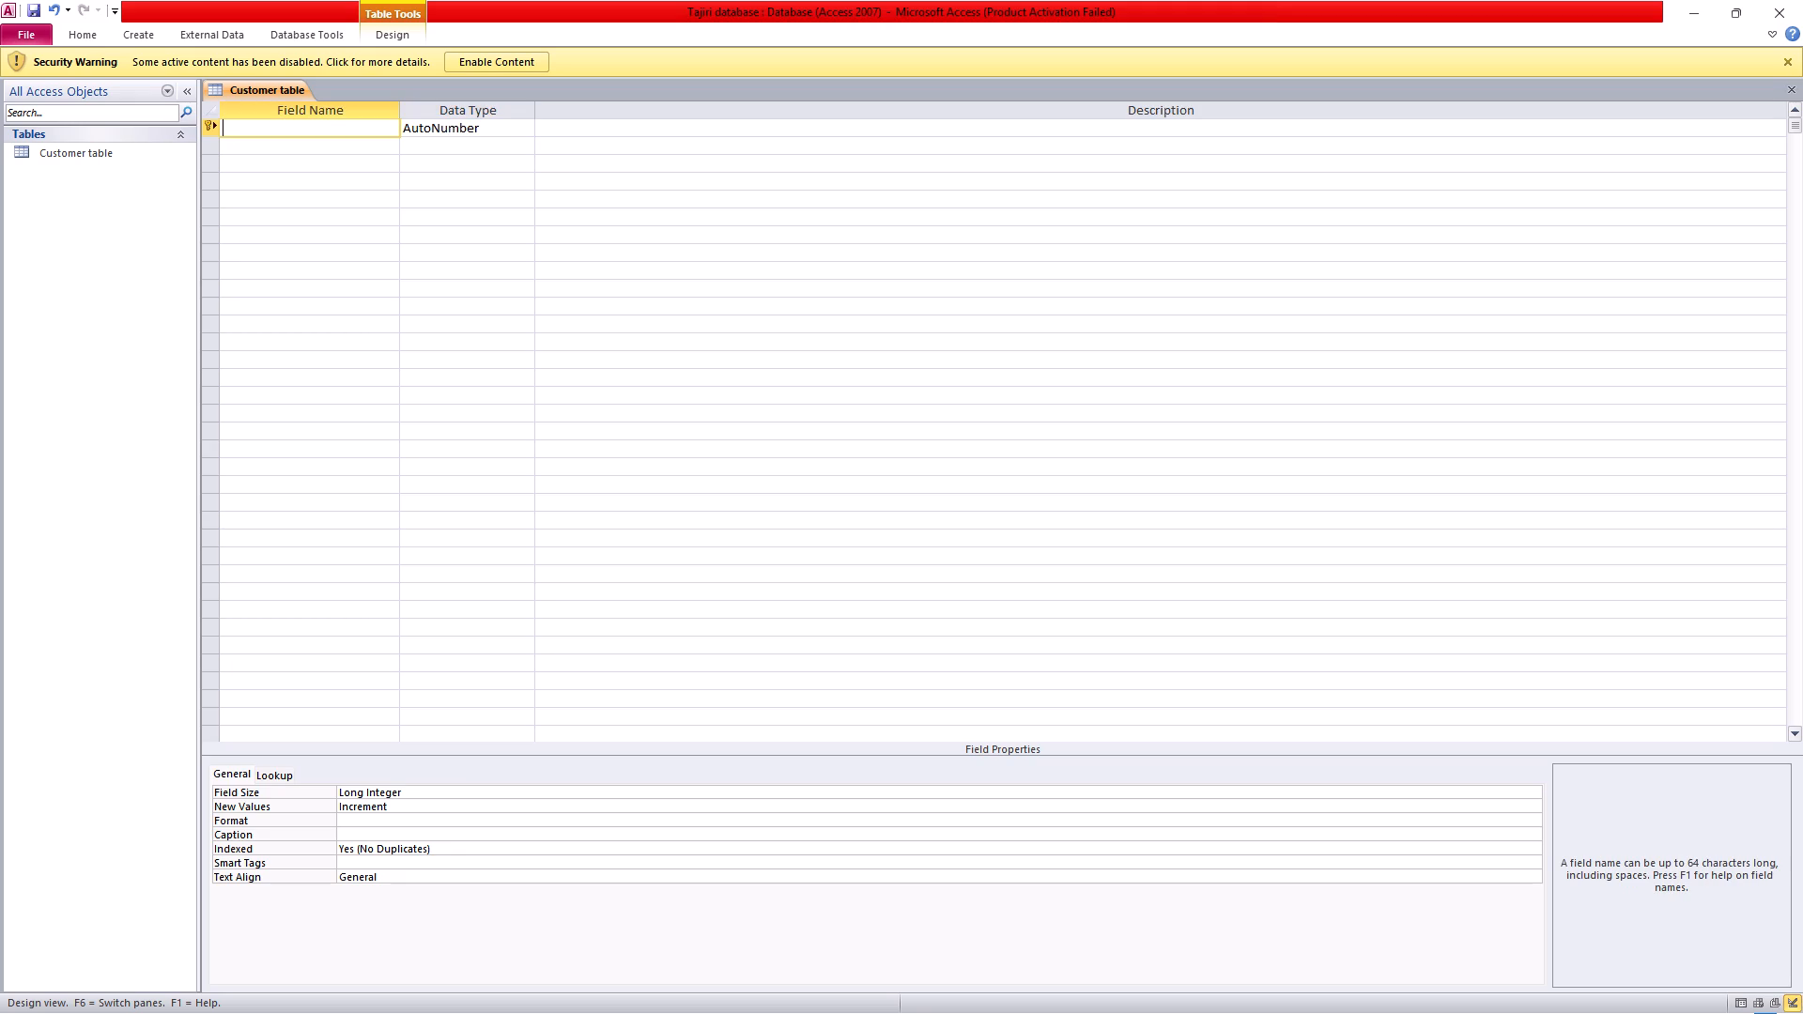
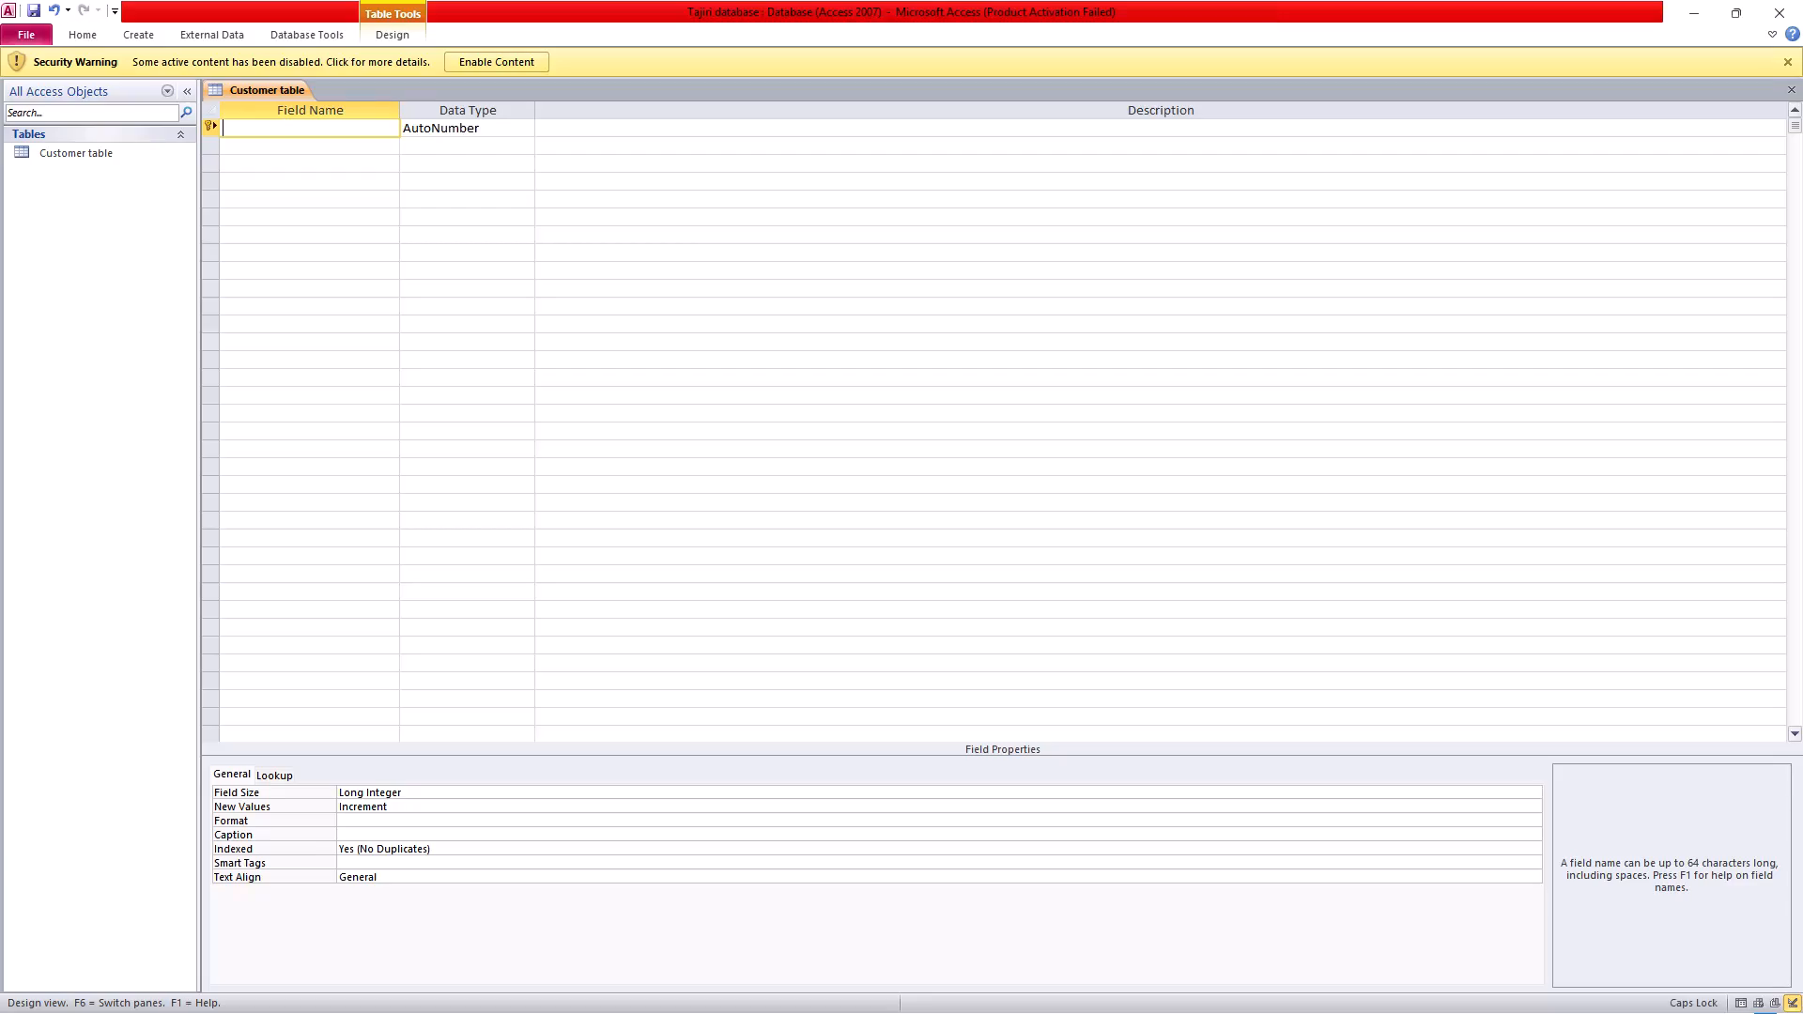
# Name the Customer table's AutoNumber field Customer ID, keeping AutoNumber as its data type.
pyautogui.press('c')
pyautogui.write('ustomer')
pyautogui.press('space')
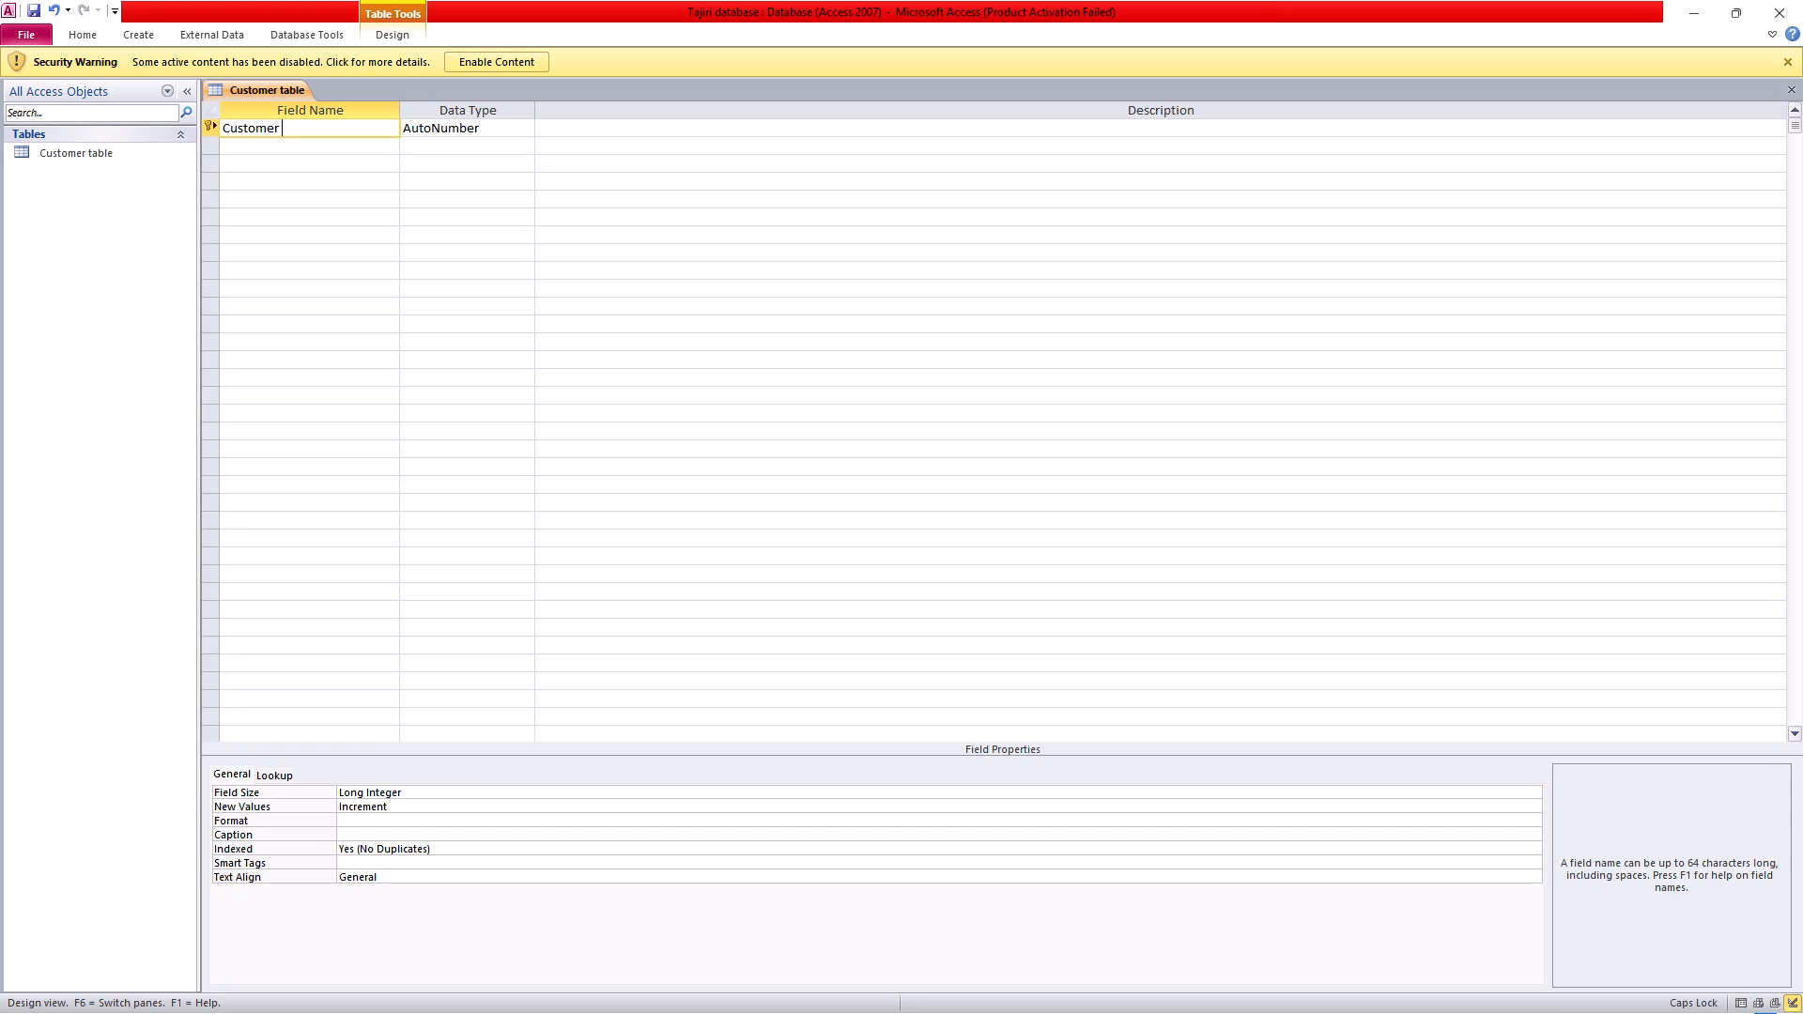
pyautogui.write('ID')
pyautogui.click(514, 125)
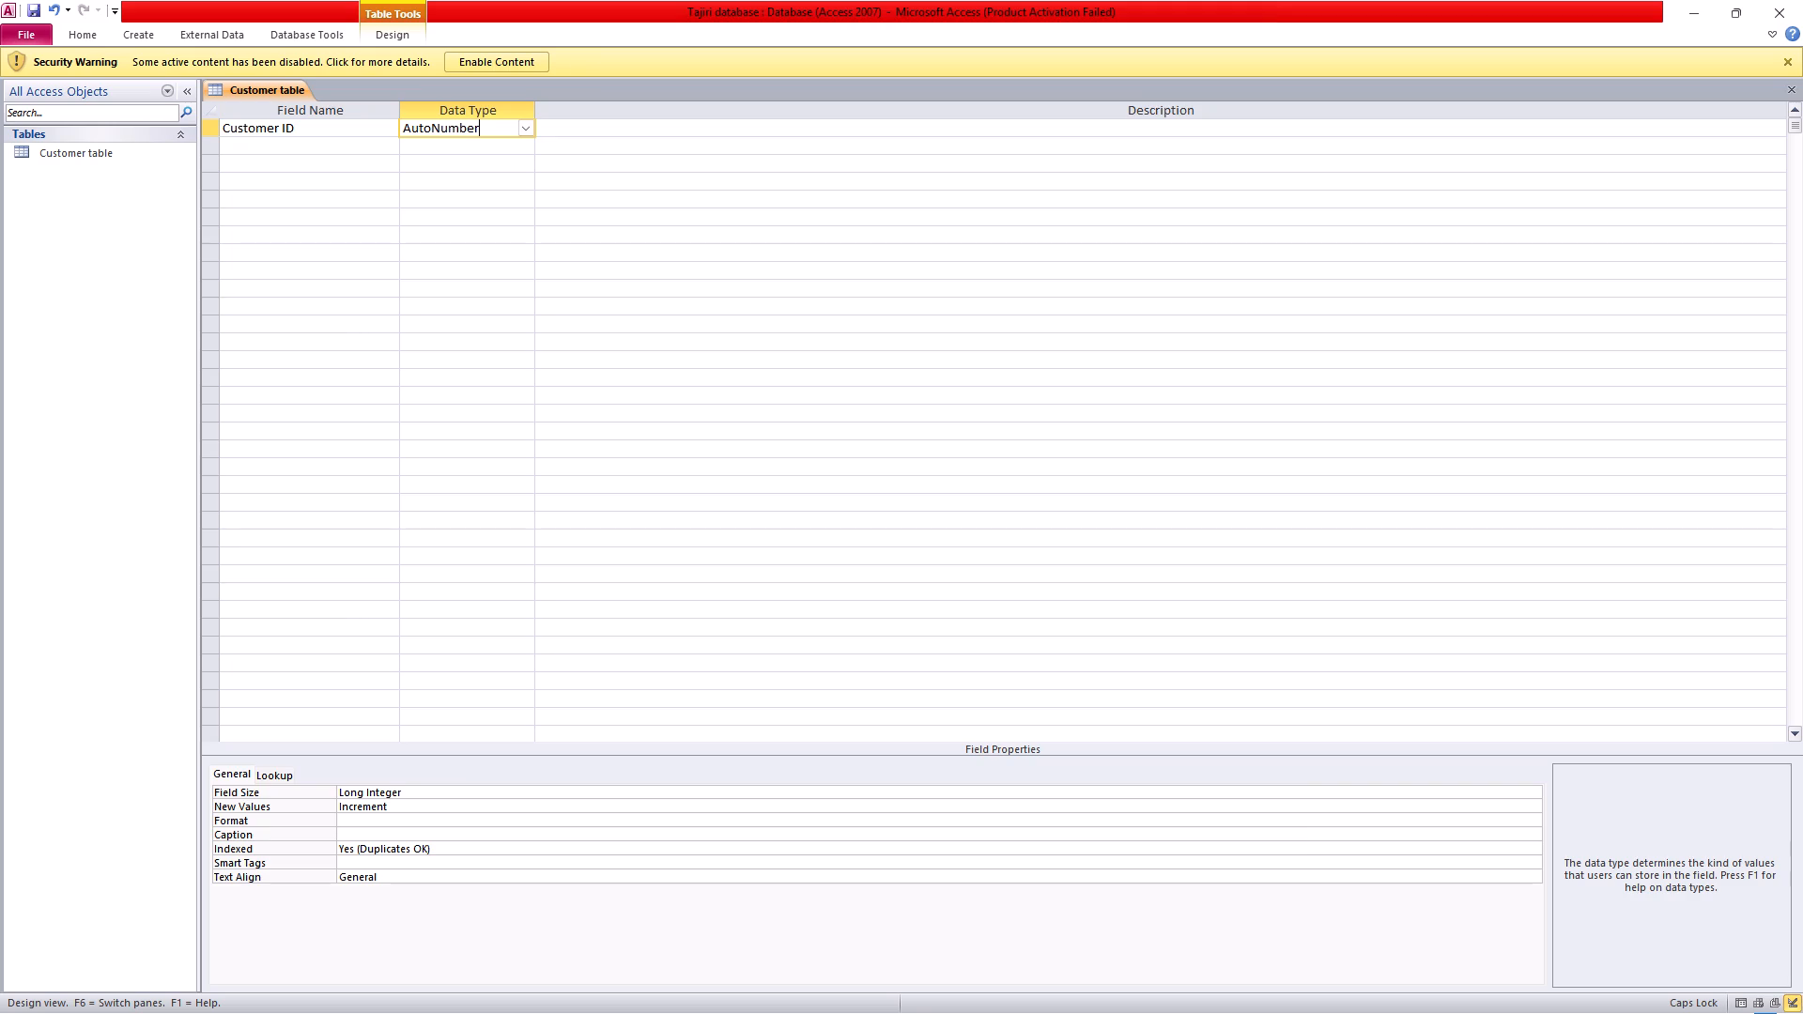
# Add two fields named FIRST NAME and LAST NAME below Customer ID, both with the Text data type.
pyautogui.click(317, 146)
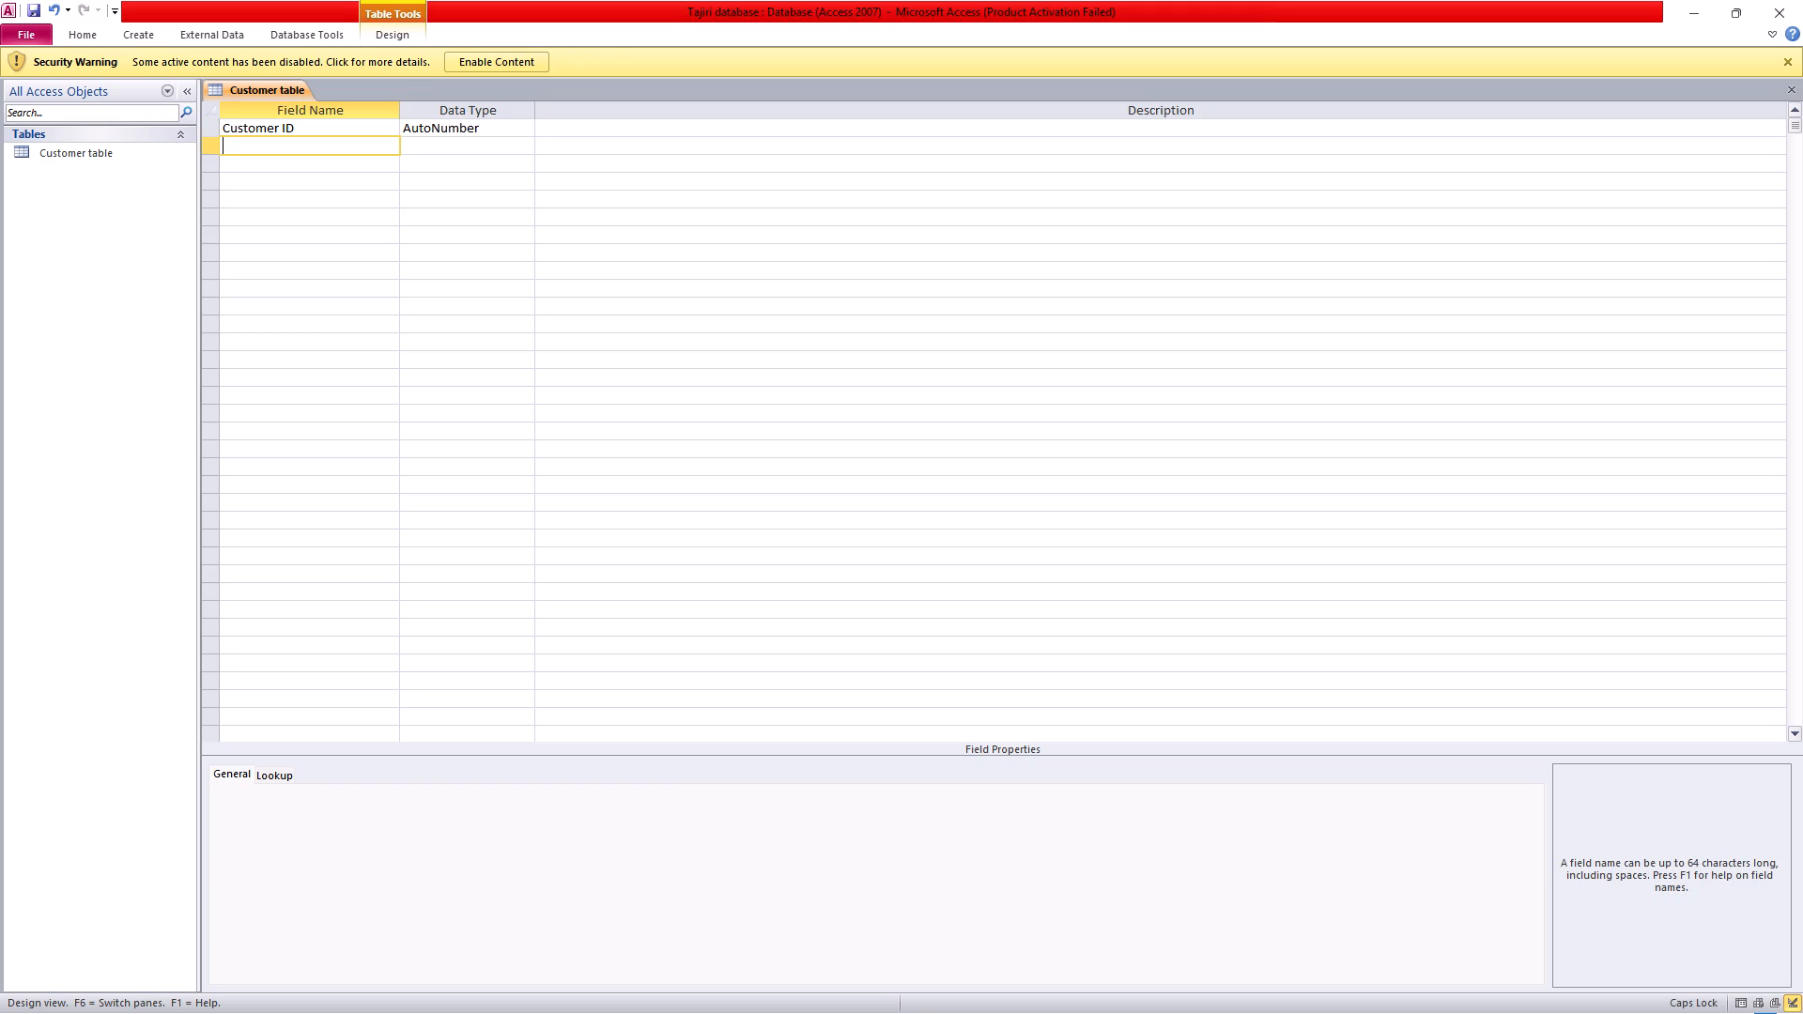
pyautogui.write('FIRST NAME')
pyautogui.click(434, 145)
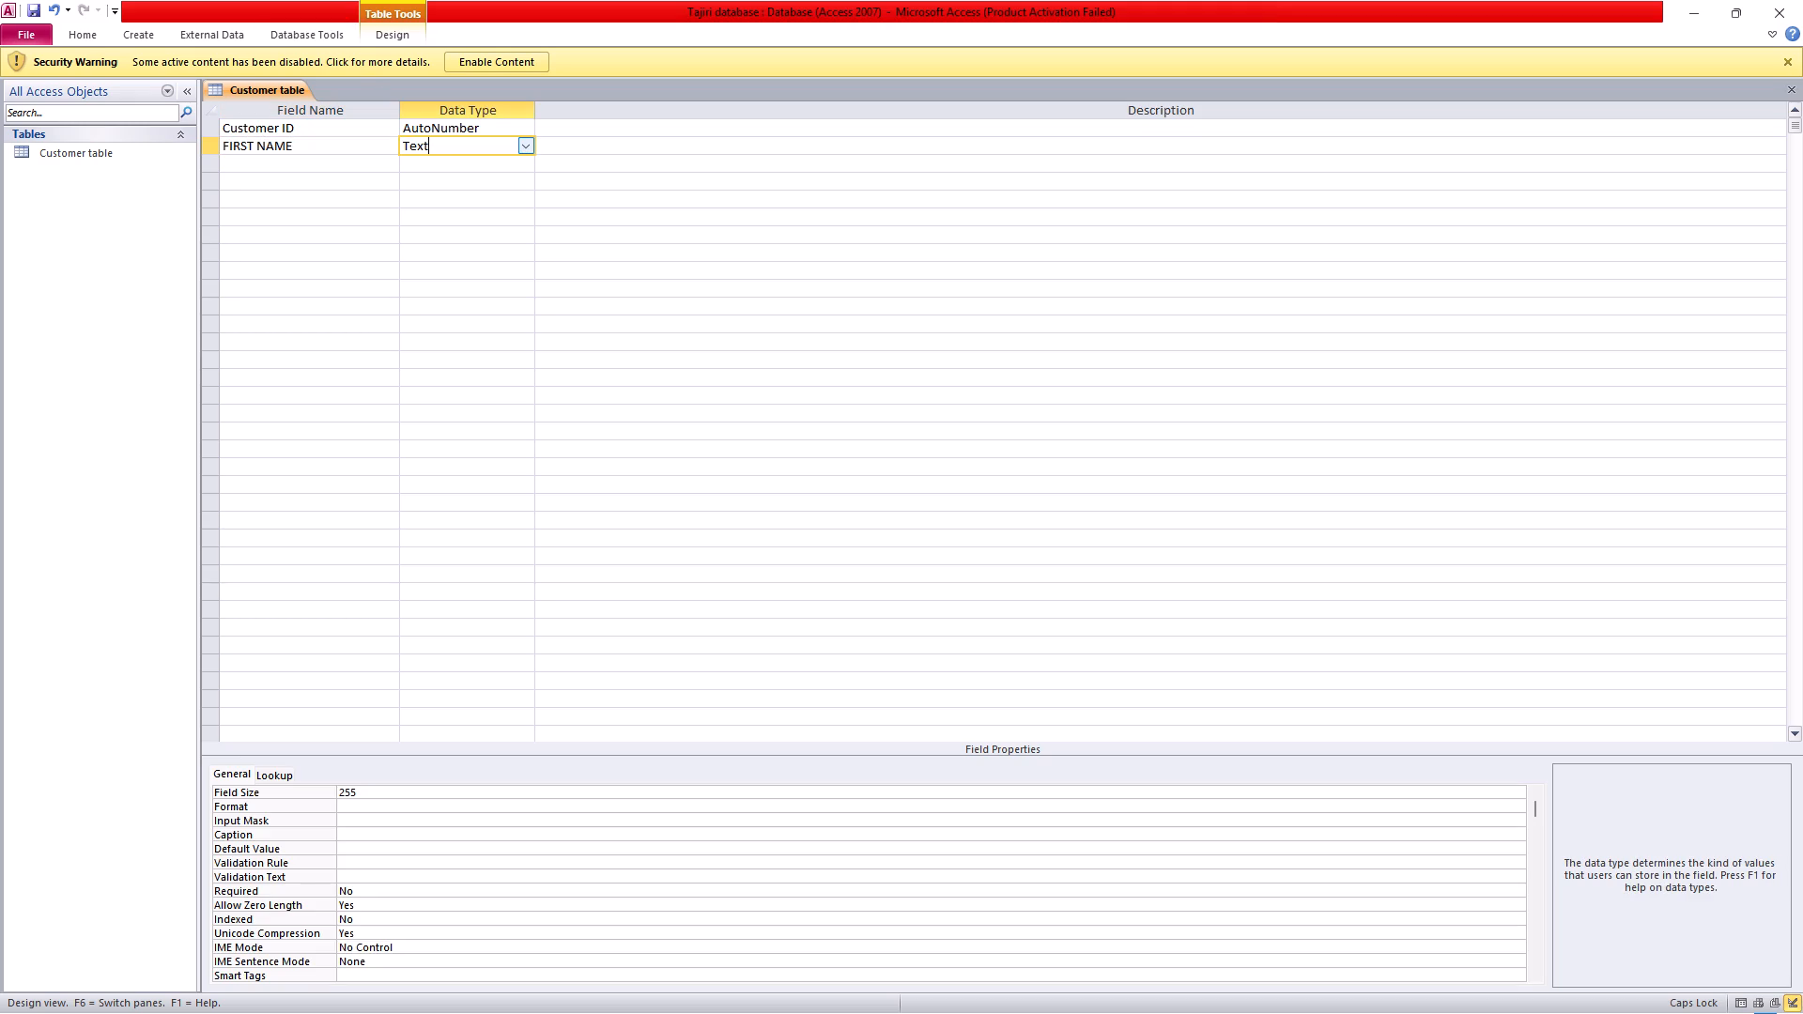
pyautogui.click(348, 161)
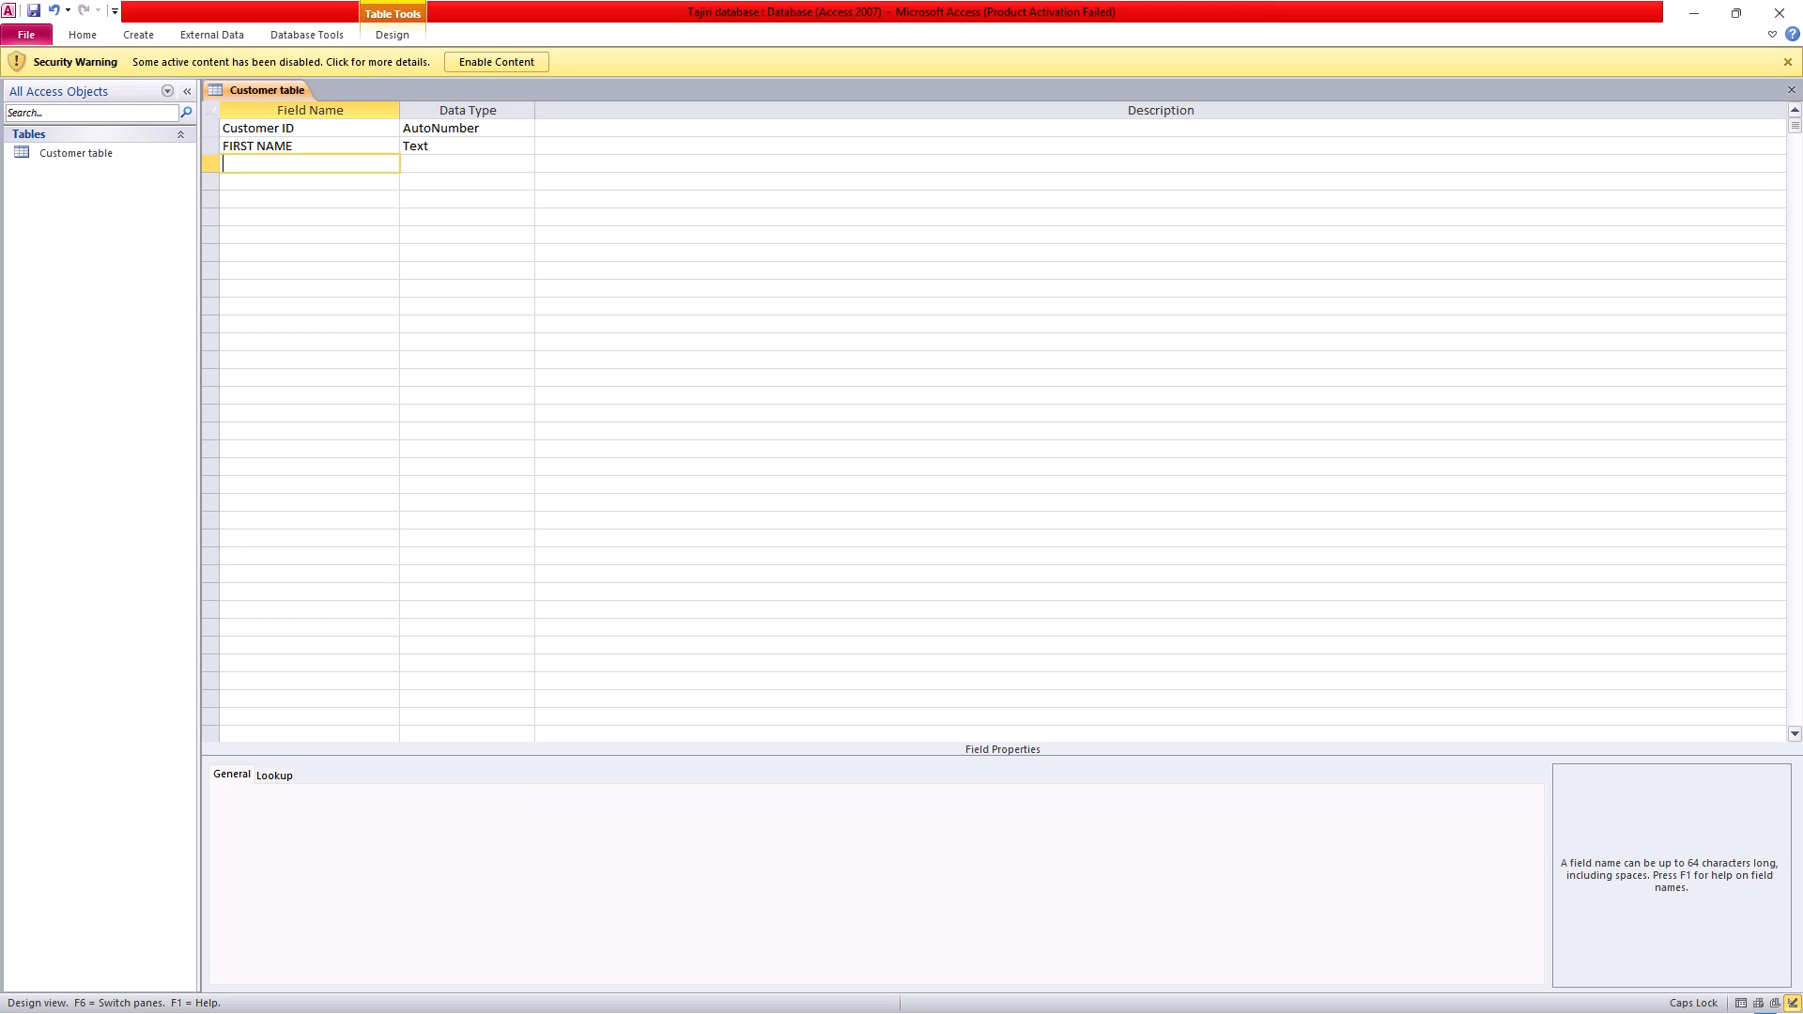
pyautogui.write('LAST')
pyautogui.press('space')
pyautogui.write('NAME')
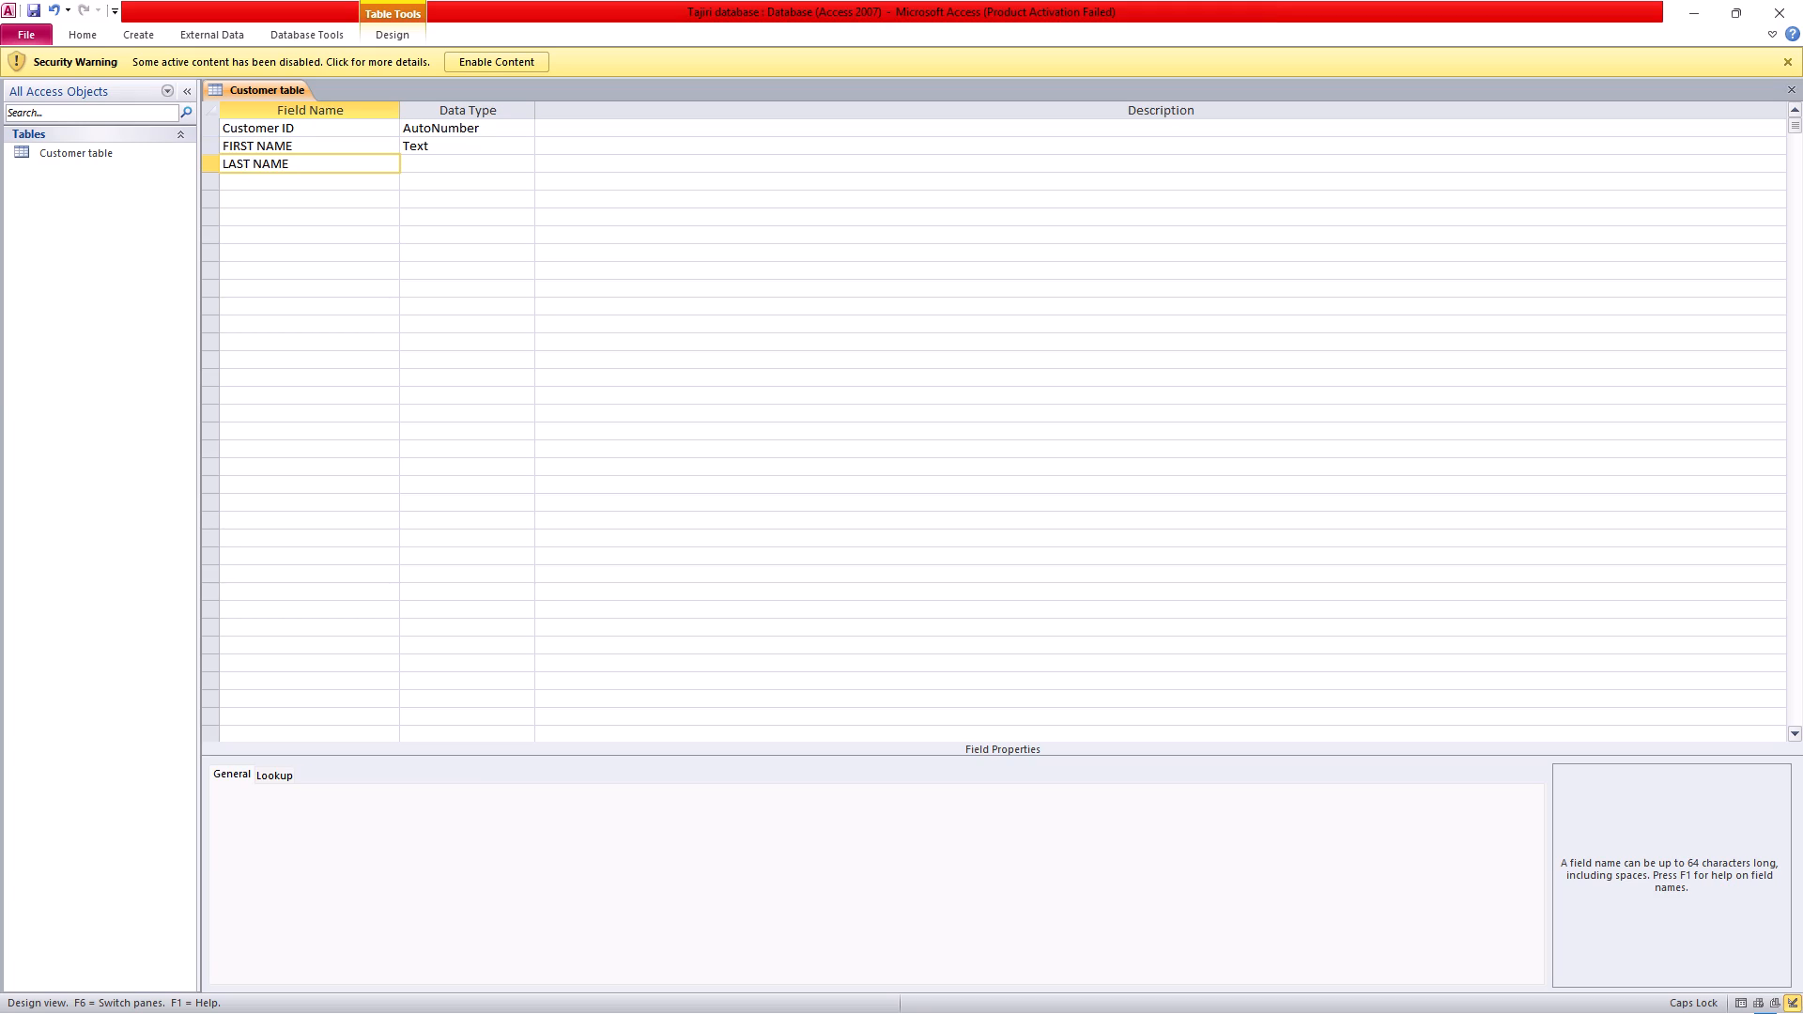
pyautogui.click(408, 159)
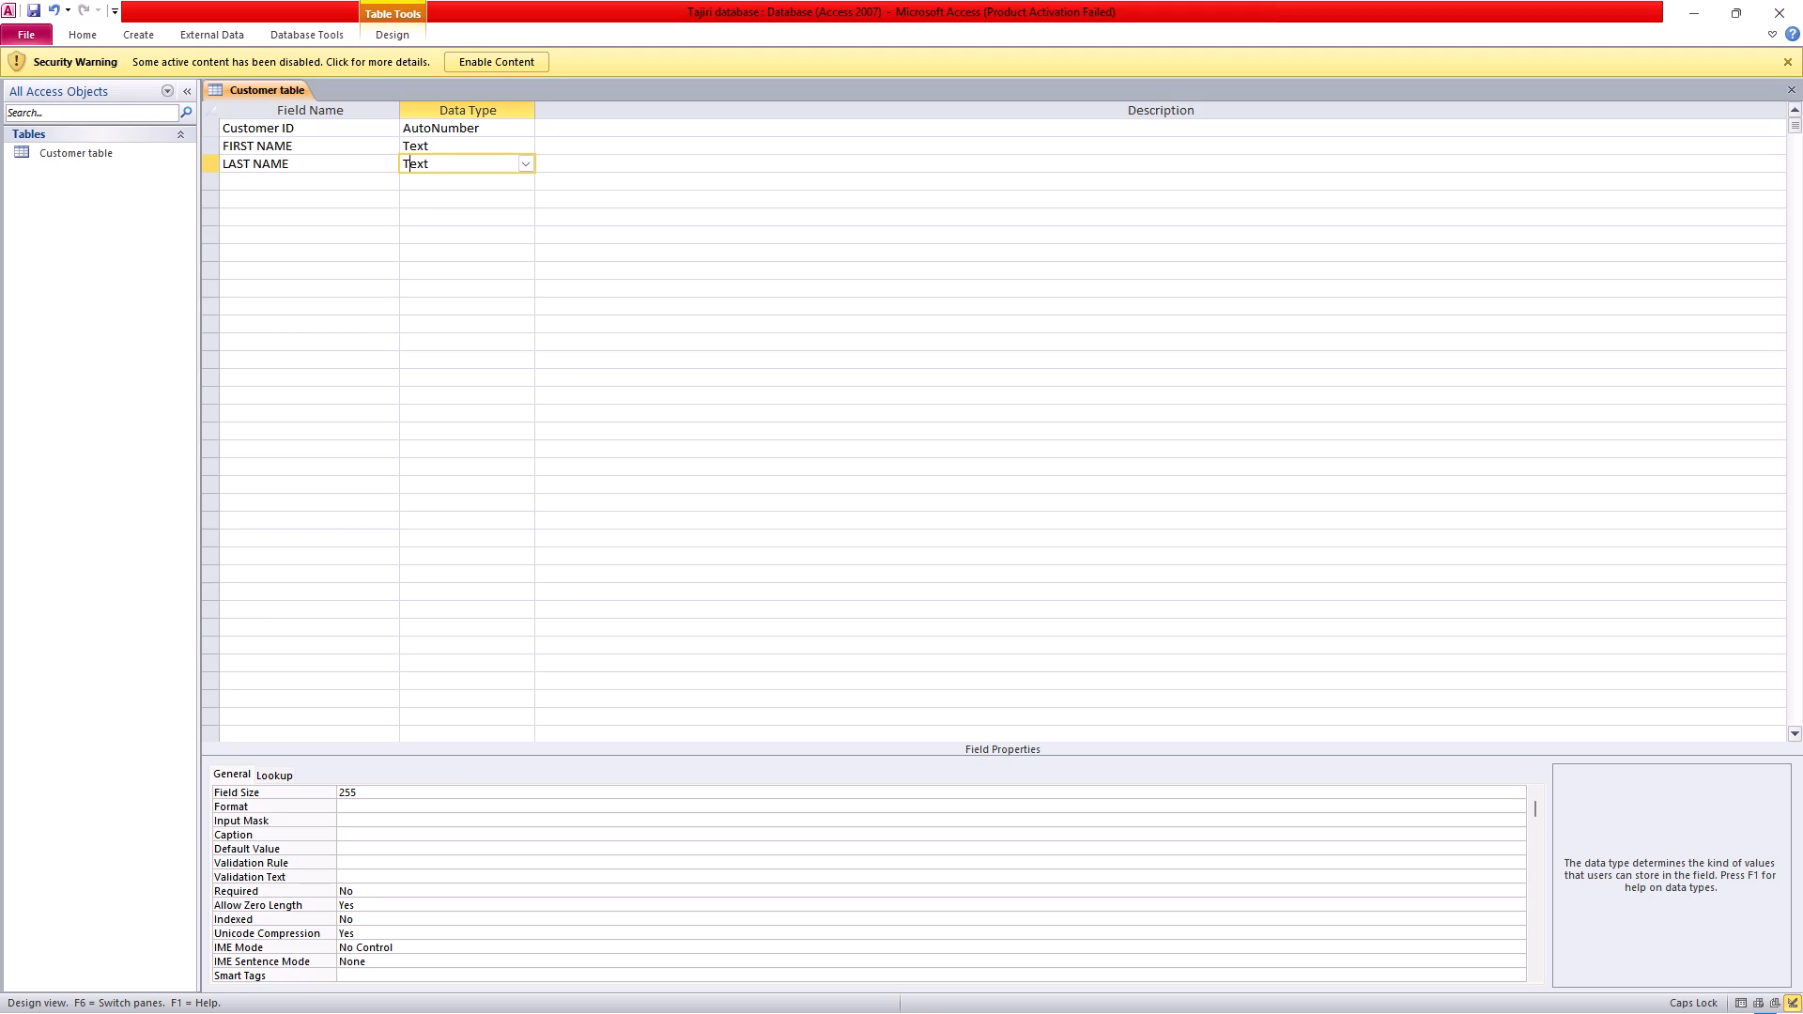
# Rename the FIRST NAME field as First Name, with only the initials capitalised.
pyautogui.click(297, 142)
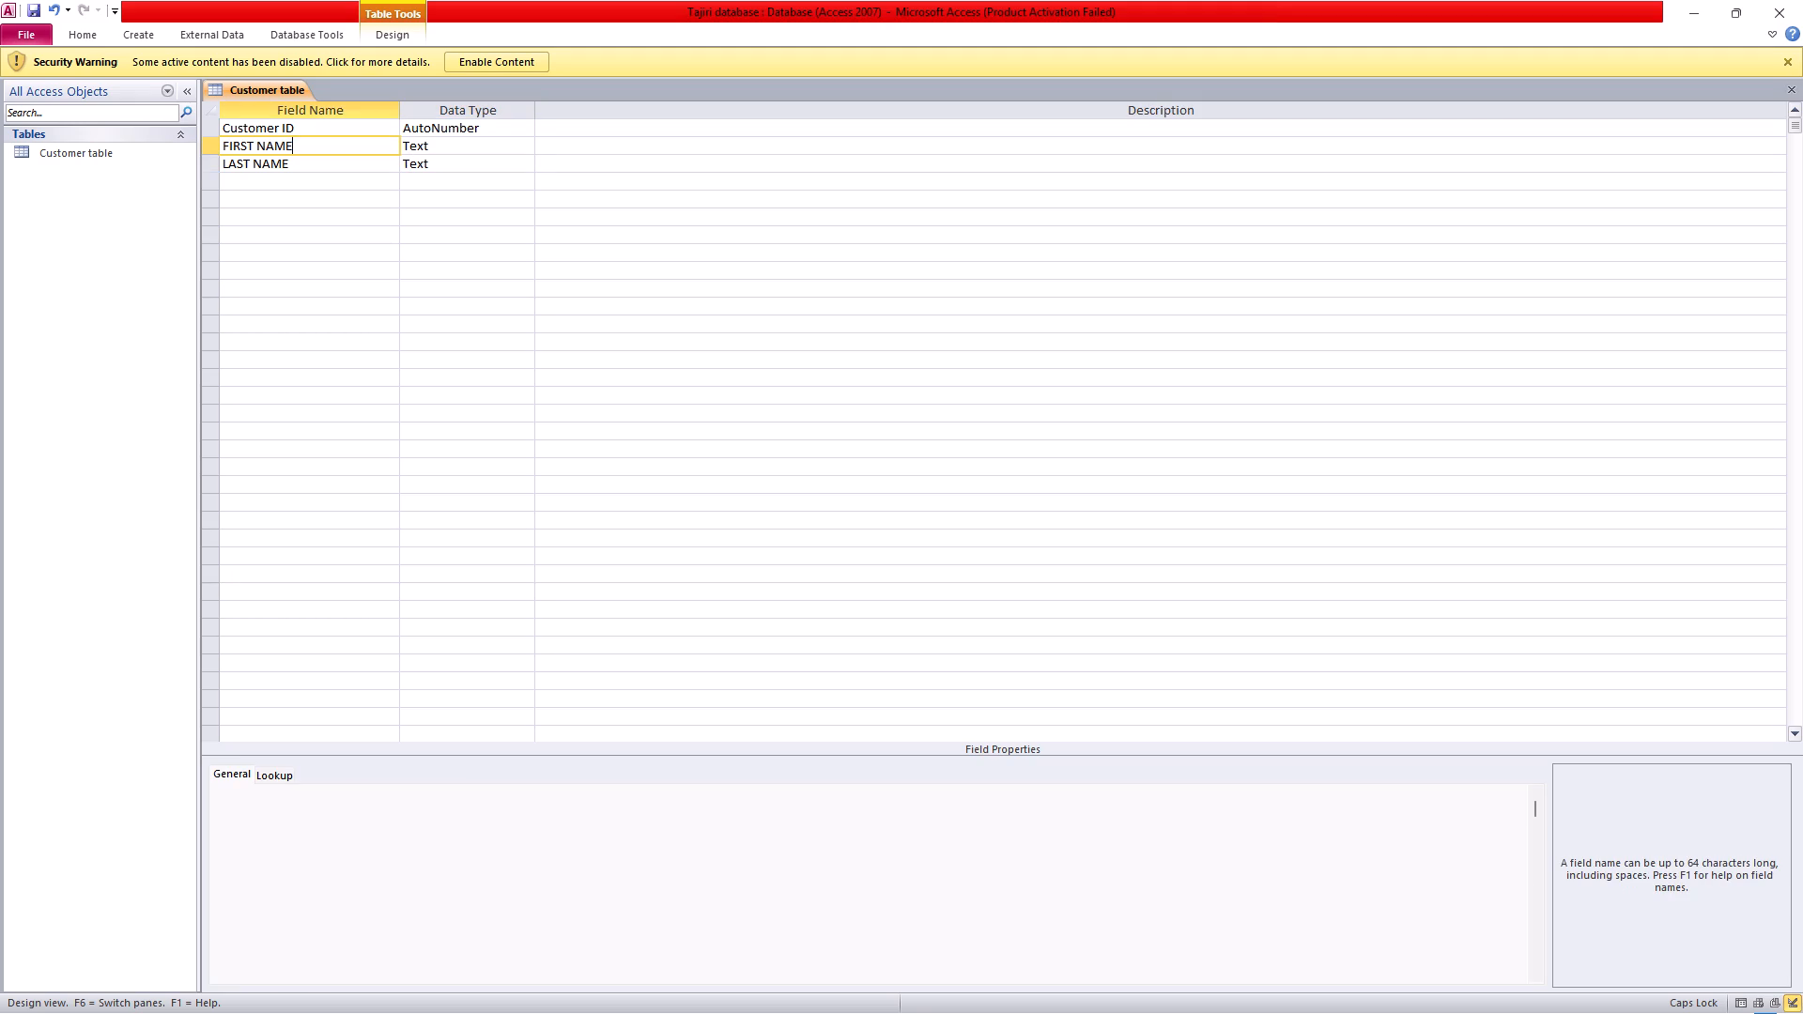
pyautogui.press('BackSpace')
pyautogui.press('BackSpace')
pyautogui.press('BackSpace')
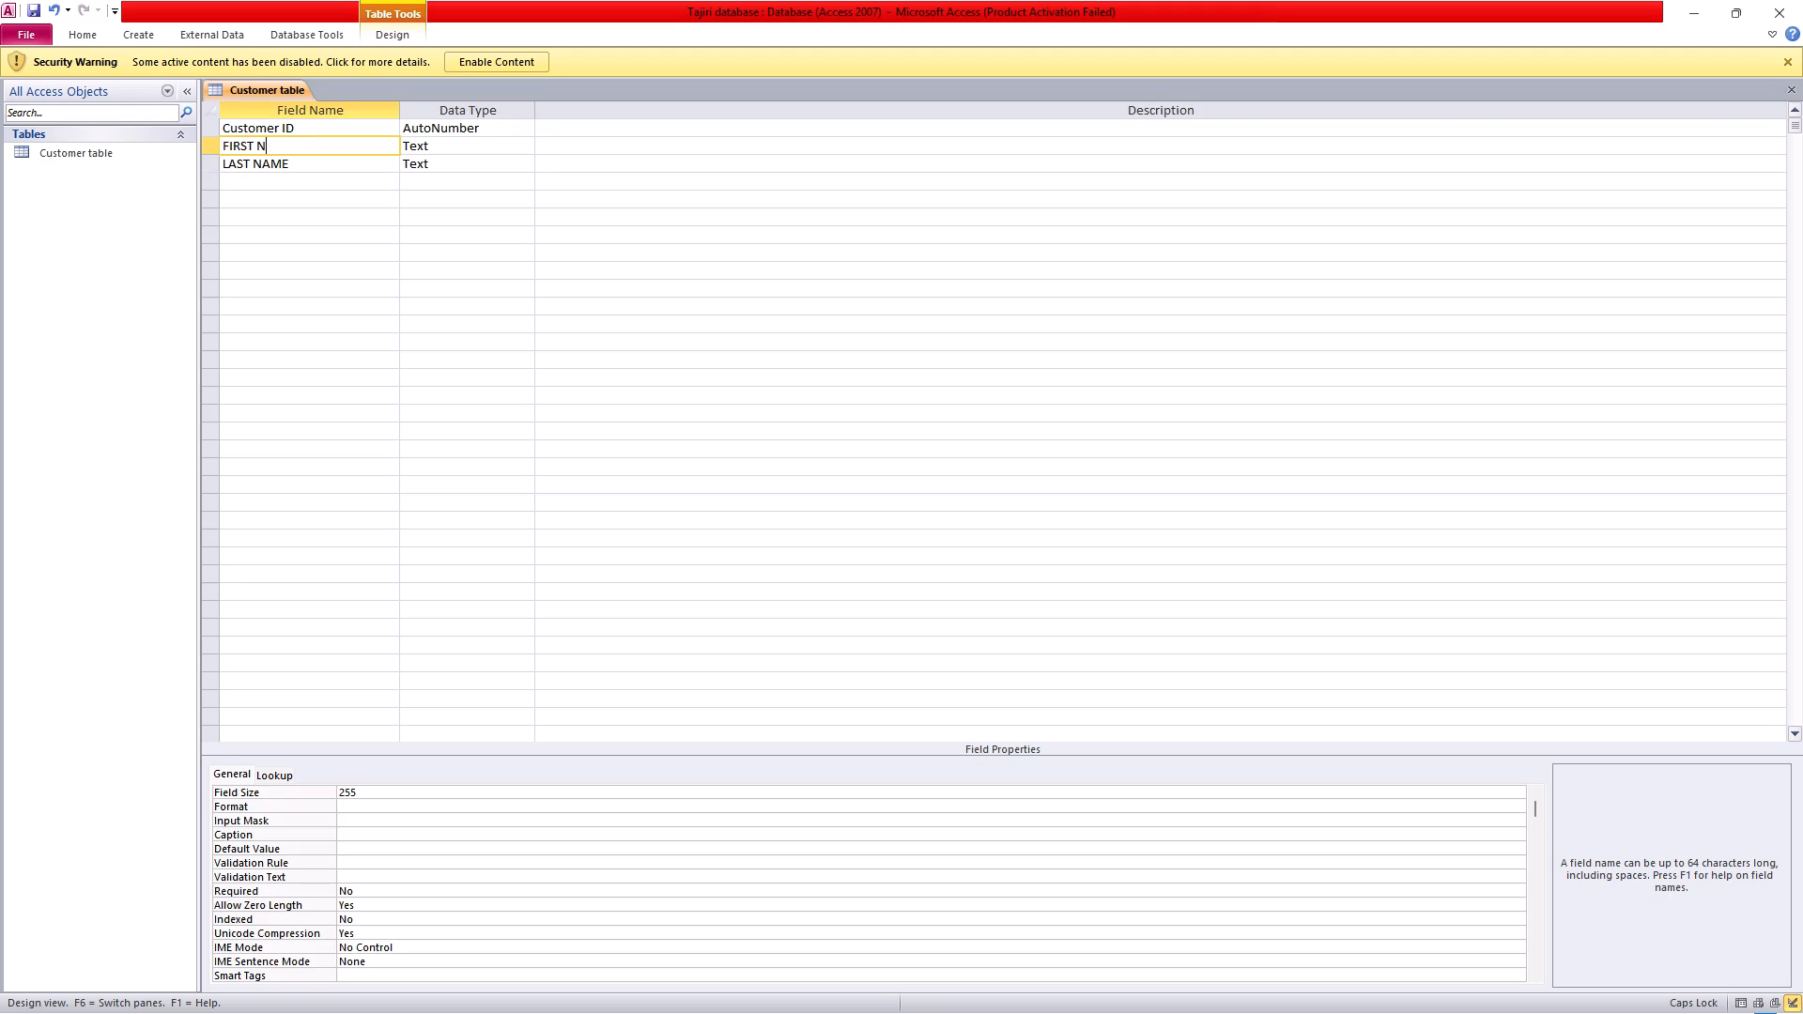
pyautogui.press('BackSpace')
pyautogui.press('BackSpace')
pyautogui.press('BackSpace')
pyautogui.press('BackSpace')
pyautogui.press('BackSpace')
pyautogui.press('BackSpace')
pyautogui.write('IRST')
pyautogui.press('BackSpace')
pyautogui.press('BackSpace')
pyautogui.press('BackSpace')
pyautogui.press('BackSpace')
pyautogui.write('rst')
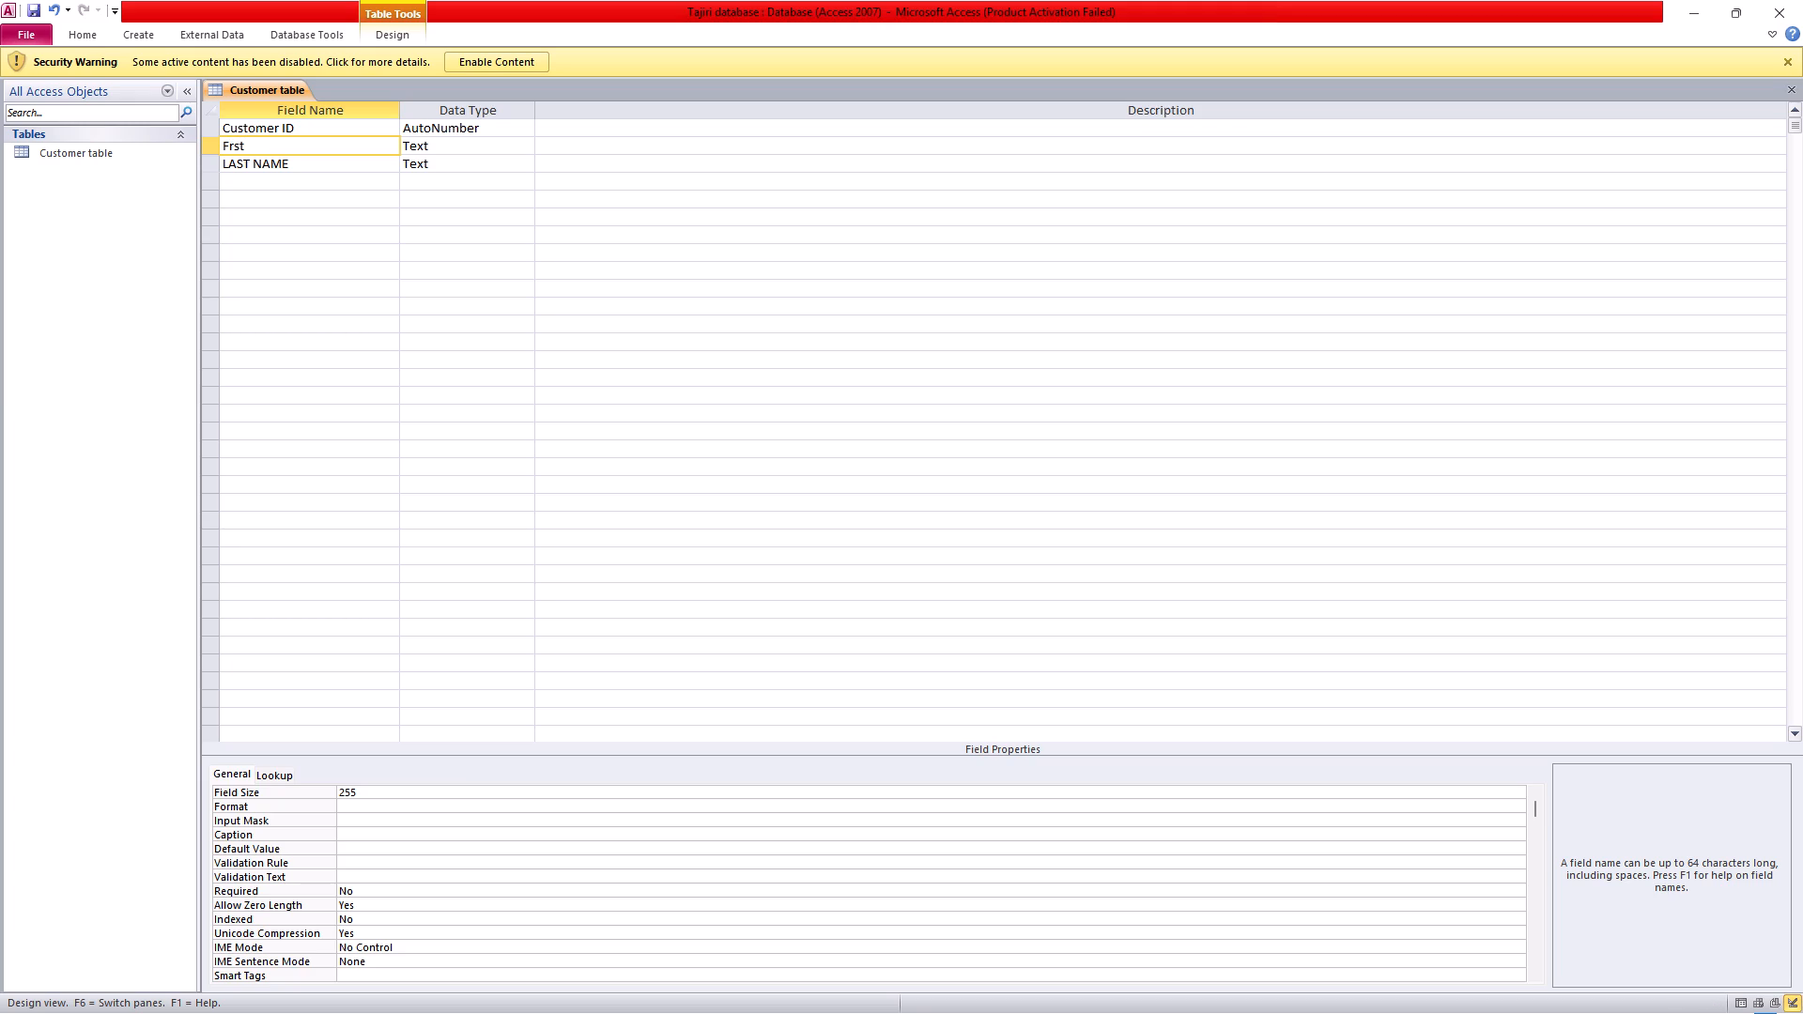
pyautogui.press('BackSpace')
pyautogui.press('BackSpace')
pyautogui.press('BackSpace')
pyautogui.write('irst')
pyautogui.press('space')
pyautogui.write('ame')
# Add a Phone No field with the Text data type below the LAST NAME field.
pyautogui.click(252, 175)
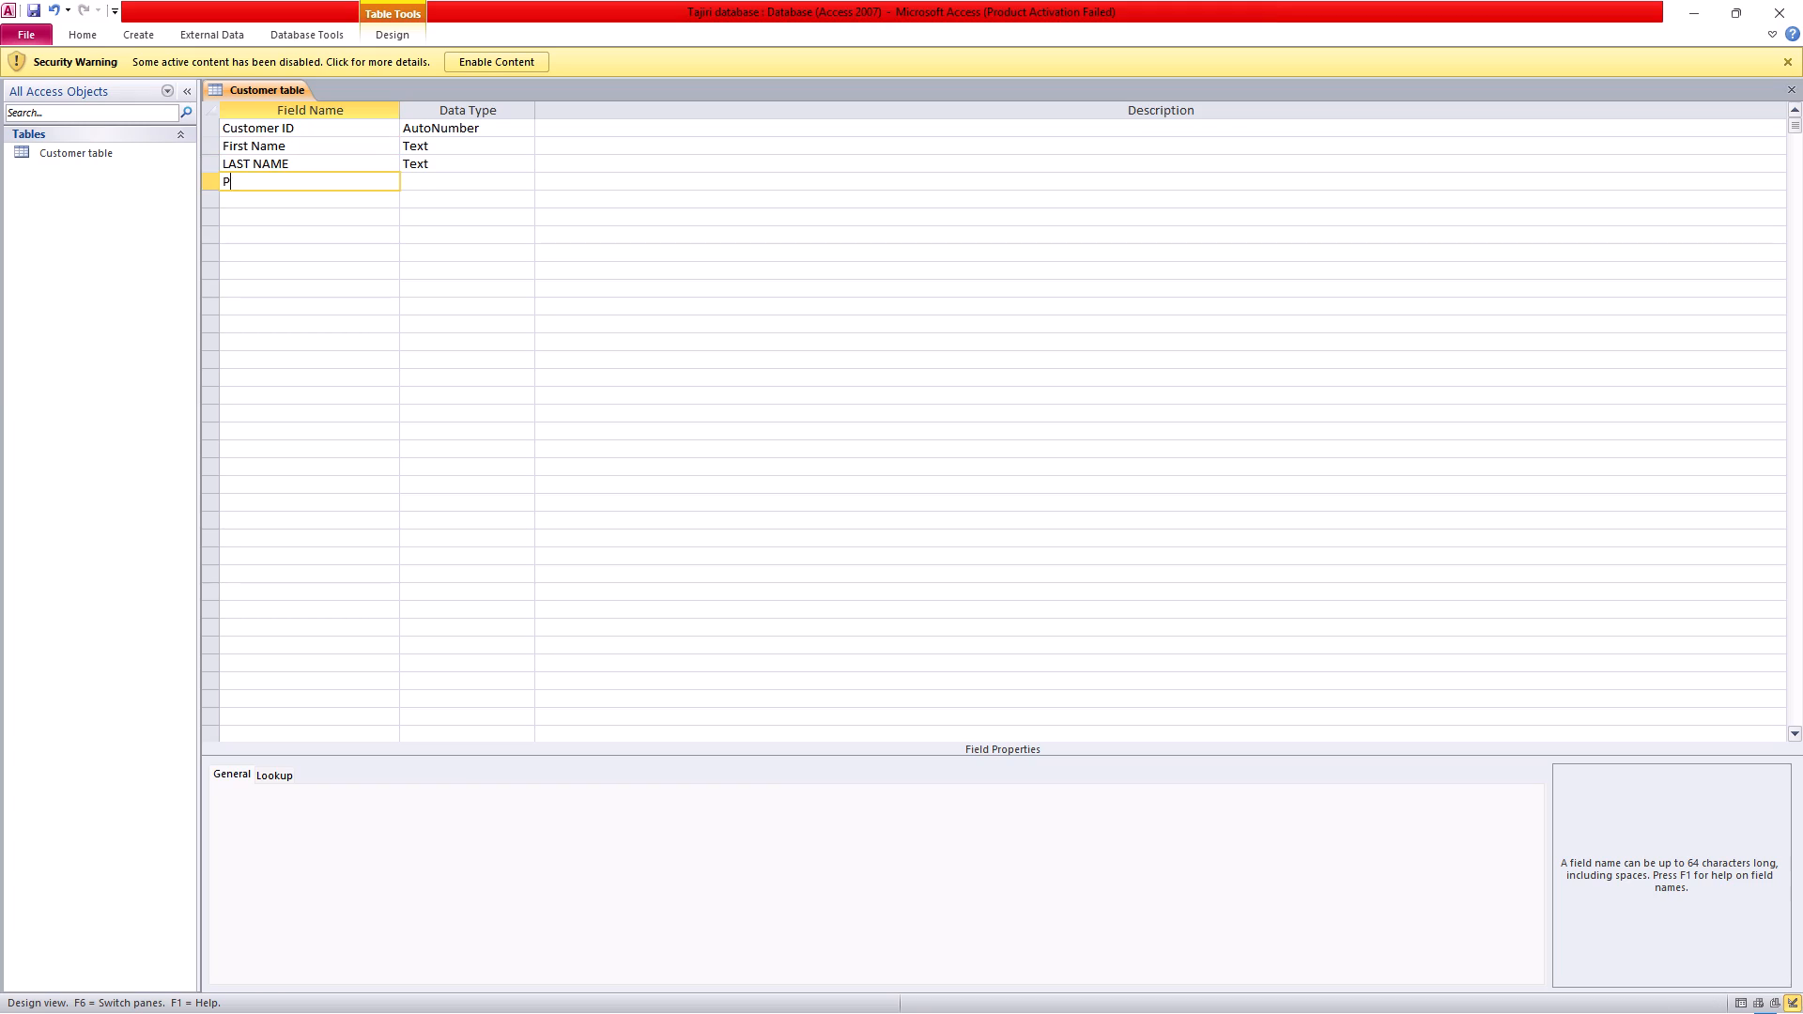
pyautogui.write('hone')
pyautogui.press('space')
pyautogui.press('n')
pyautogui.click(453, 181)
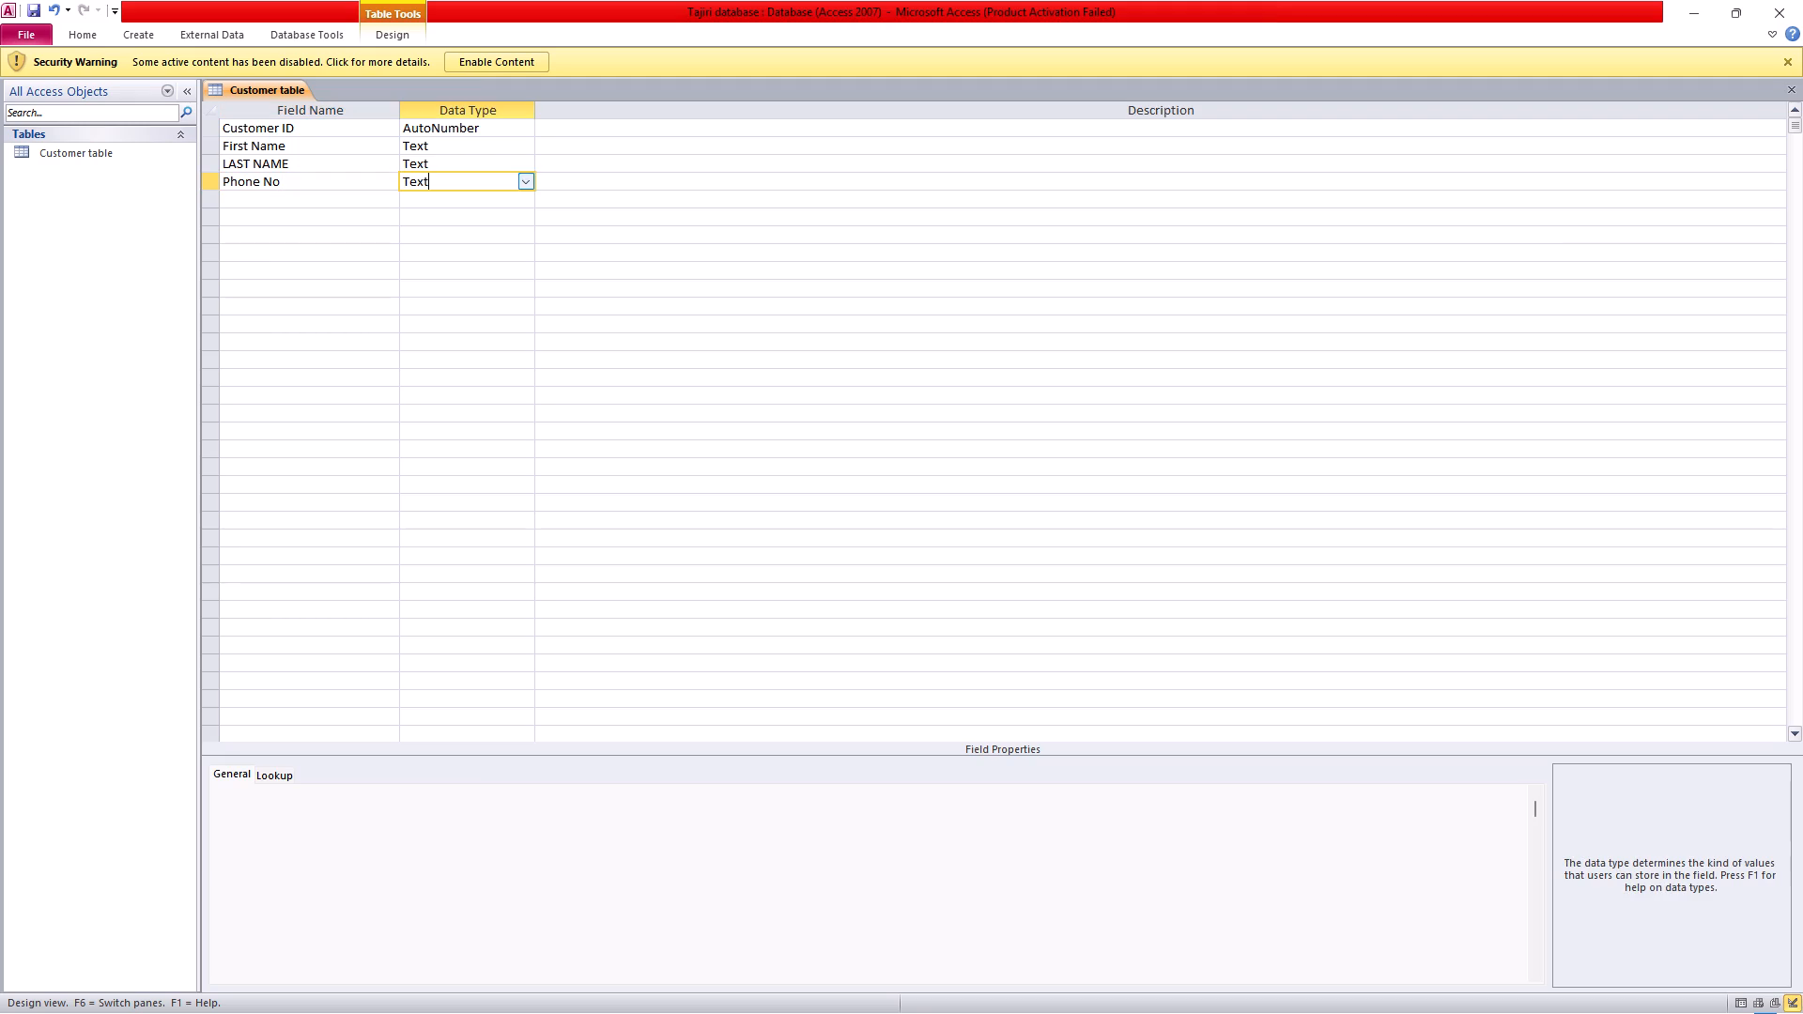
# Add an Address field with the Text data type below Phone No.
pyautogui.click(315, 199)
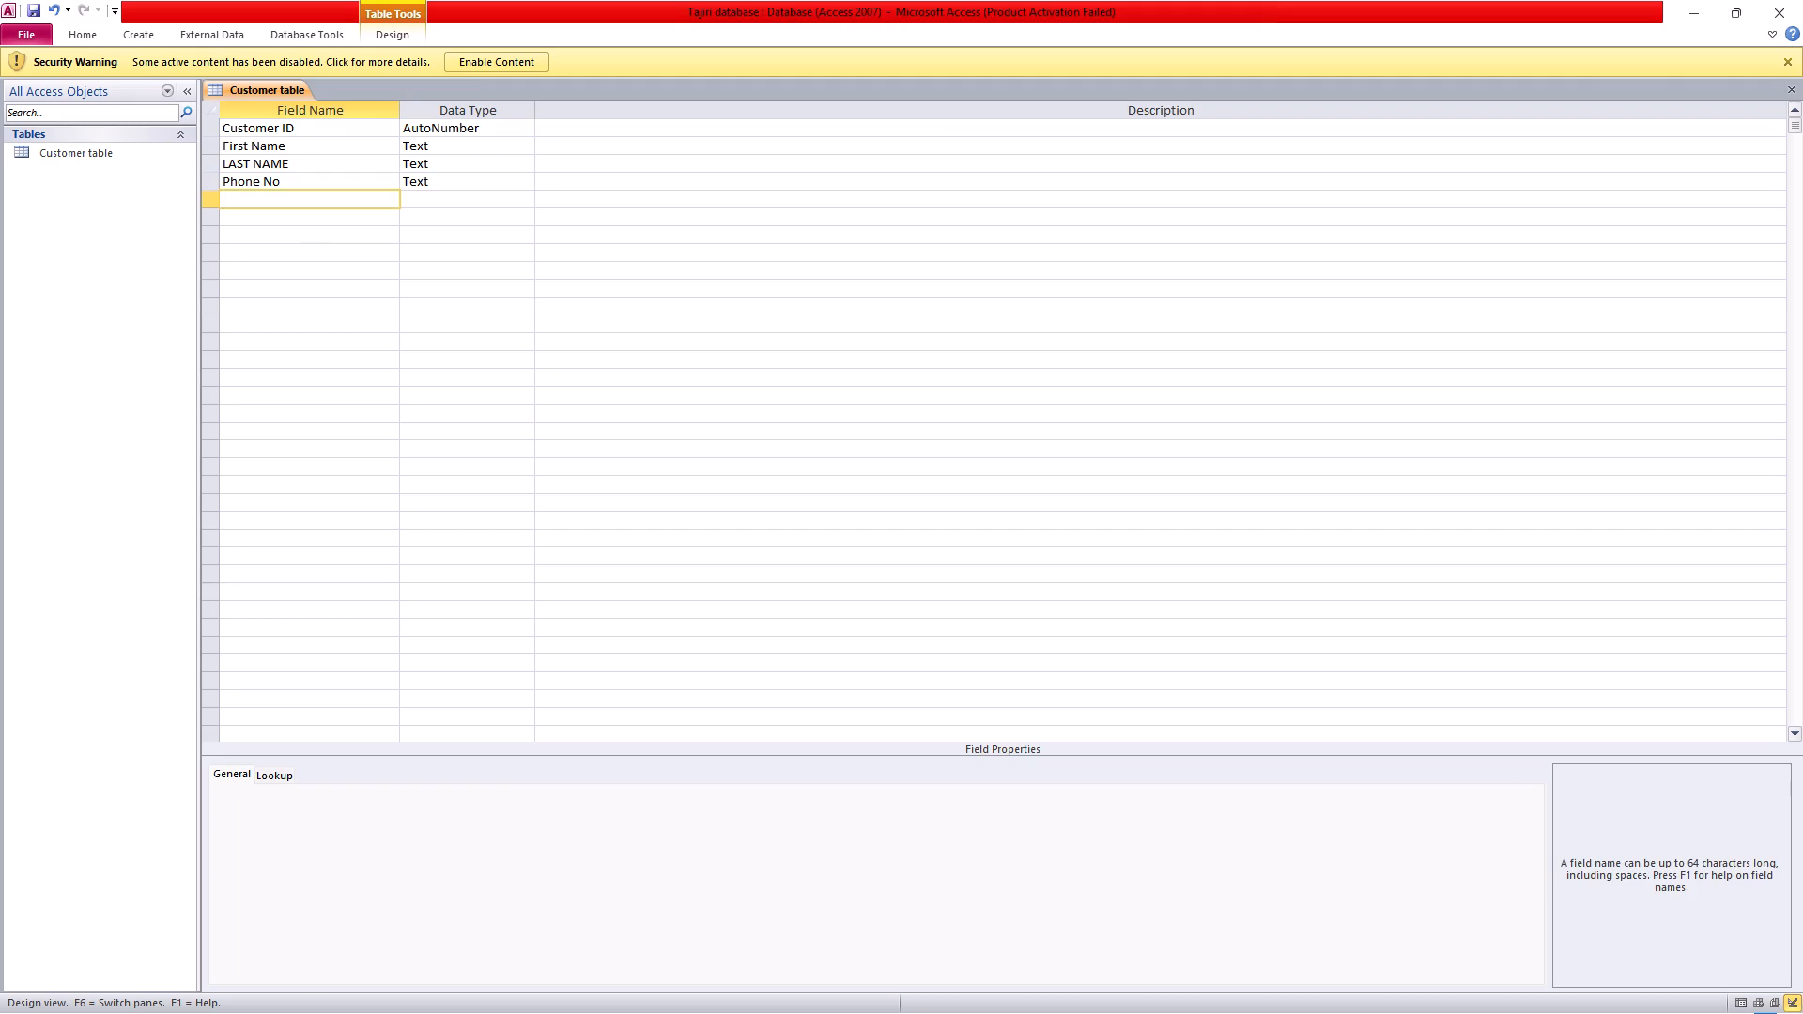
pyautogui.write('ADDR')
pyautogui.press('BackSpace')
pyautogui.press('BackSpace')
pyautogui.press('BackSpace')
pyautogui.write('ddress')
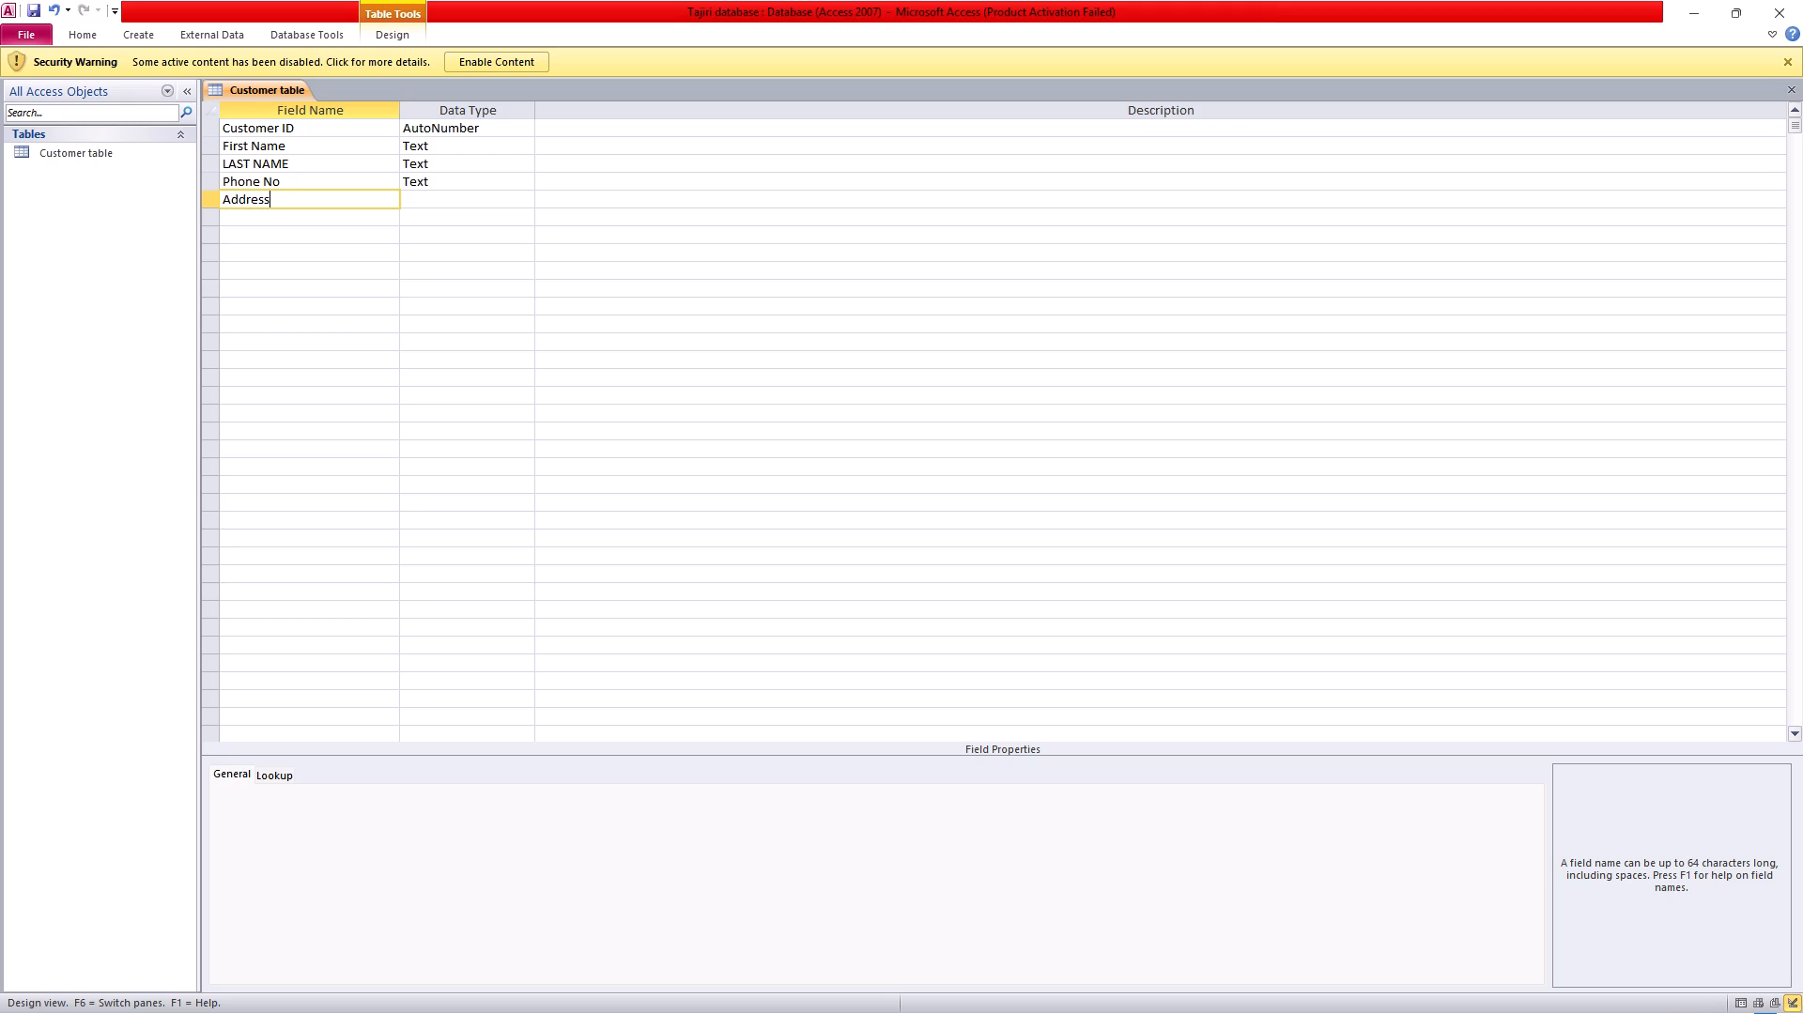
pyautogui.click(421, 198)
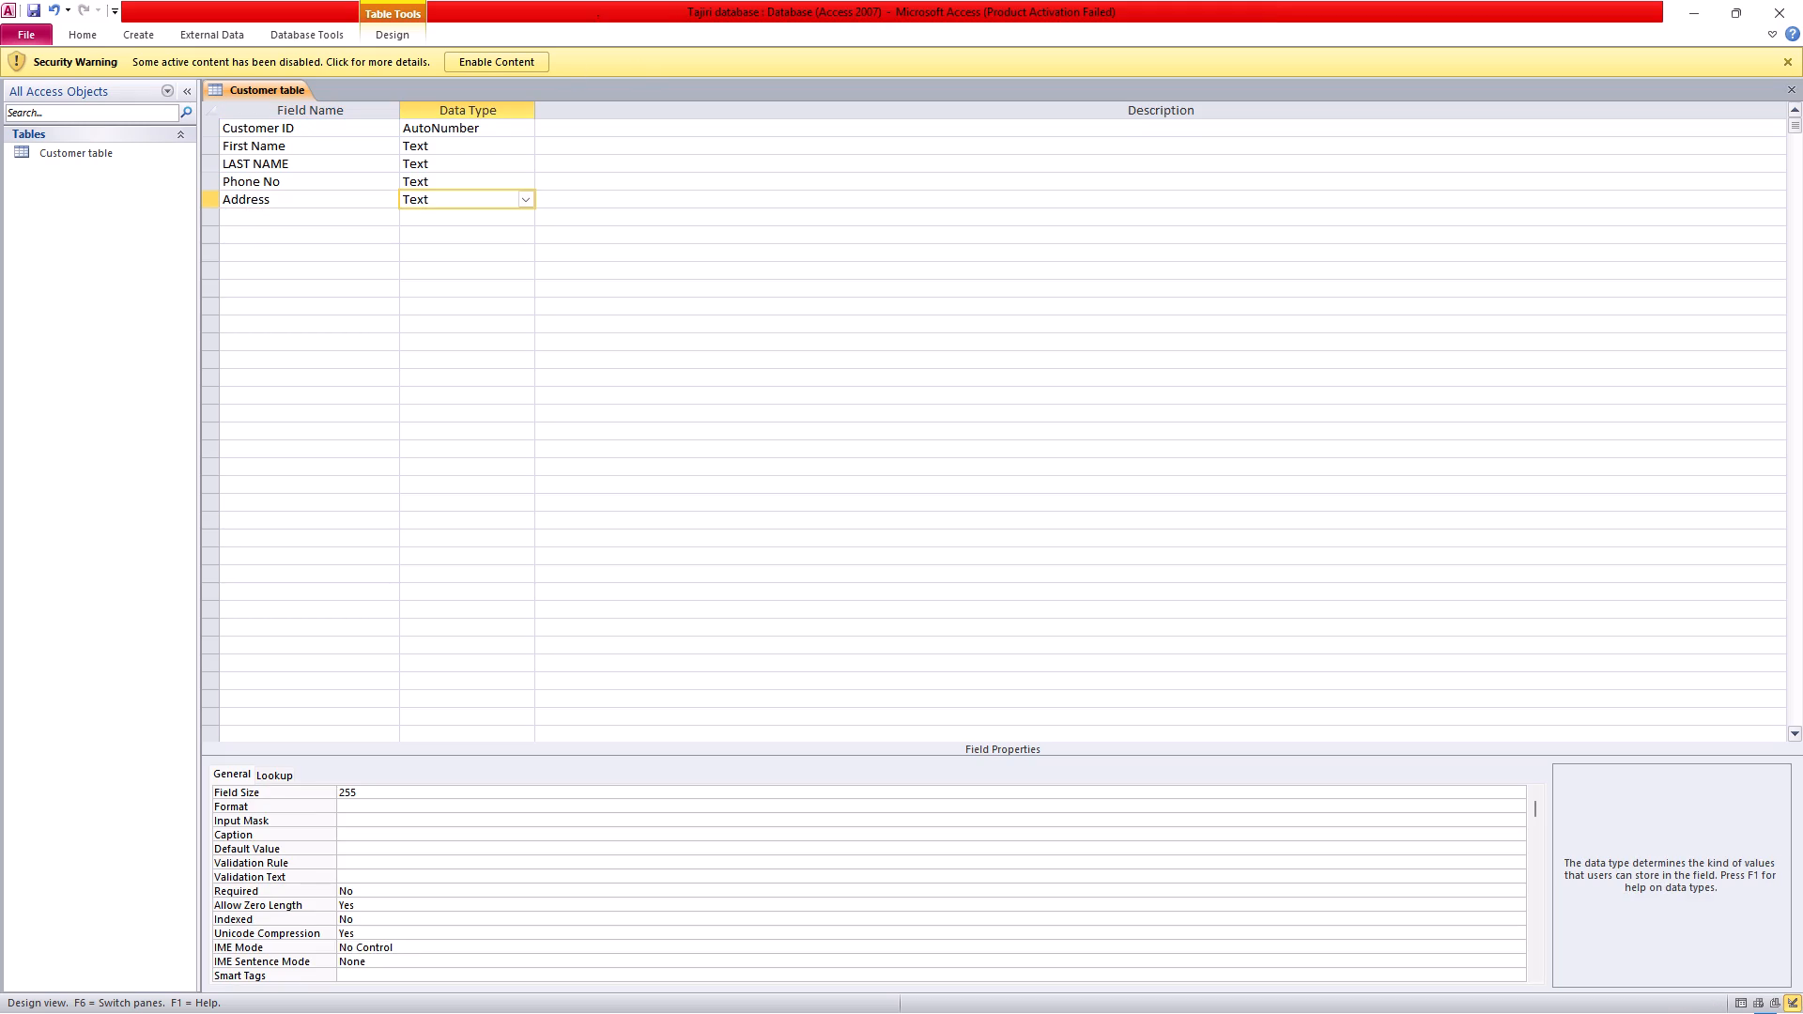
# Rename the LAST NAME field as Last Name, with only the initials capitalised.
pyautogui.click(291, 158)
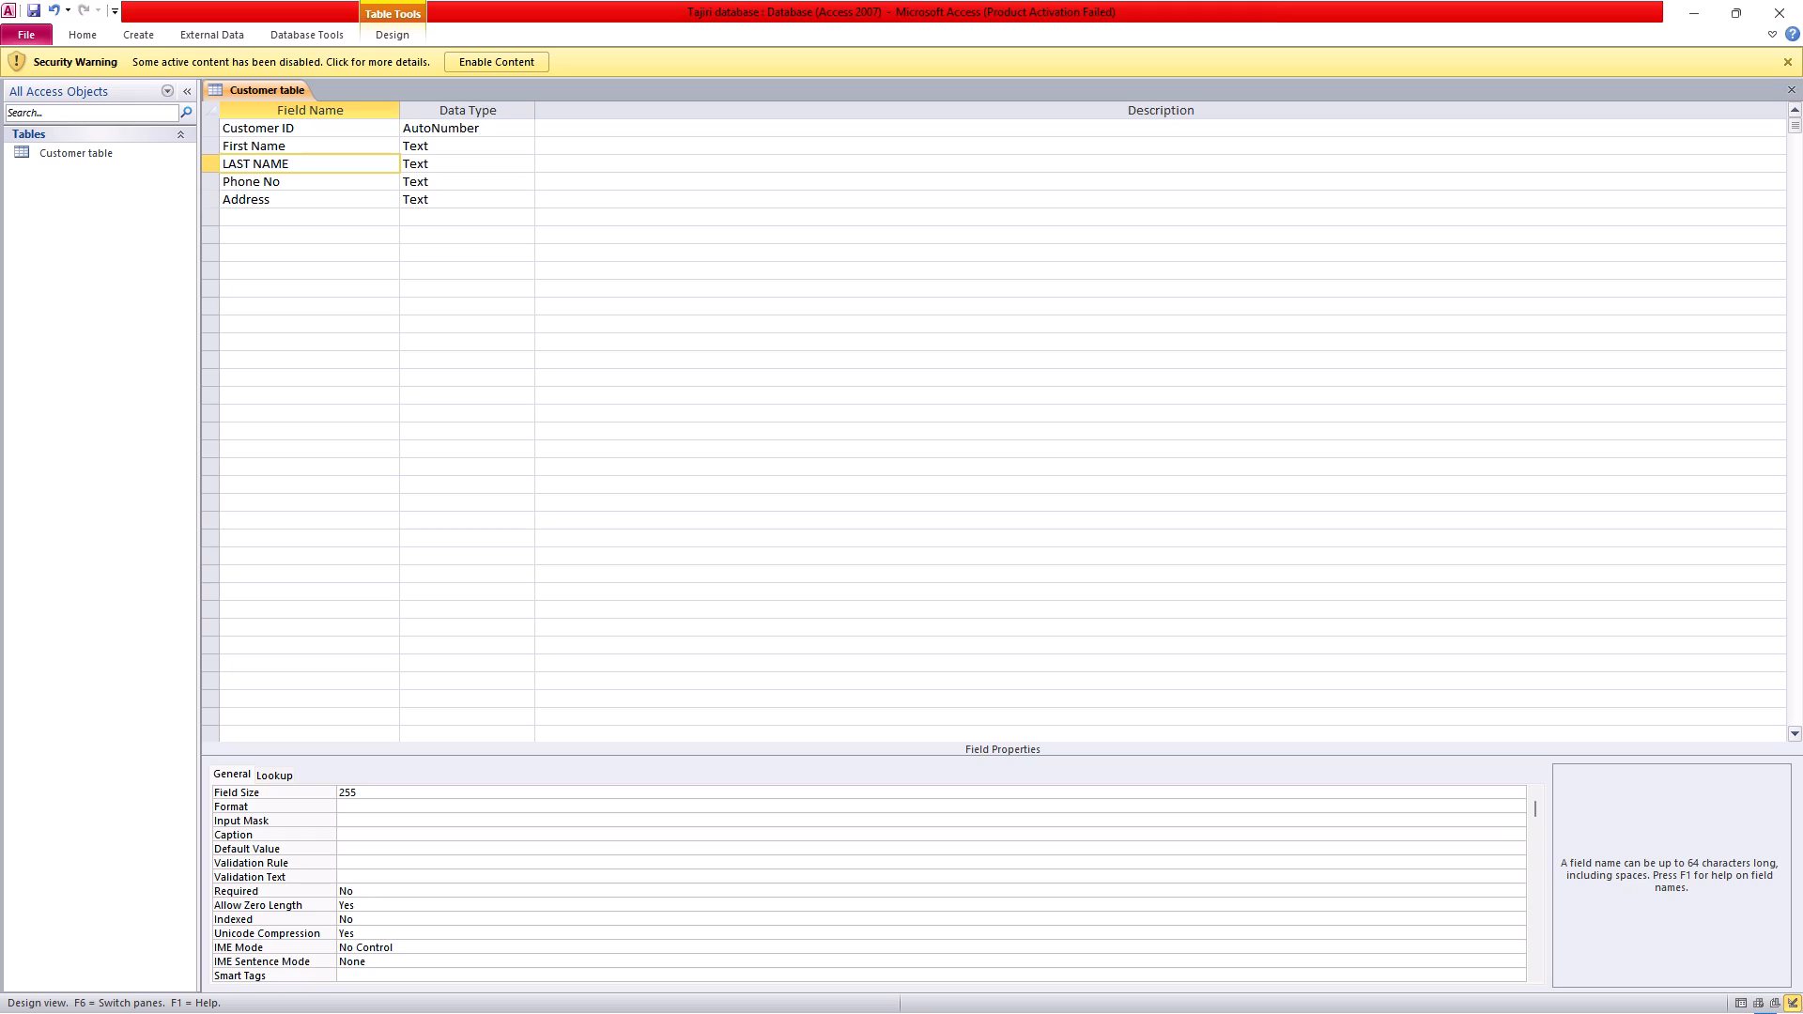
pyautogui.press('BackSpace')
pyautogui.press('BackSpace')
pyautogui.press('BackSpace')
pyautogui.press('BackSpace')
pyautogui.press('BackSpace')
pyautogui.press('BackSpace')
pyautogui.press('BackSpace')
pyautogui.press('BackSpace')
pyautogui.write('ast')
pyautogui.press('space')
pyautogui.write('ame')
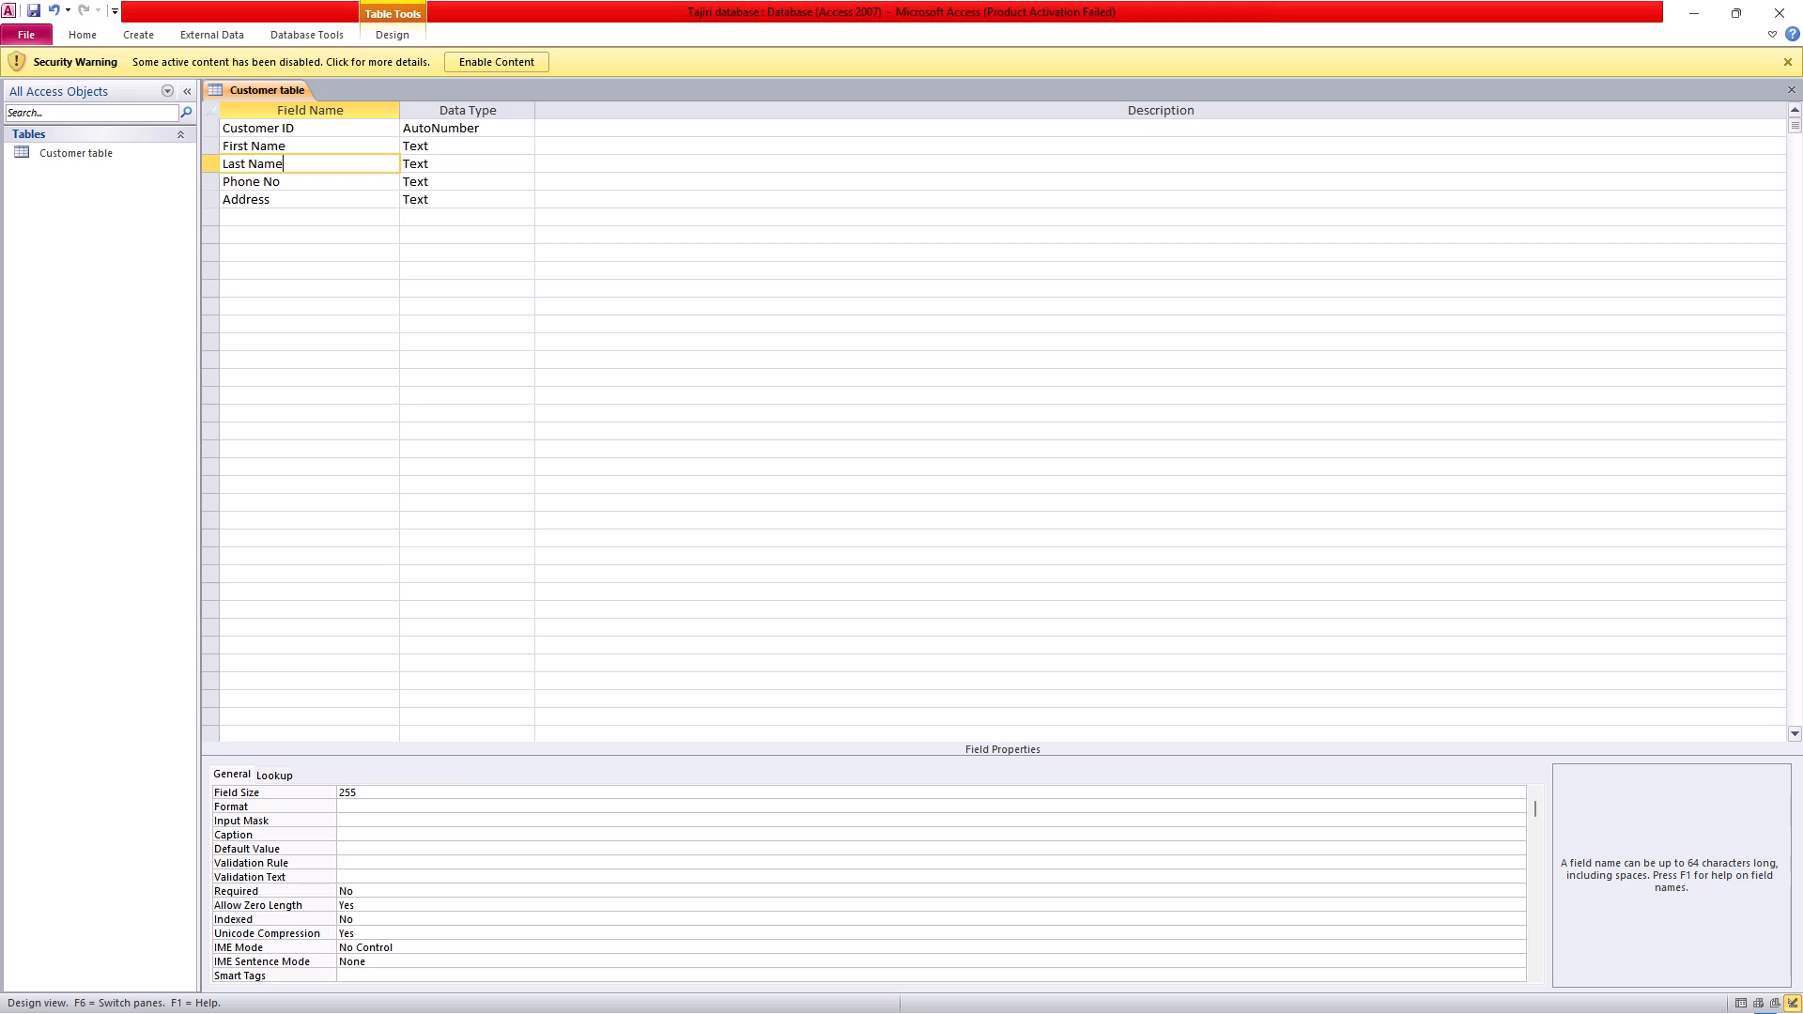
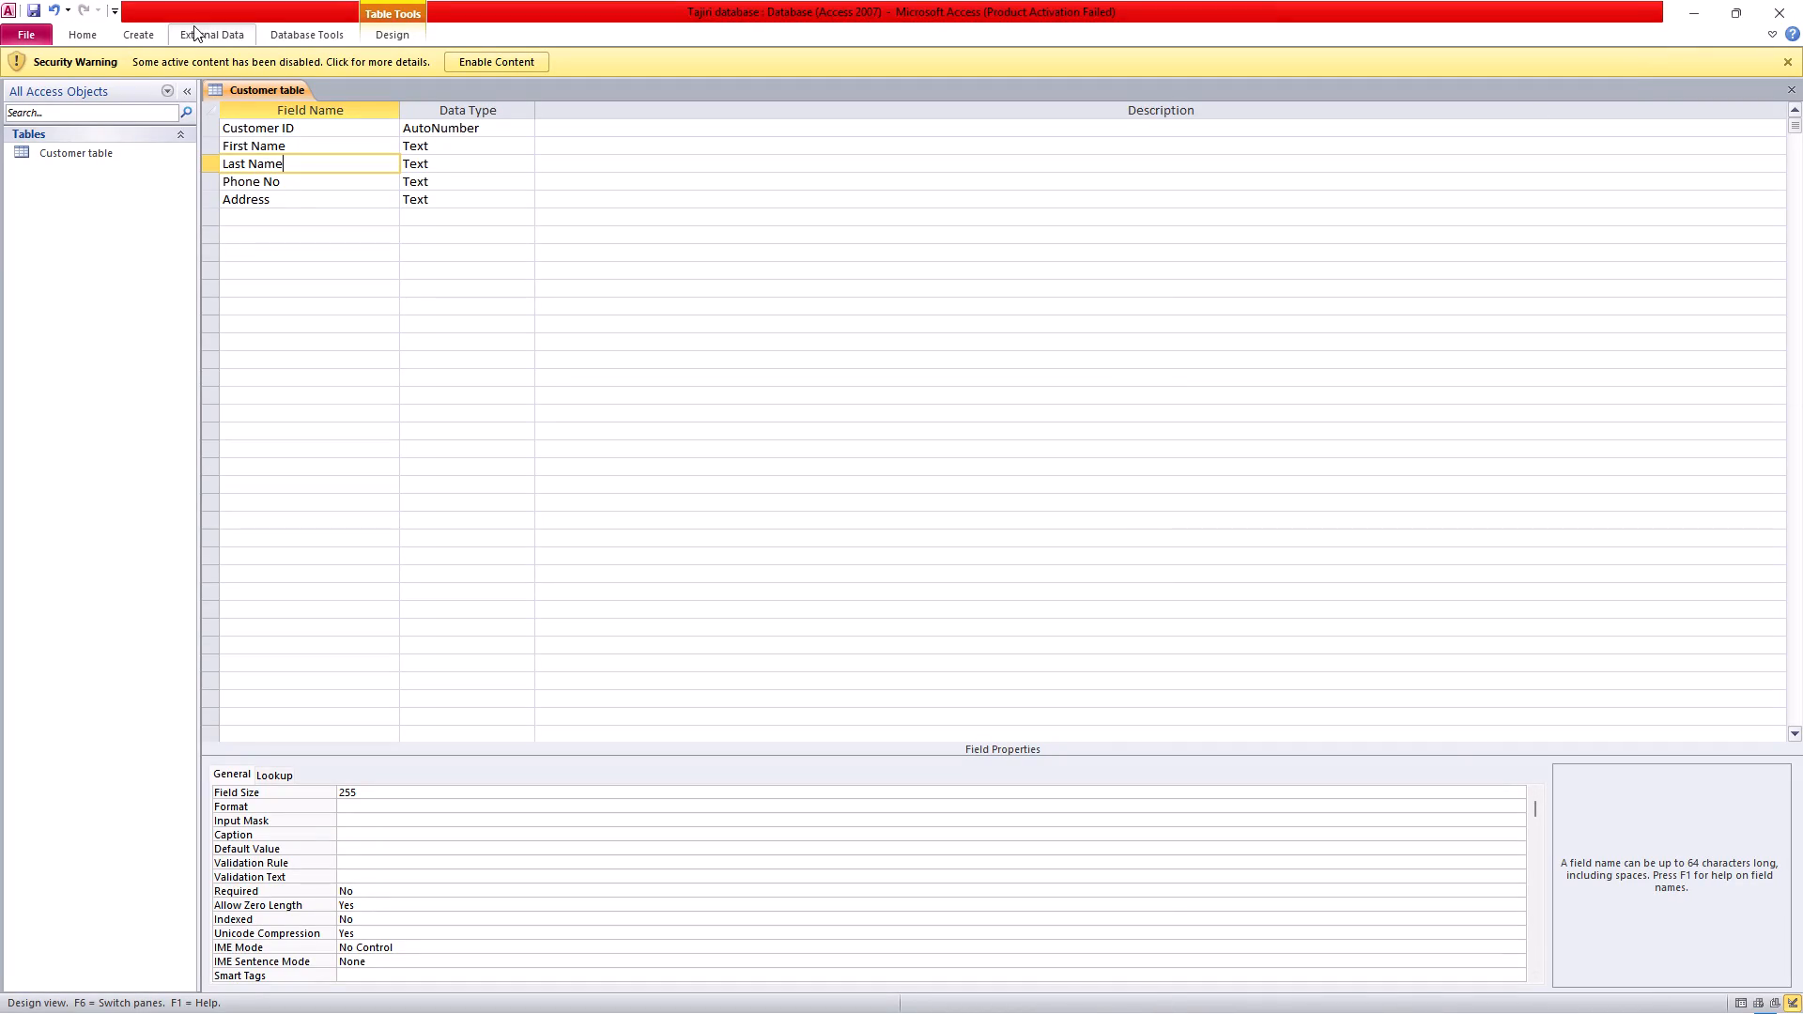
# Switch the Customer table to Datasheet View, saving its design changes, and select the Customer ID cell of the new record.
pyautogui.rightClick(254, 86)
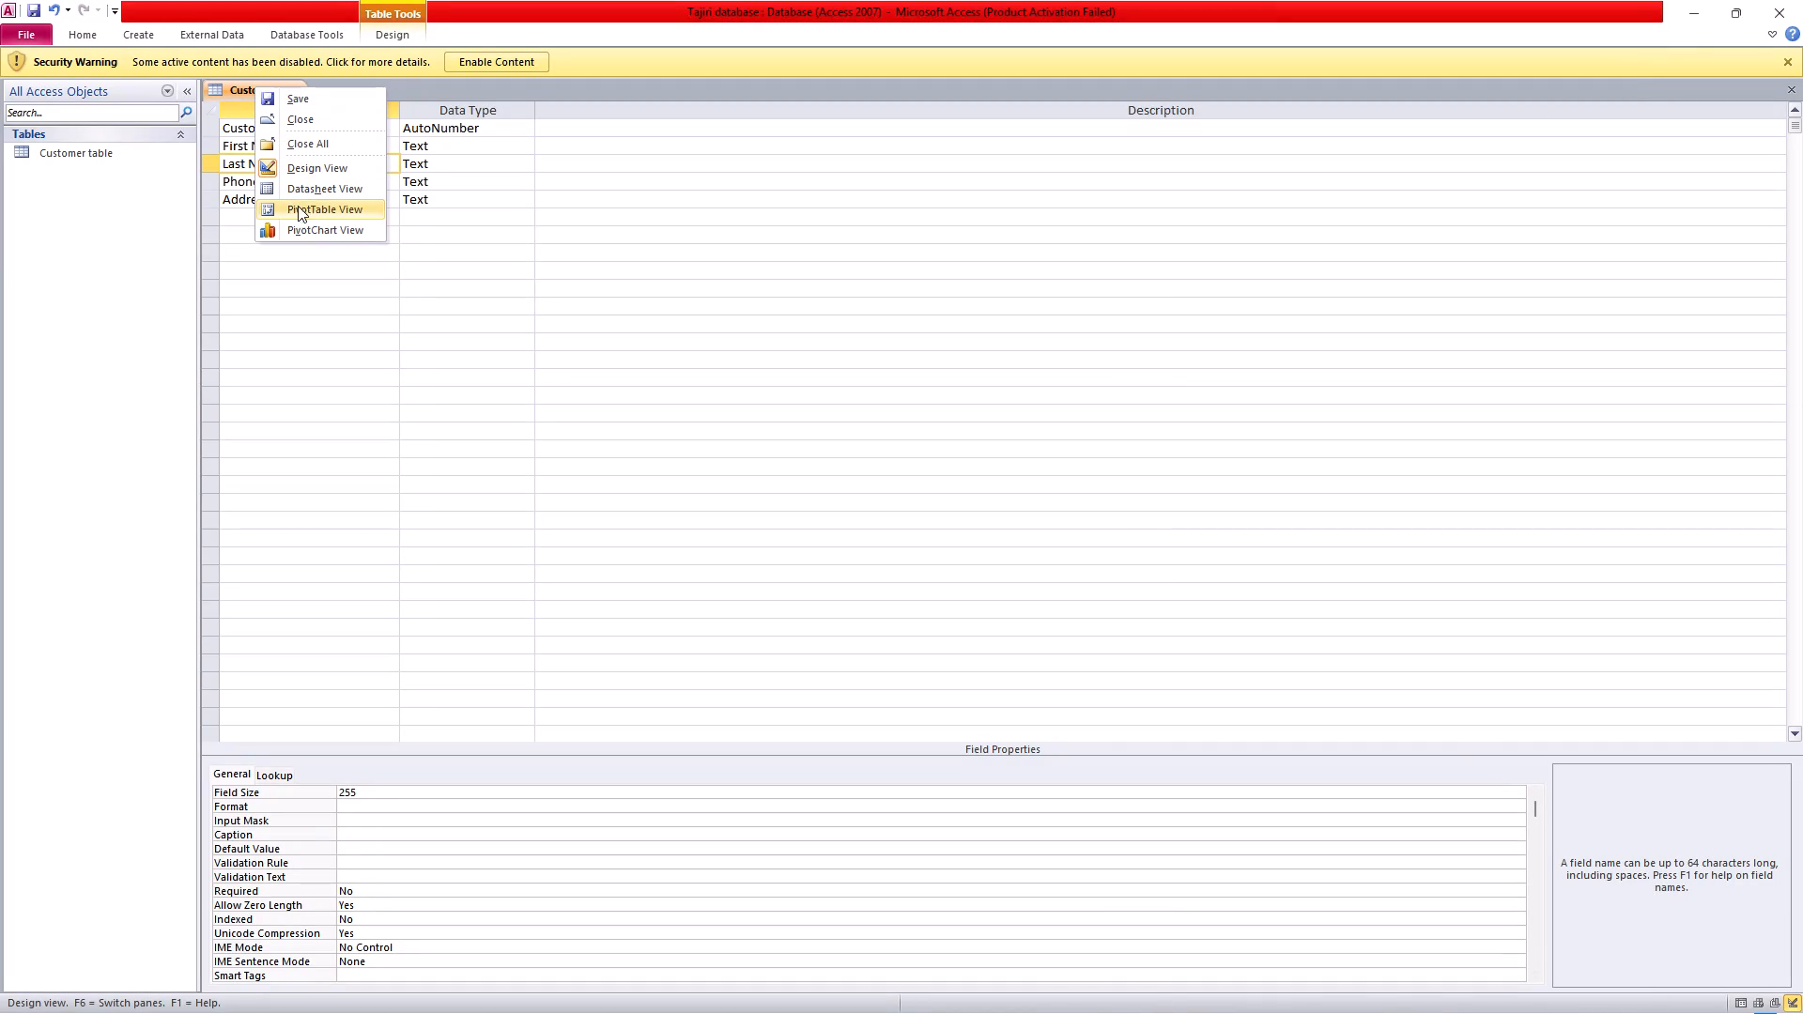
pyautogui.click(309, 189)
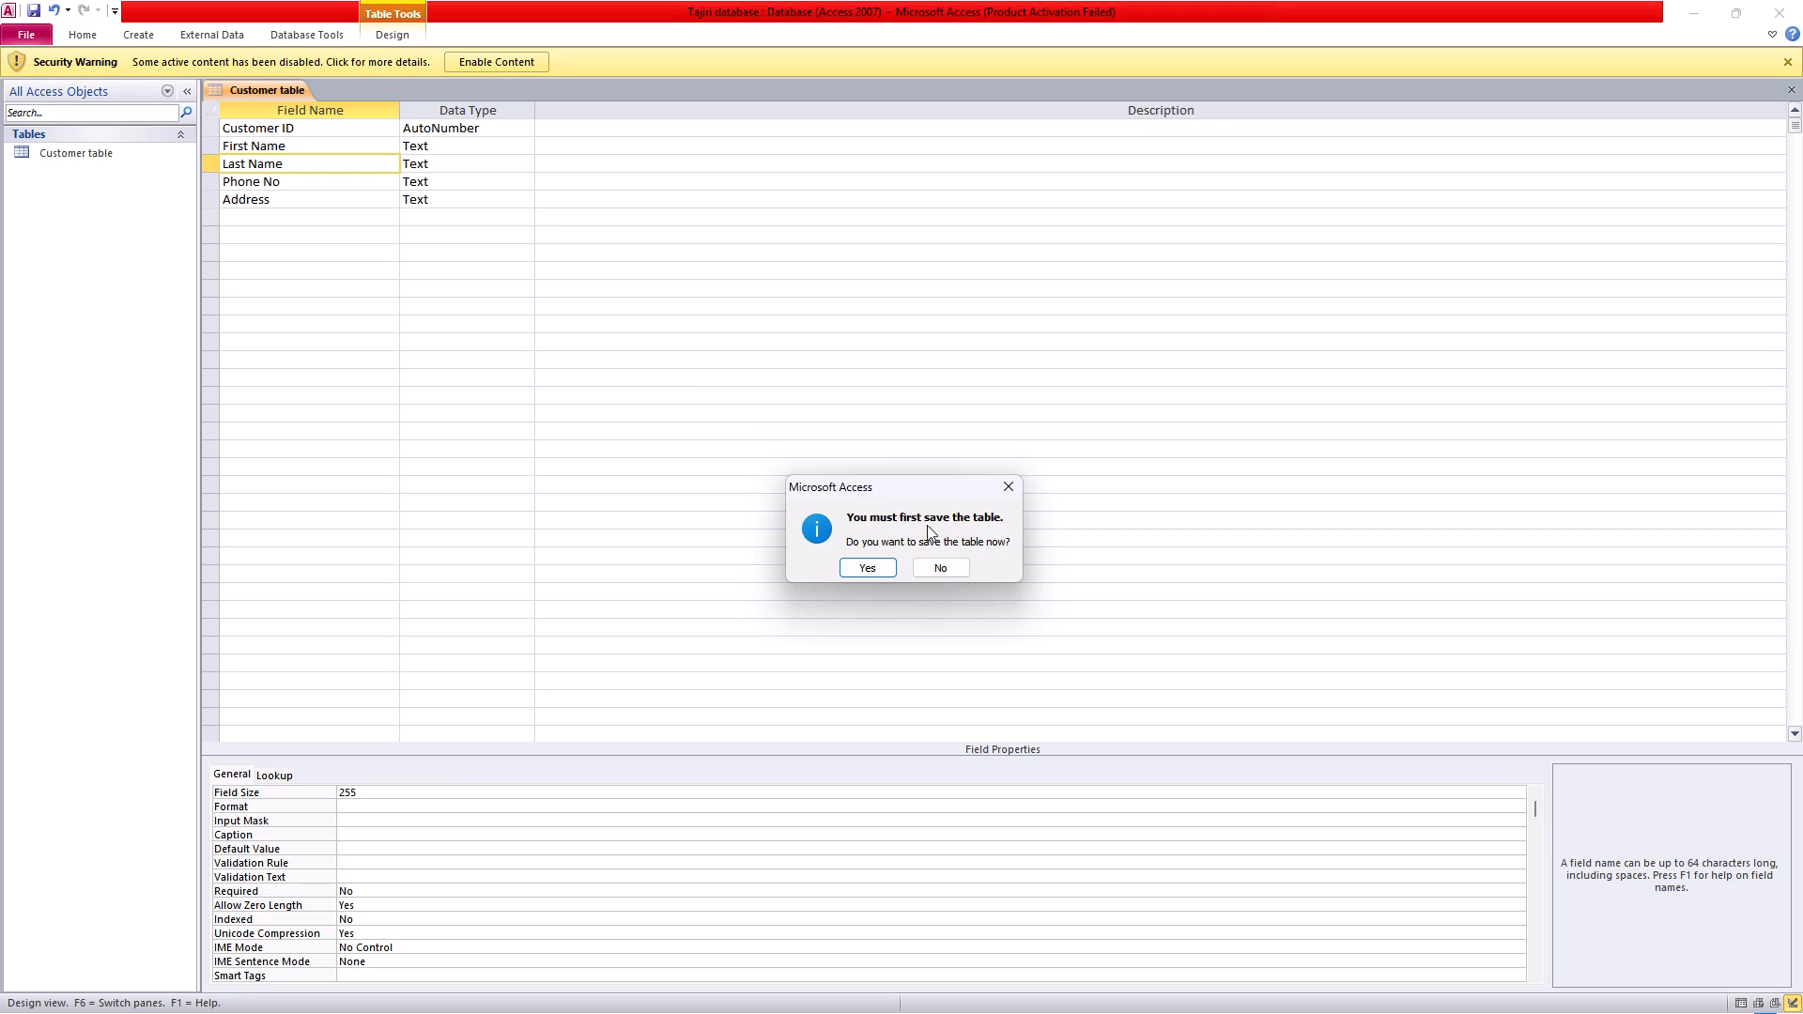
pyautogui.click(856, 566)
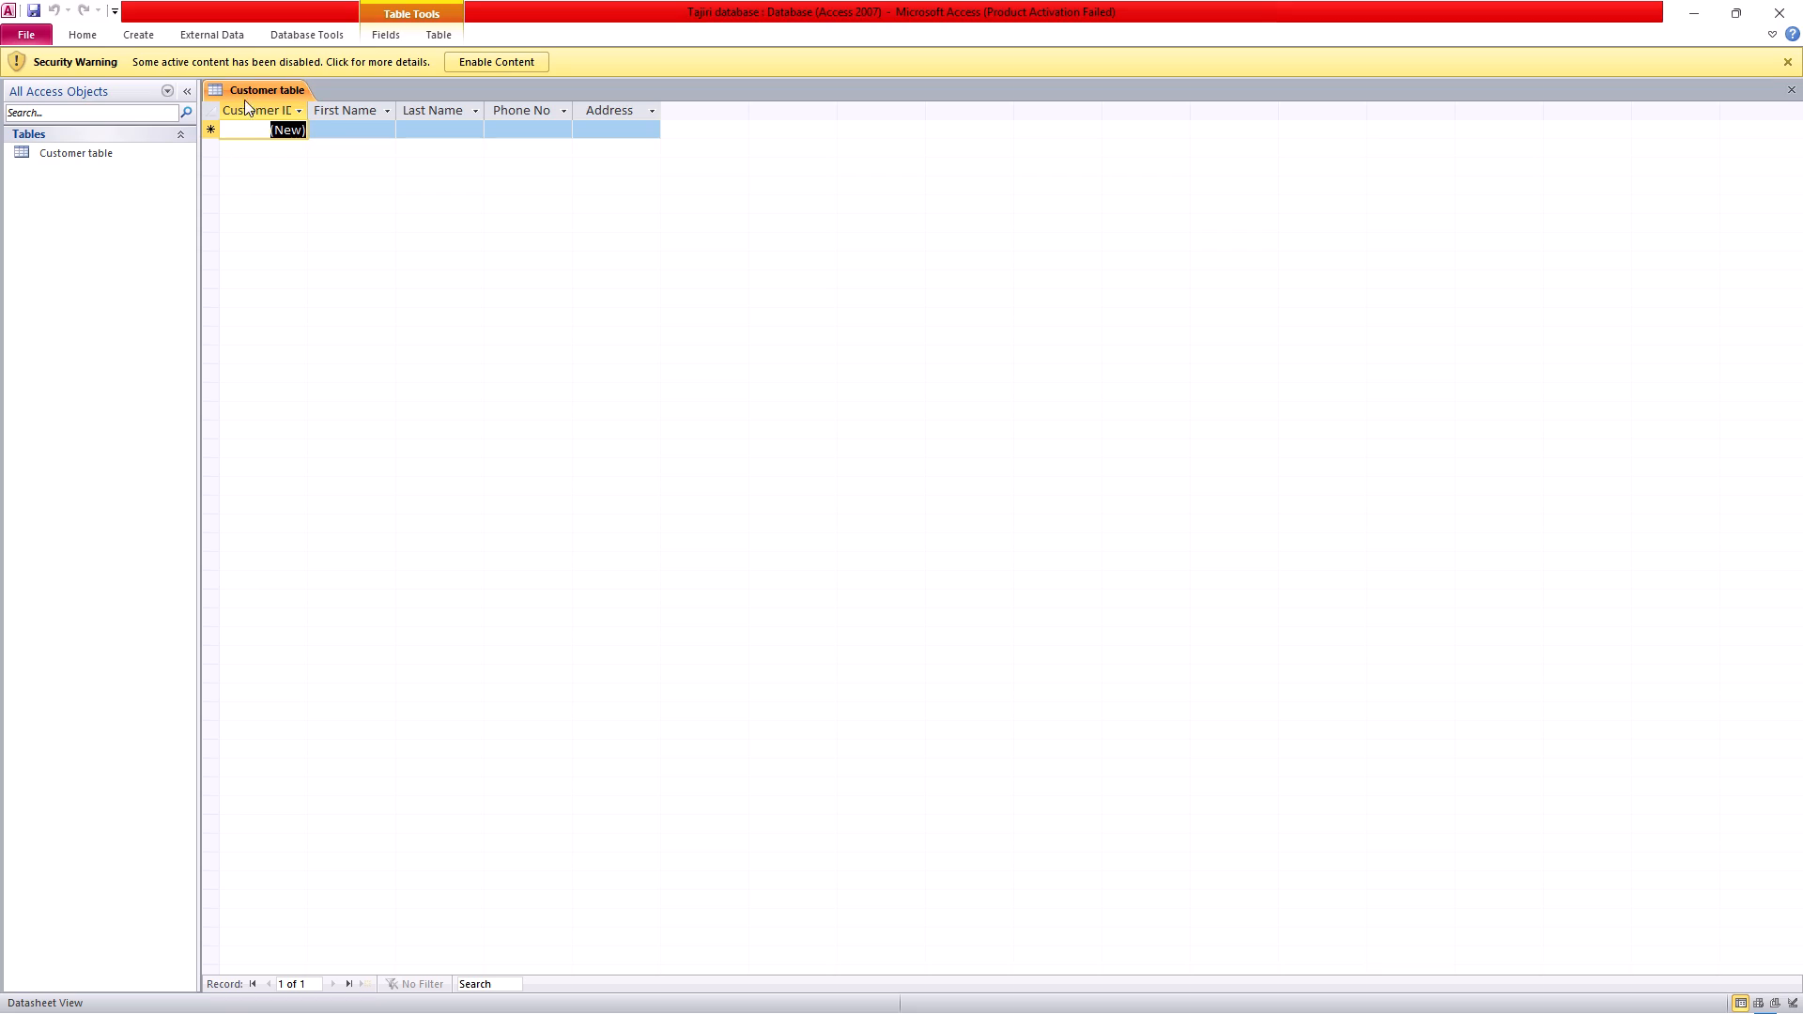
pyautogui.click(260, 125)
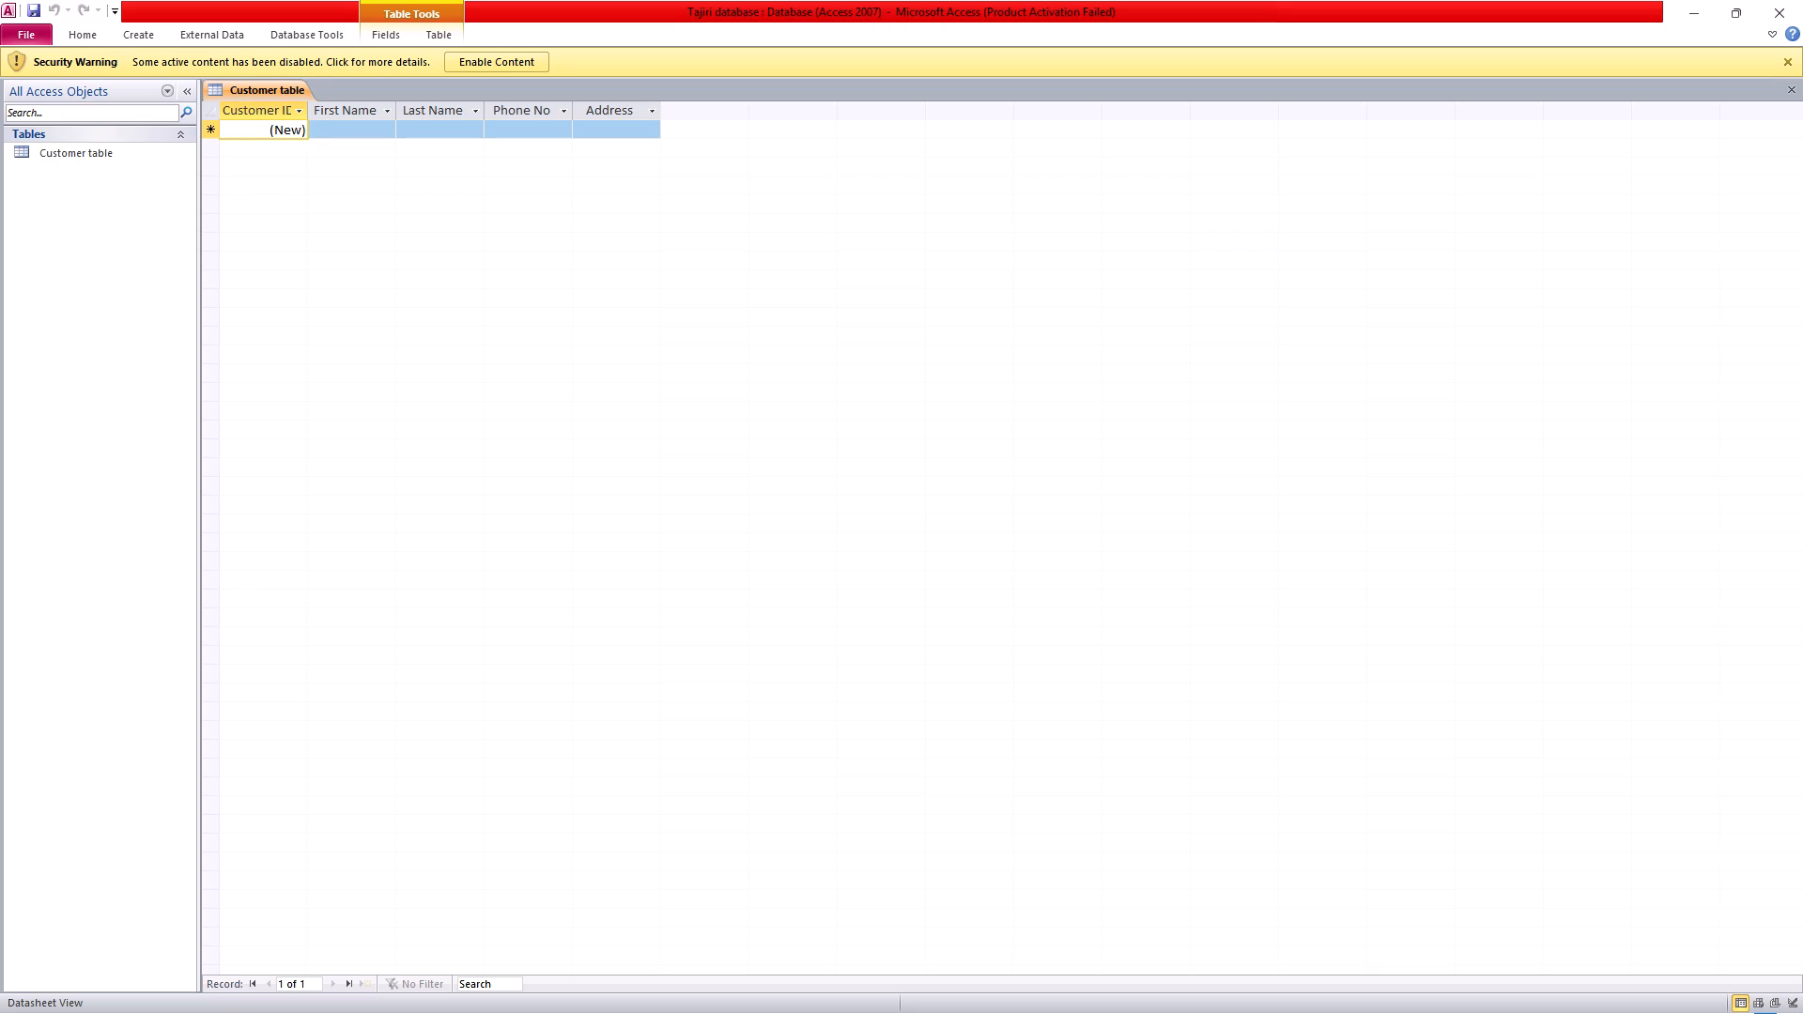
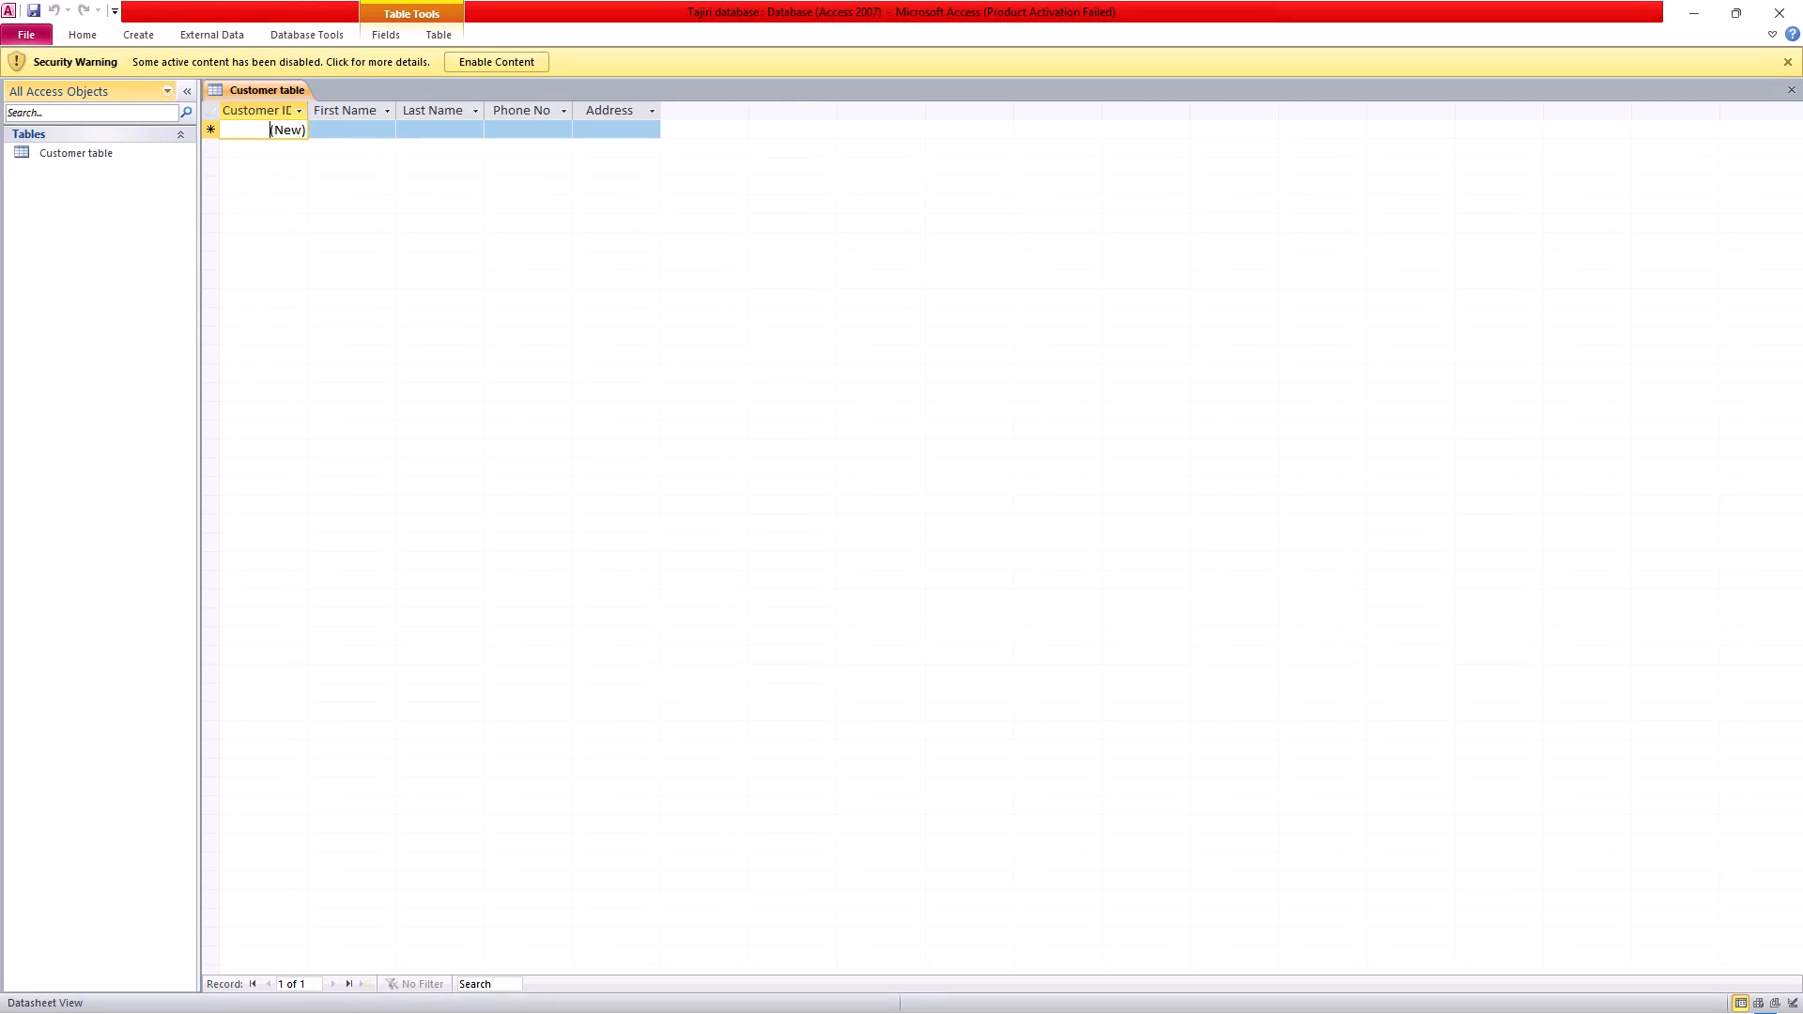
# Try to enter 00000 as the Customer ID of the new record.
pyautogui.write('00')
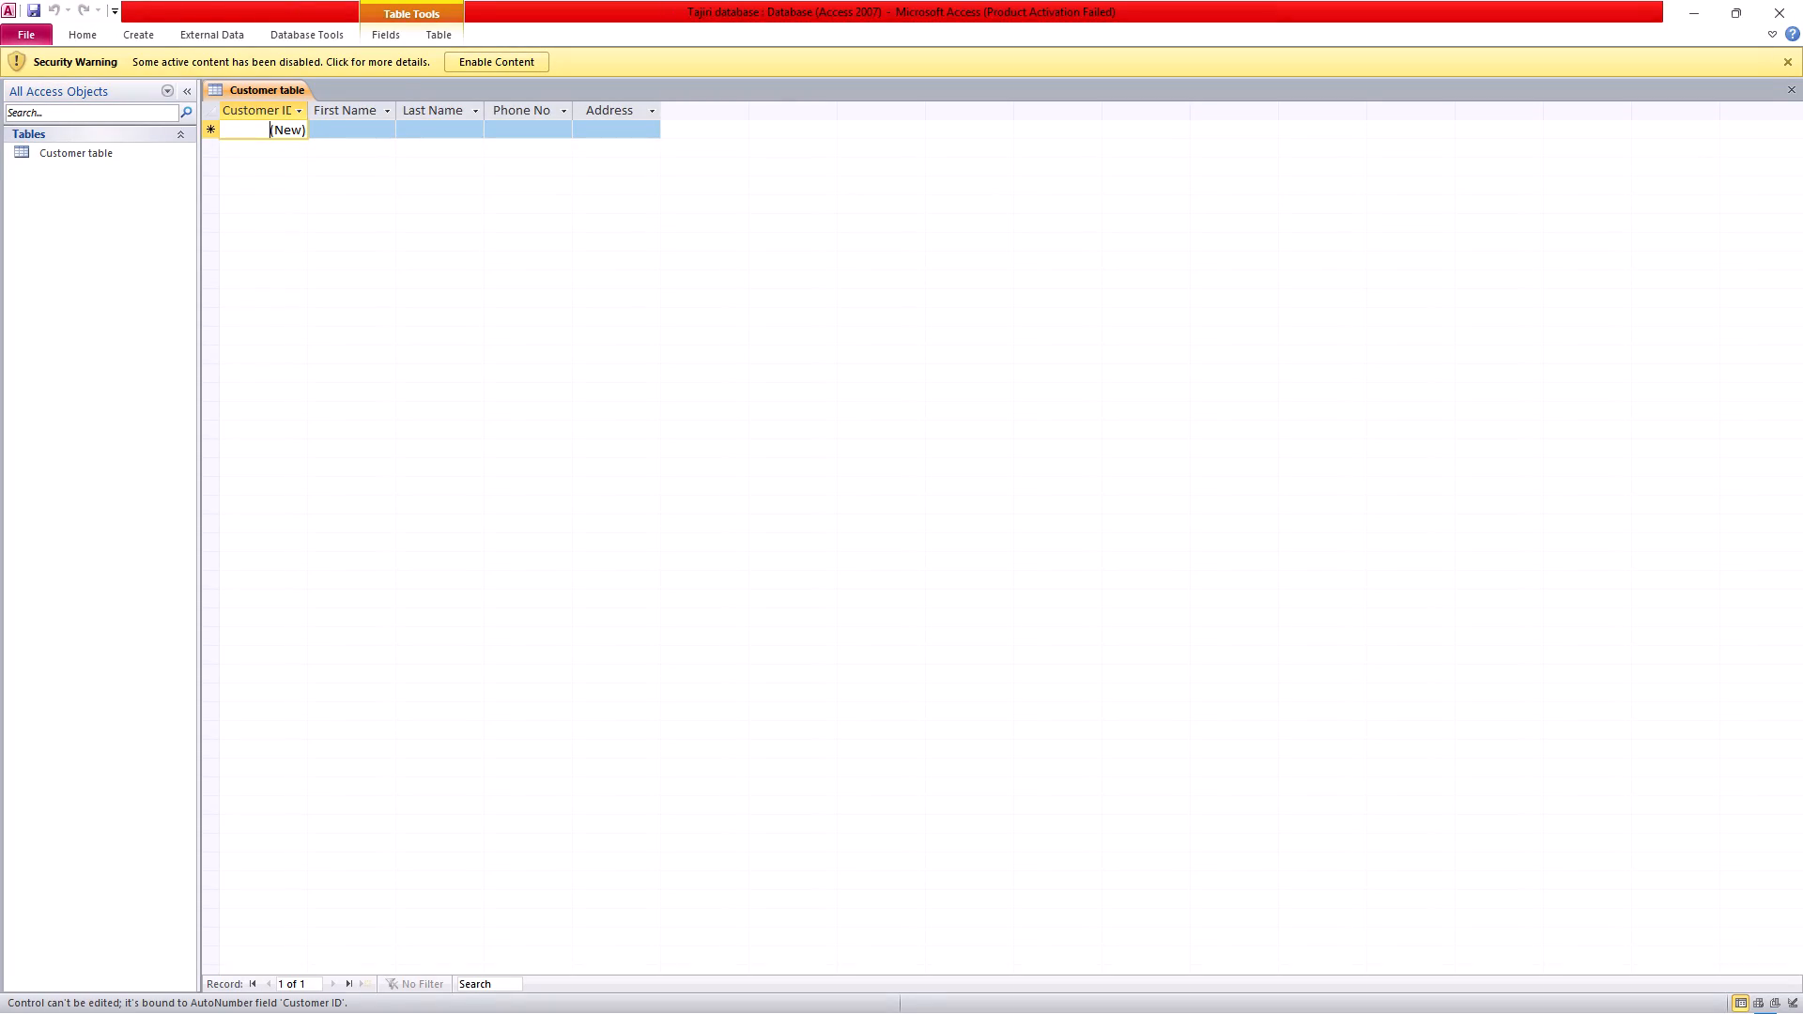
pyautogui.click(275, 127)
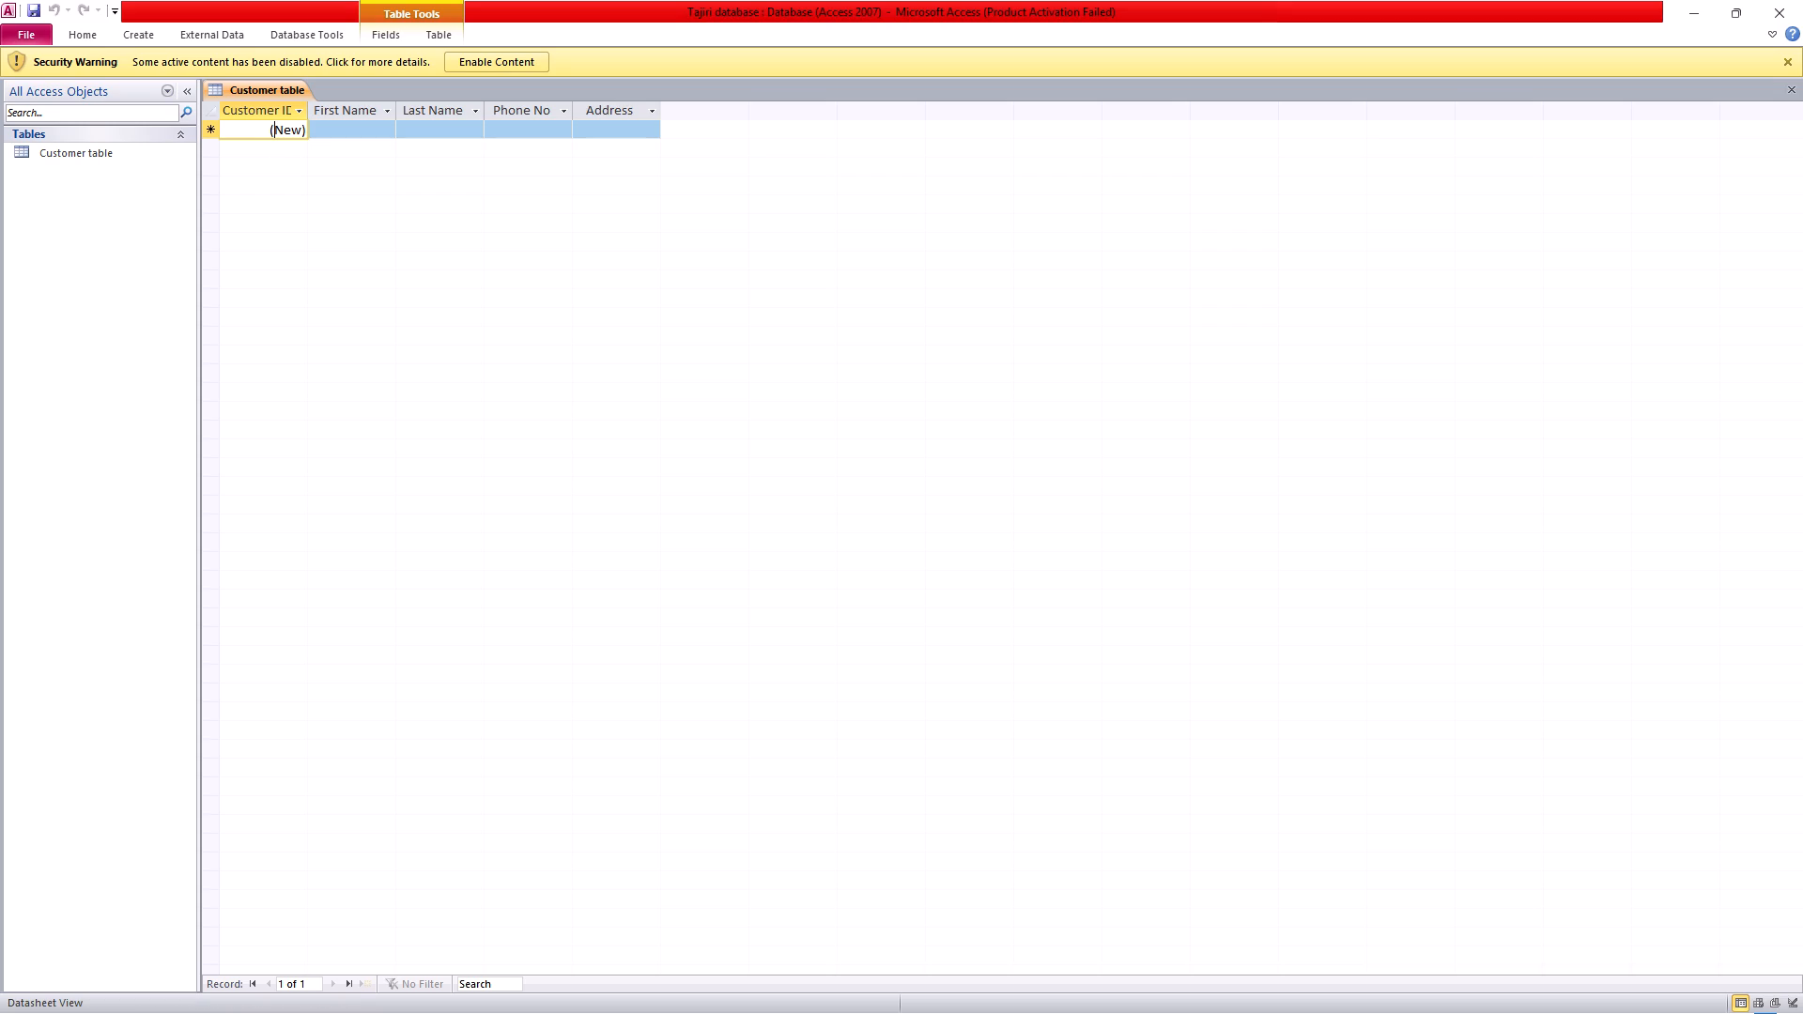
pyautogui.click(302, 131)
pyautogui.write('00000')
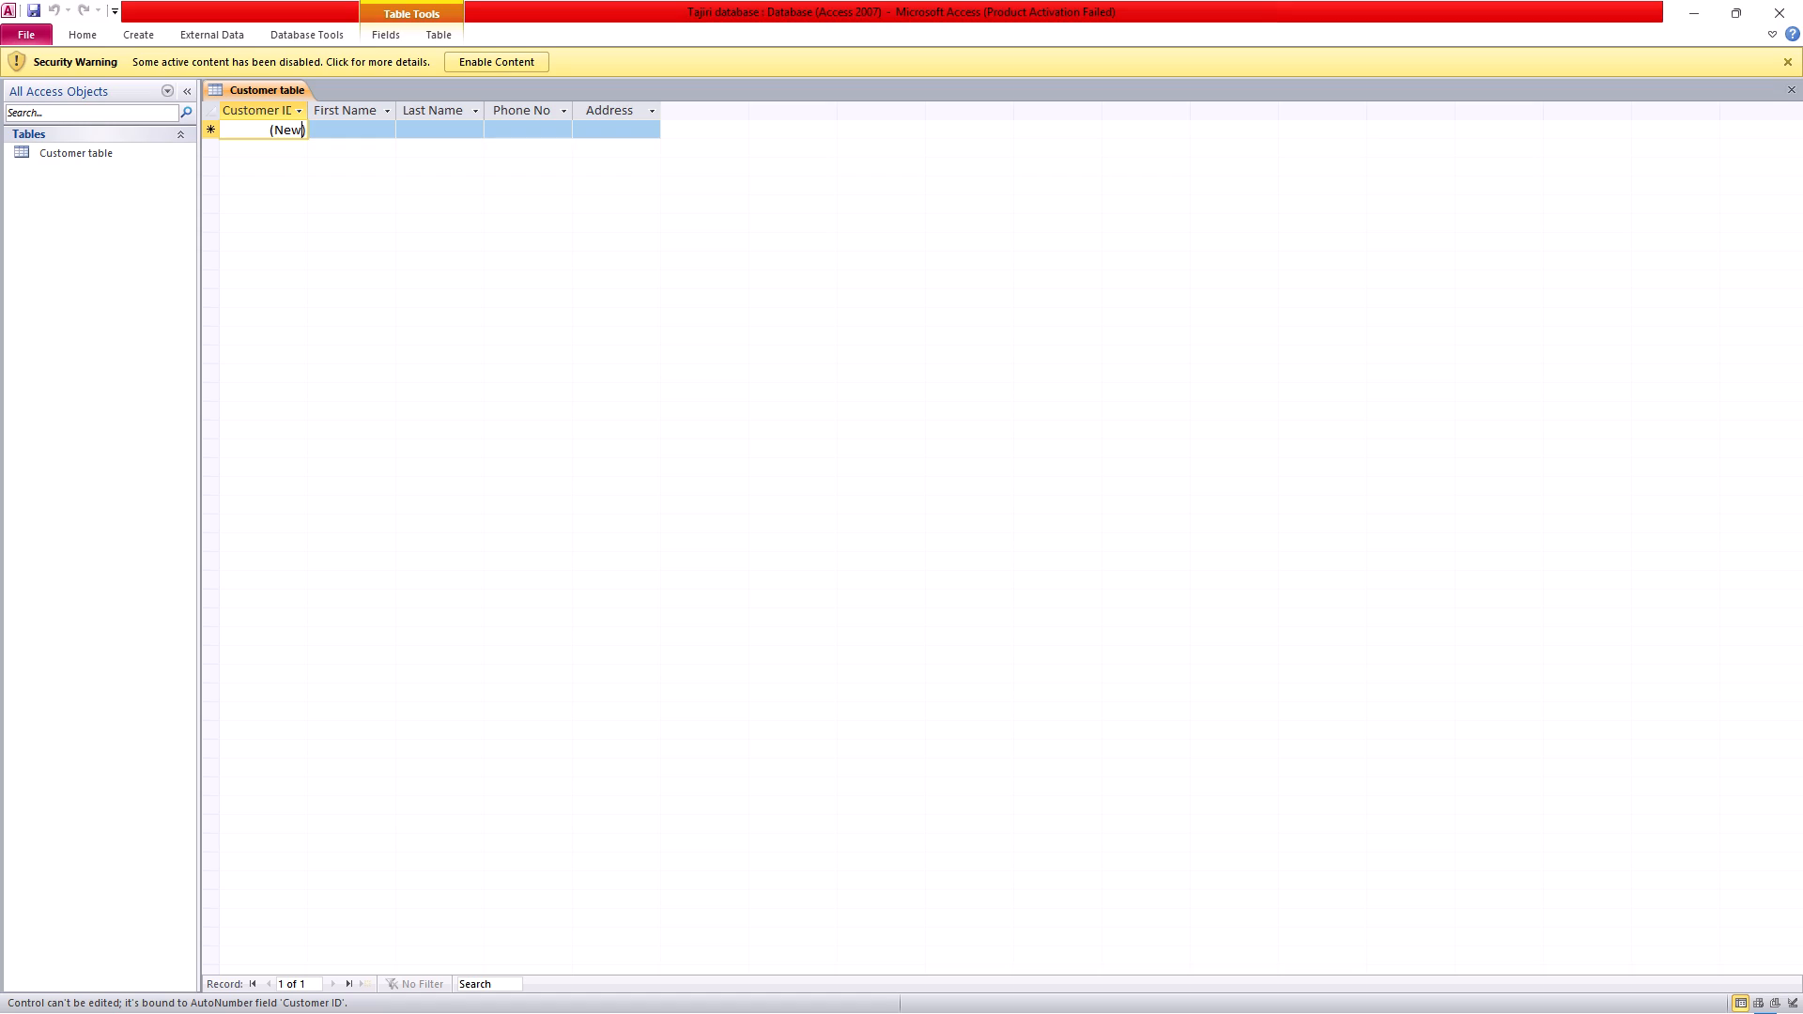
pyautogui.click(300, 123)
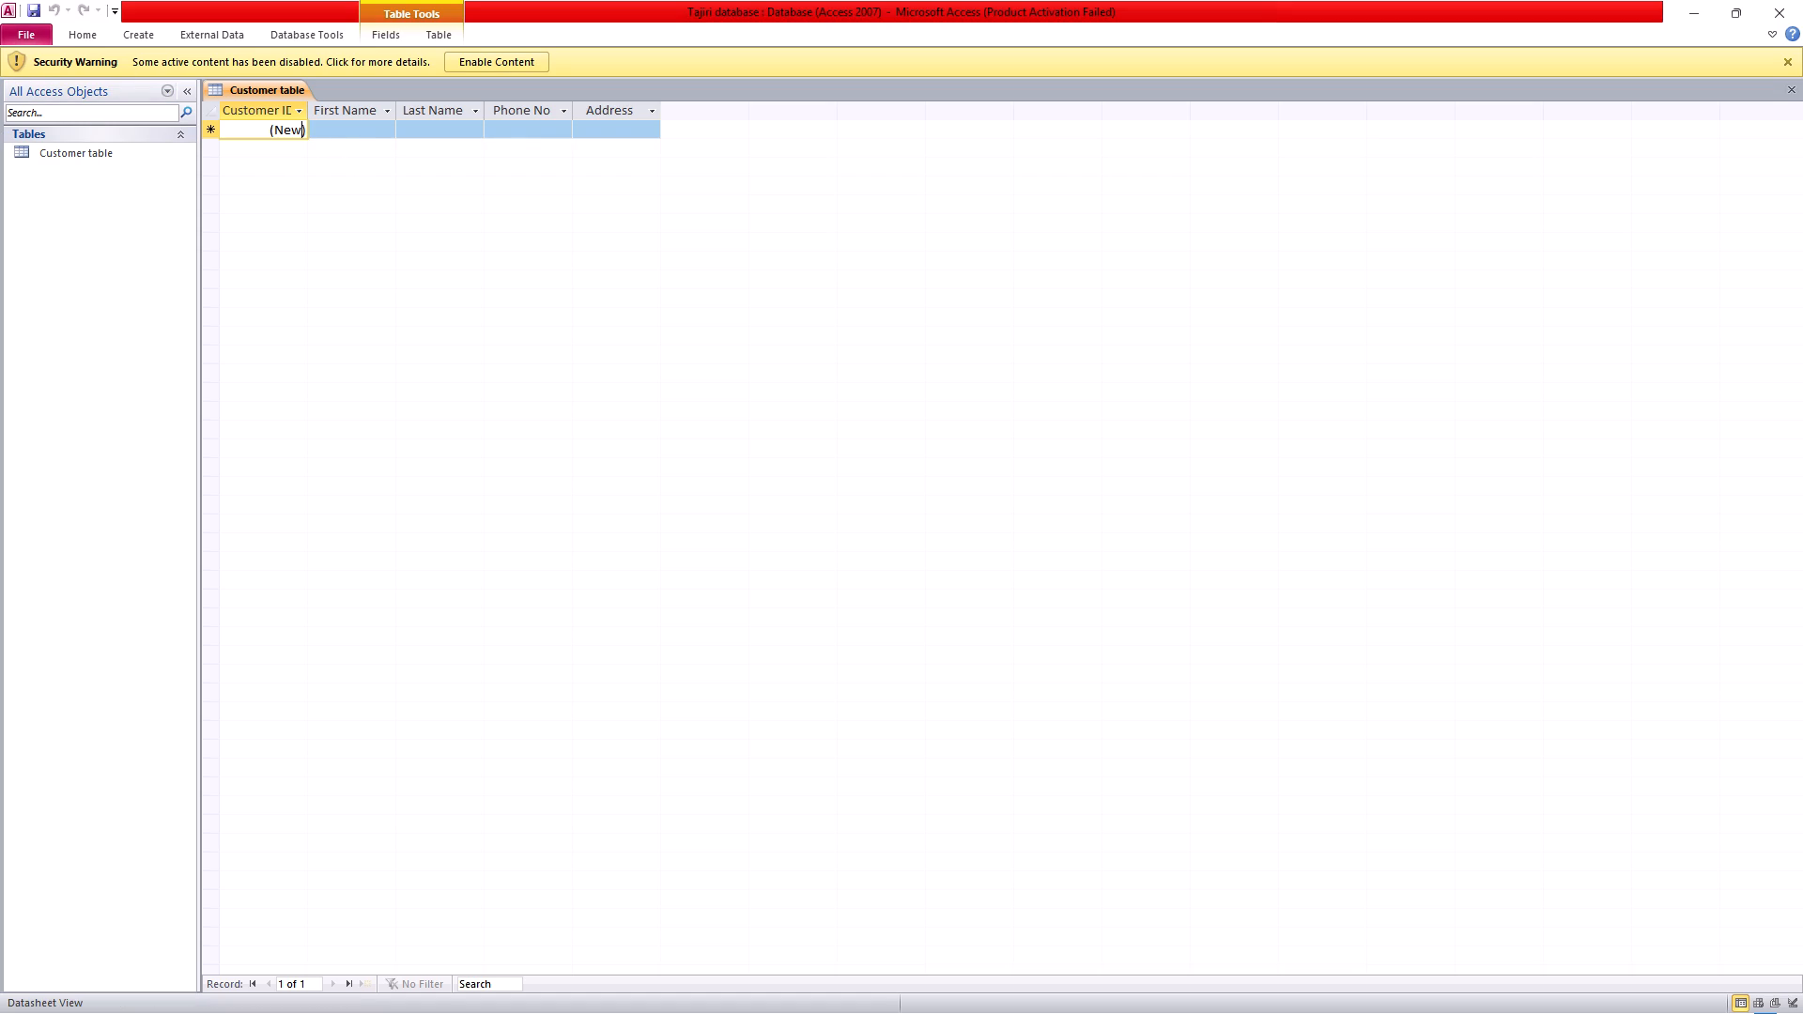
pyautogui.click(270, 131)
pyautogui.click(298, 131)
# Enter John as the first name of the first customer record, keeping the surname out of that field.
pyautogui.click(331, 127)
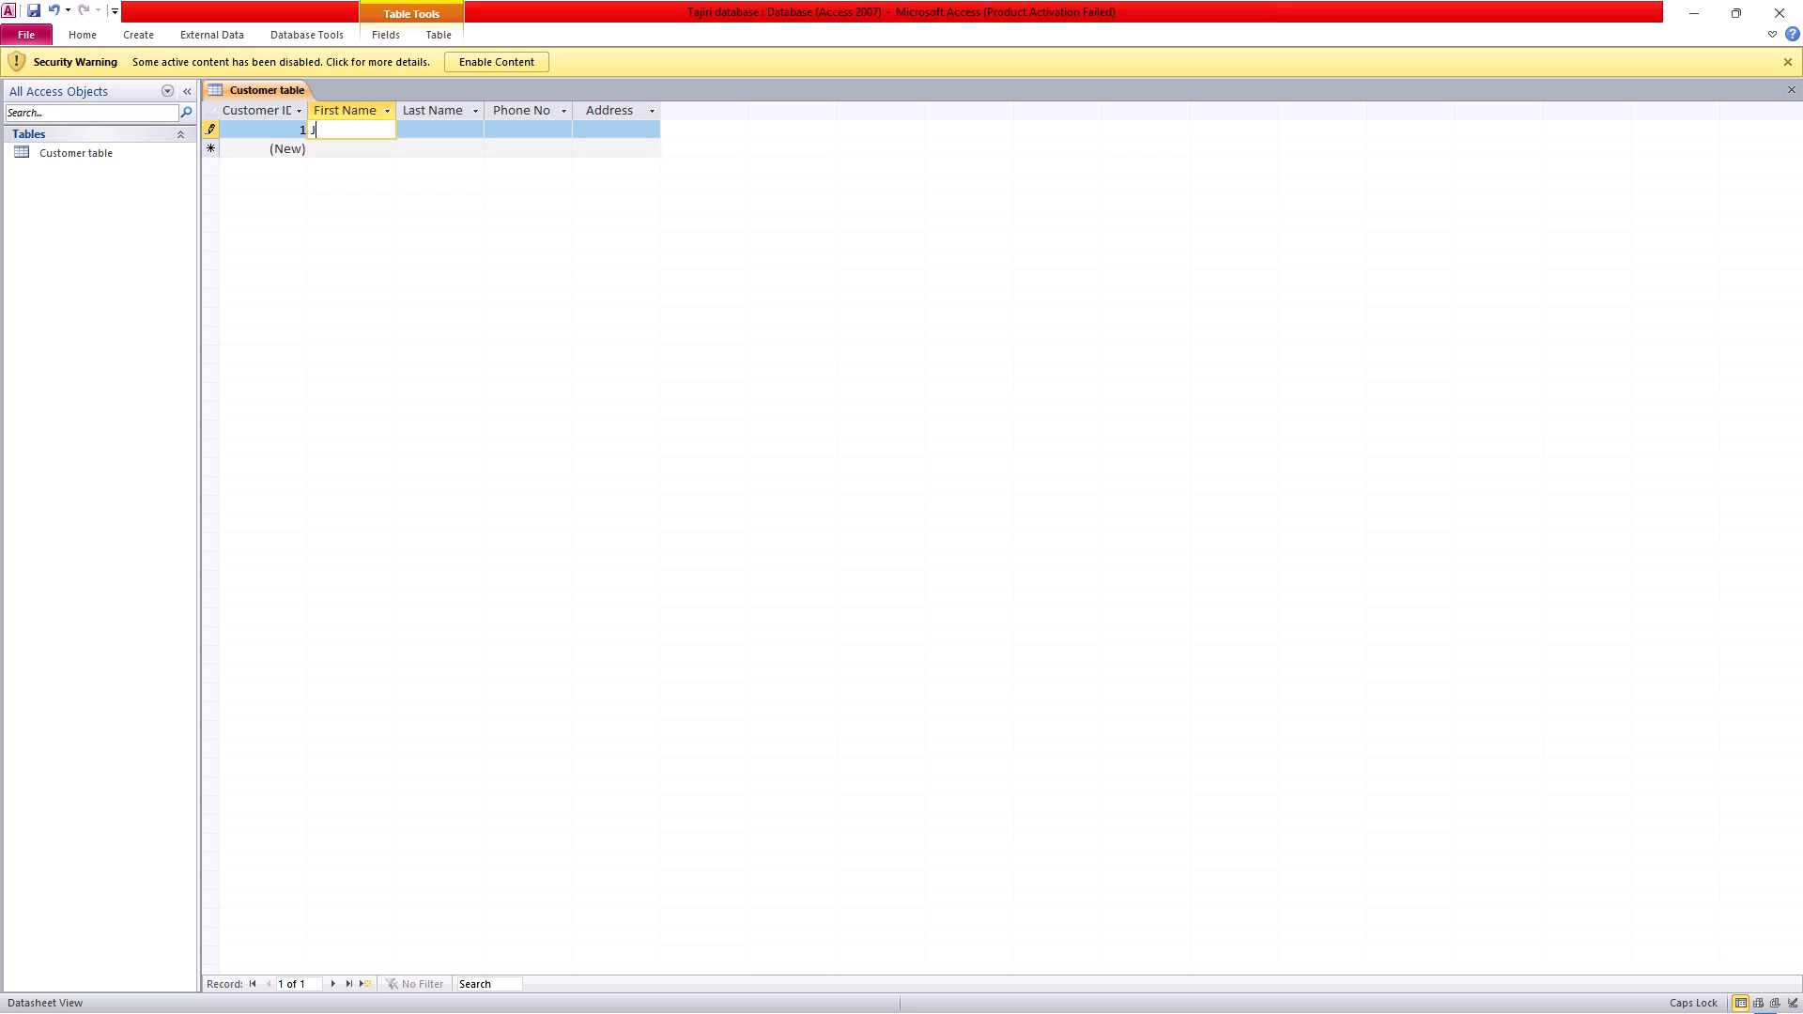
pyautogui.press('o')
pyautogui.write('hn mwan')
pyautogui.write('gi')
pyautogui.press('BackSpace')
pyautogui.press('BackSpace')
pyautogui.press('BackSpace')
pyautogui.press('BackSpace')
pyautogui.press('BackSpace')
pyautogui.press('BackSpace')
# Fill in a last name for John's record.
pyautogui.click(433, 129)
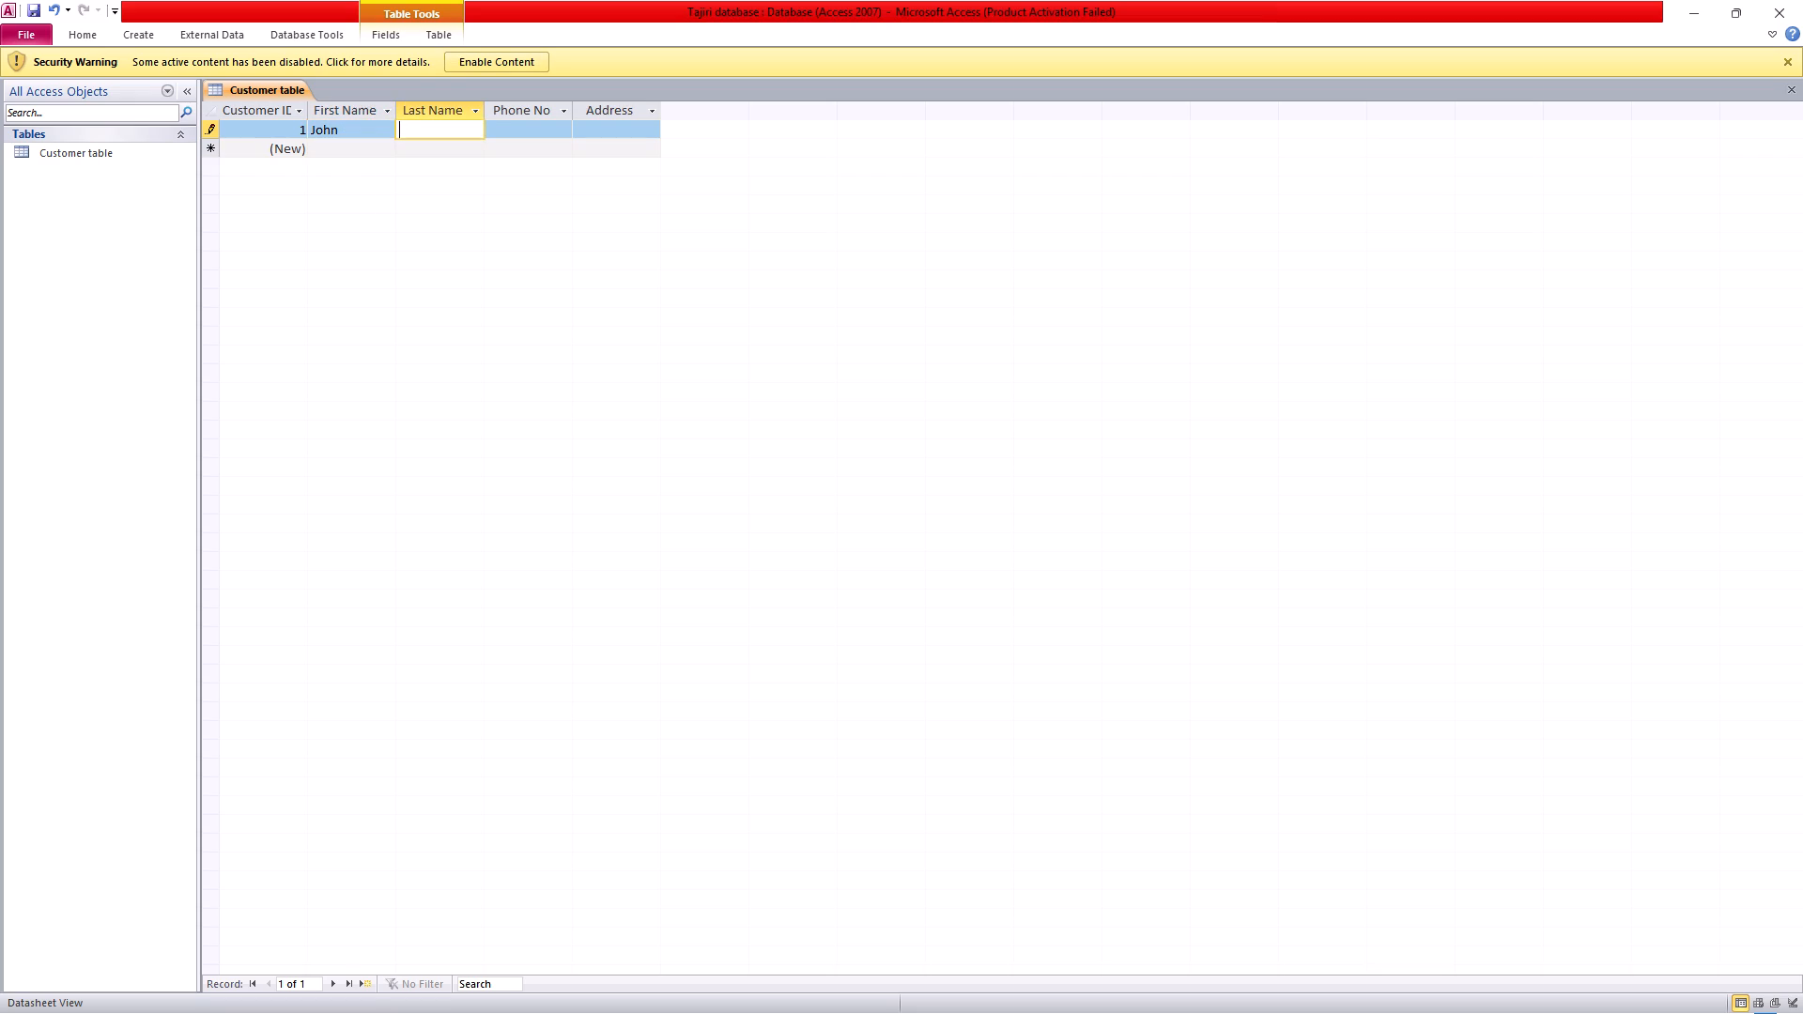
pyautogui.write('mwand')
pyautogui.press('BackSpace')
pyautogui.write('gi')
# Enter the first four digits of the phone number in John's record.
pyautogui.click(515, 129)
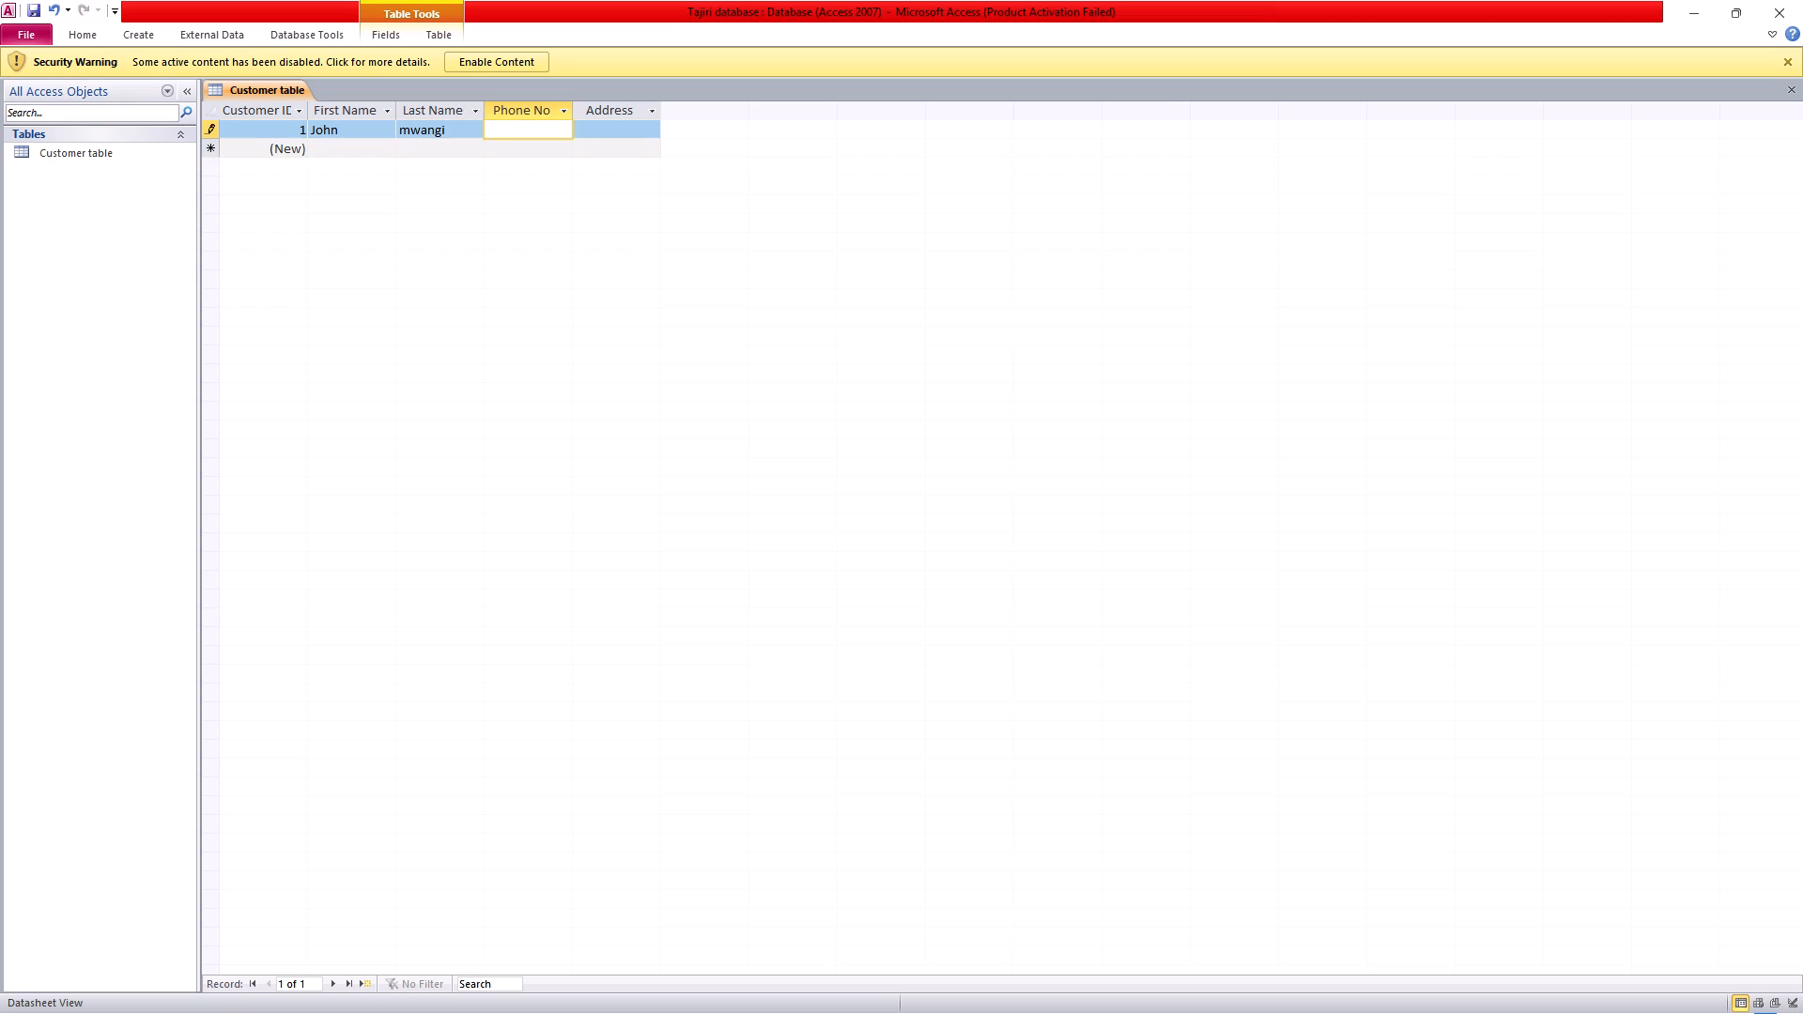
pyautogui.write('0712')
# Replace the last name in John's record with a different surname.
pyautogui.click(449, 130)
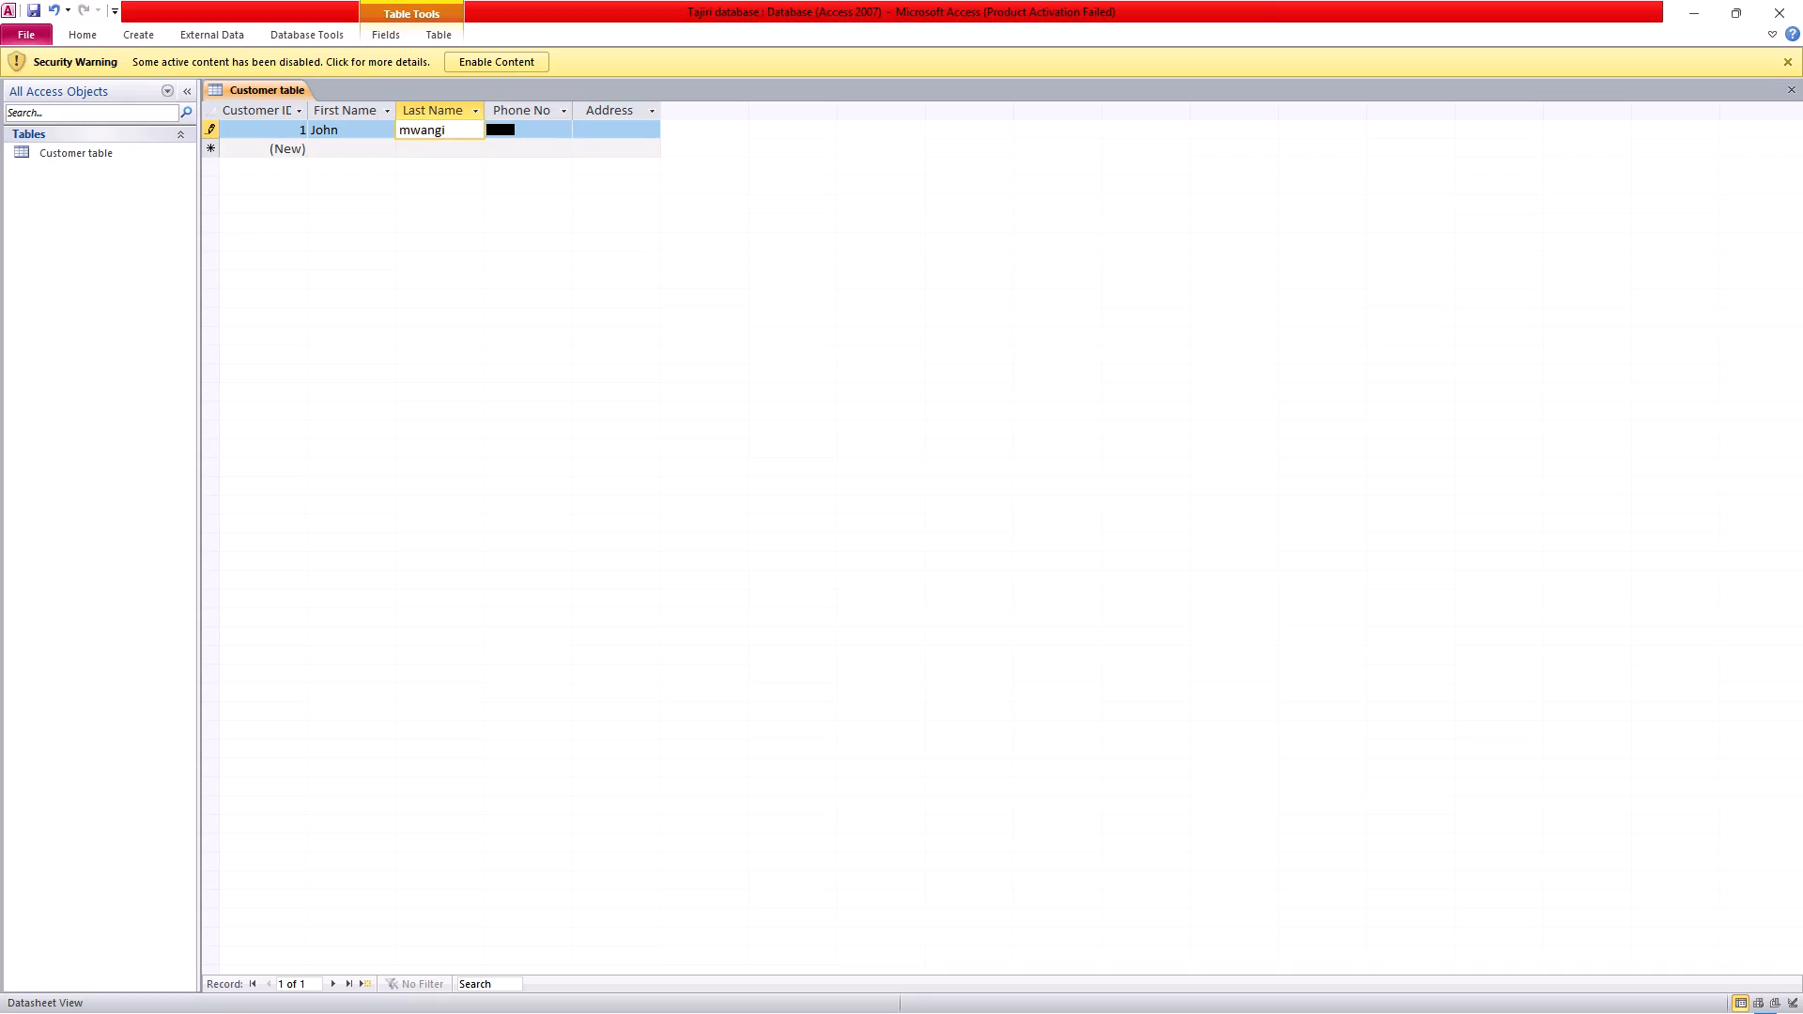
pyautogui.press('BackSpace')
pyautogui.press('BackSpace')
pyautogui.press('BackSpace')
pyautogui.press('BackSpace')
pyautogui.press('BackSpace')
pyautogui.press('BackSpace')
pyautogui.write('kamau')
# Complete the phone number in John's record and set the address to Nairobi.
pyautogui.click(524, 132)
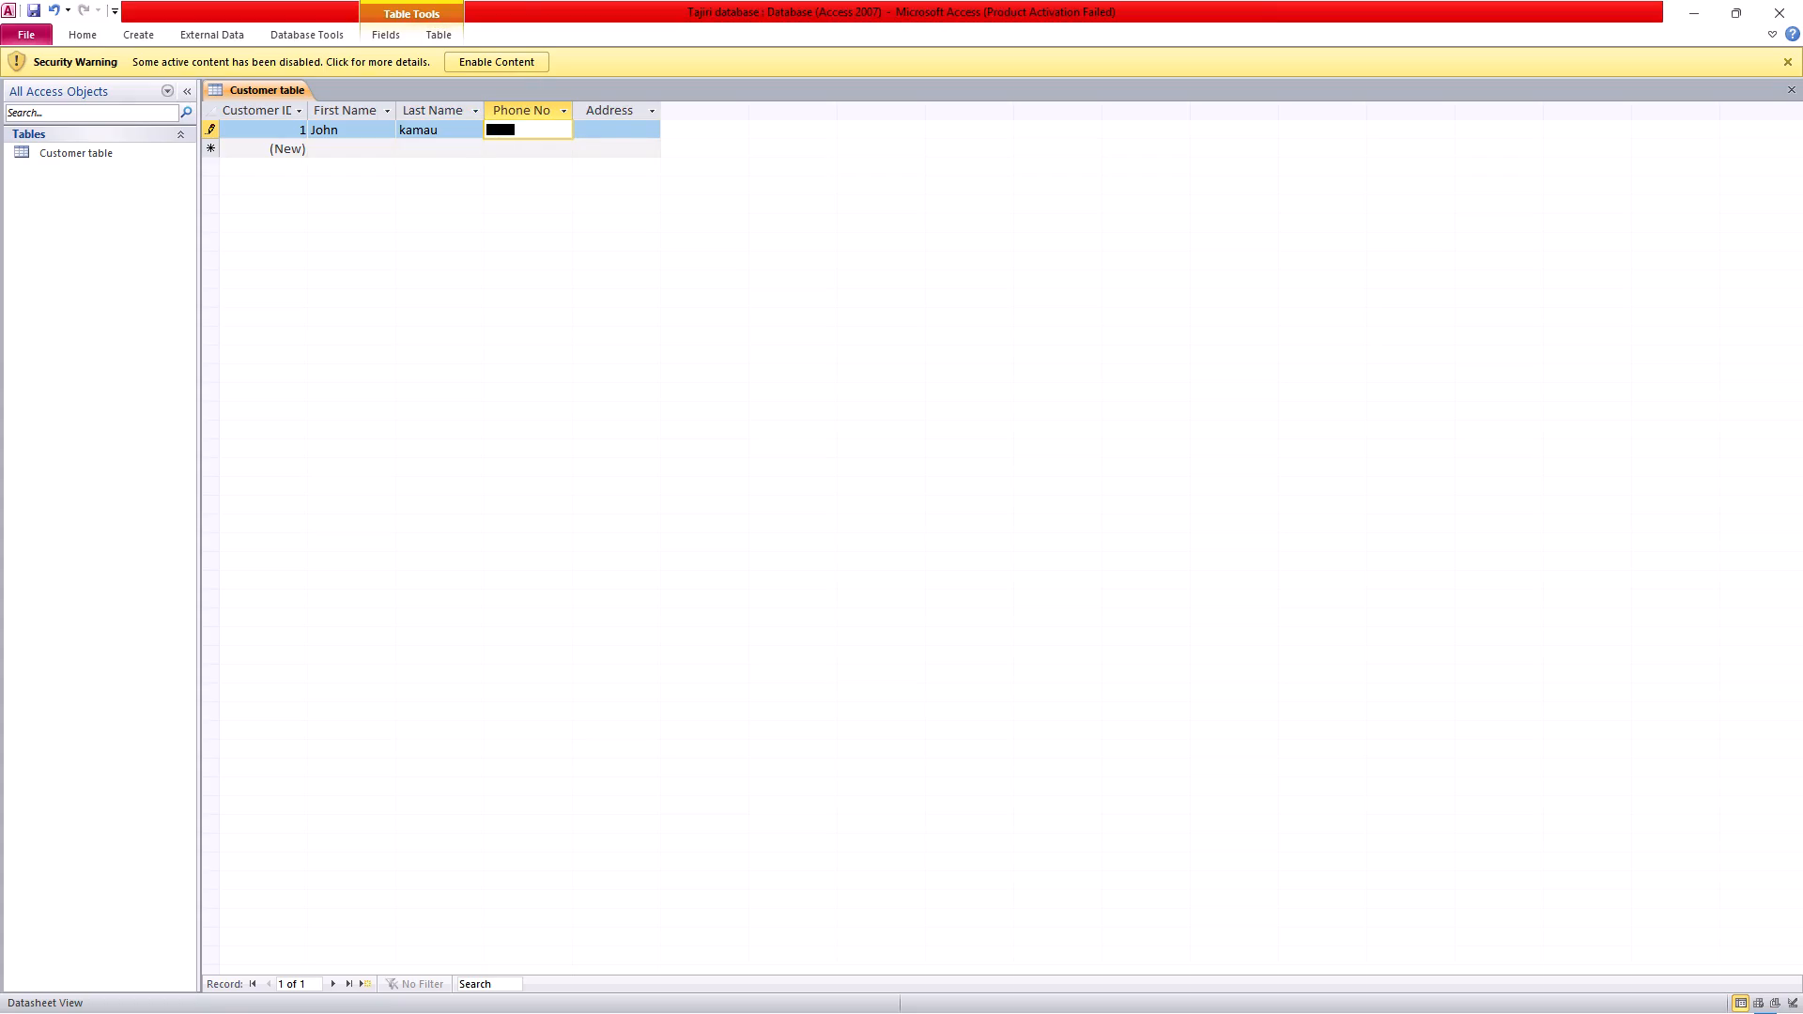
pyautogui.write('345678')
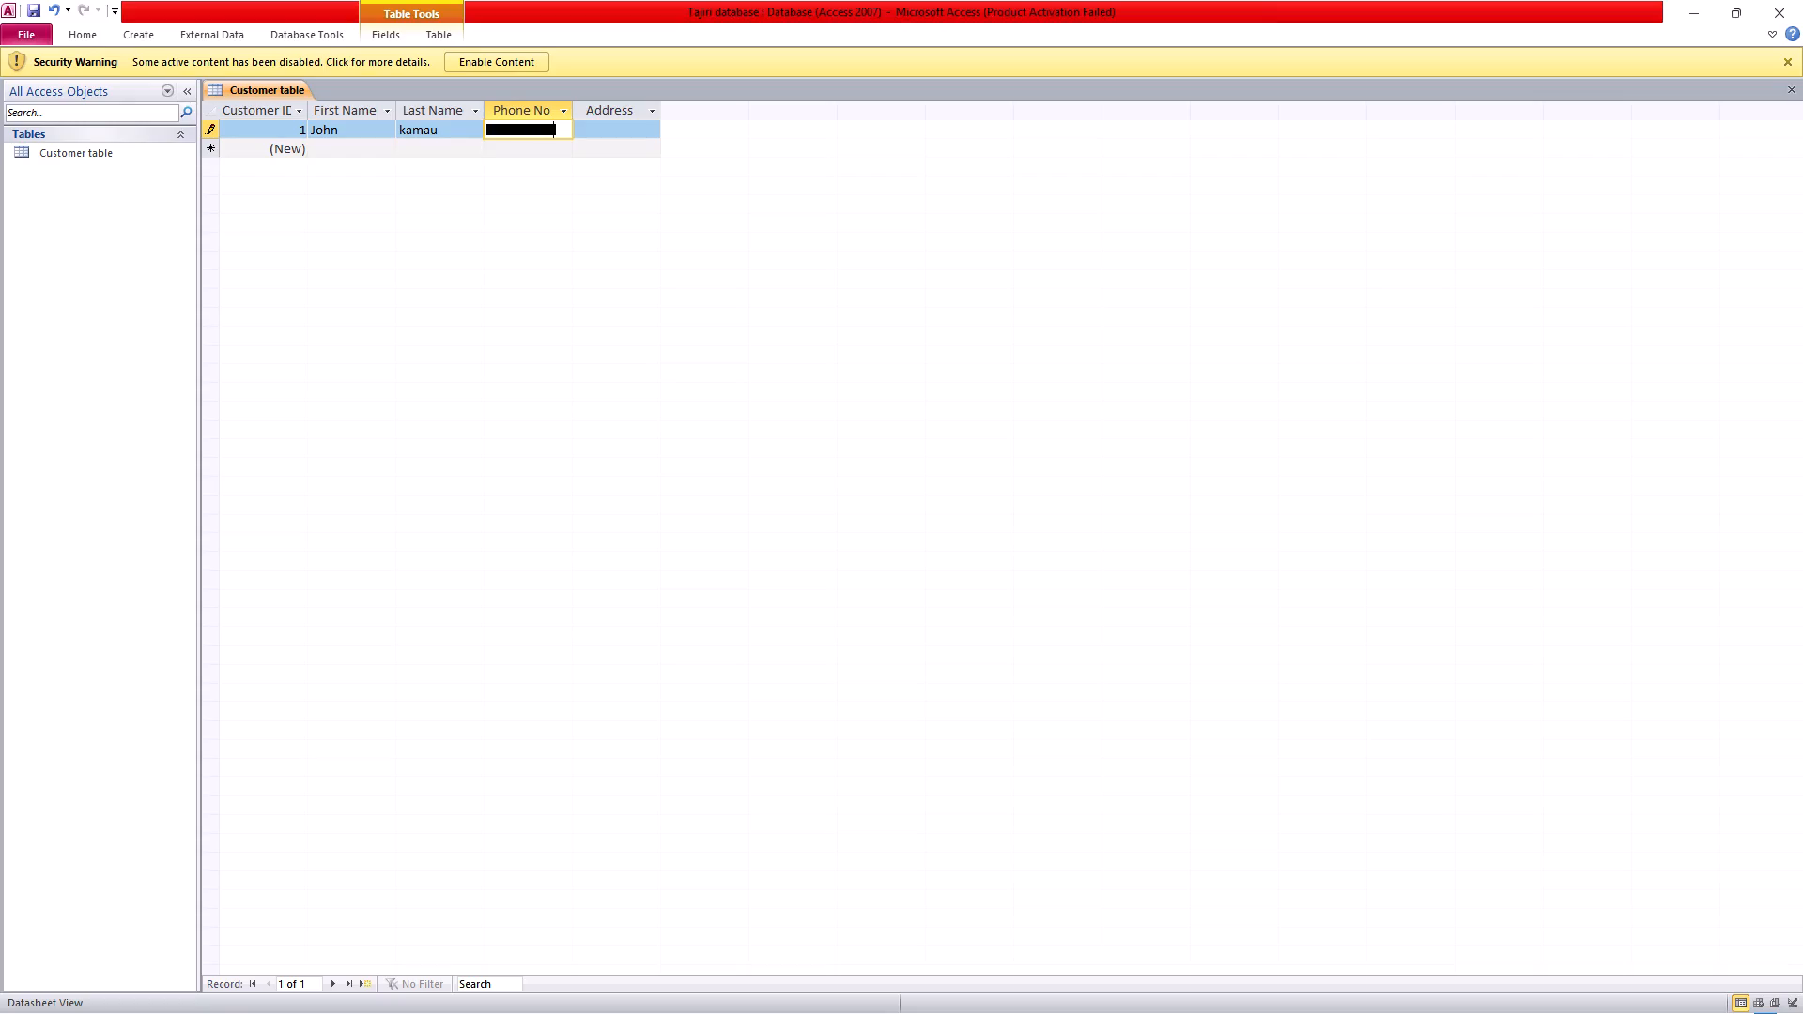
pyautogui.click(593, 125)
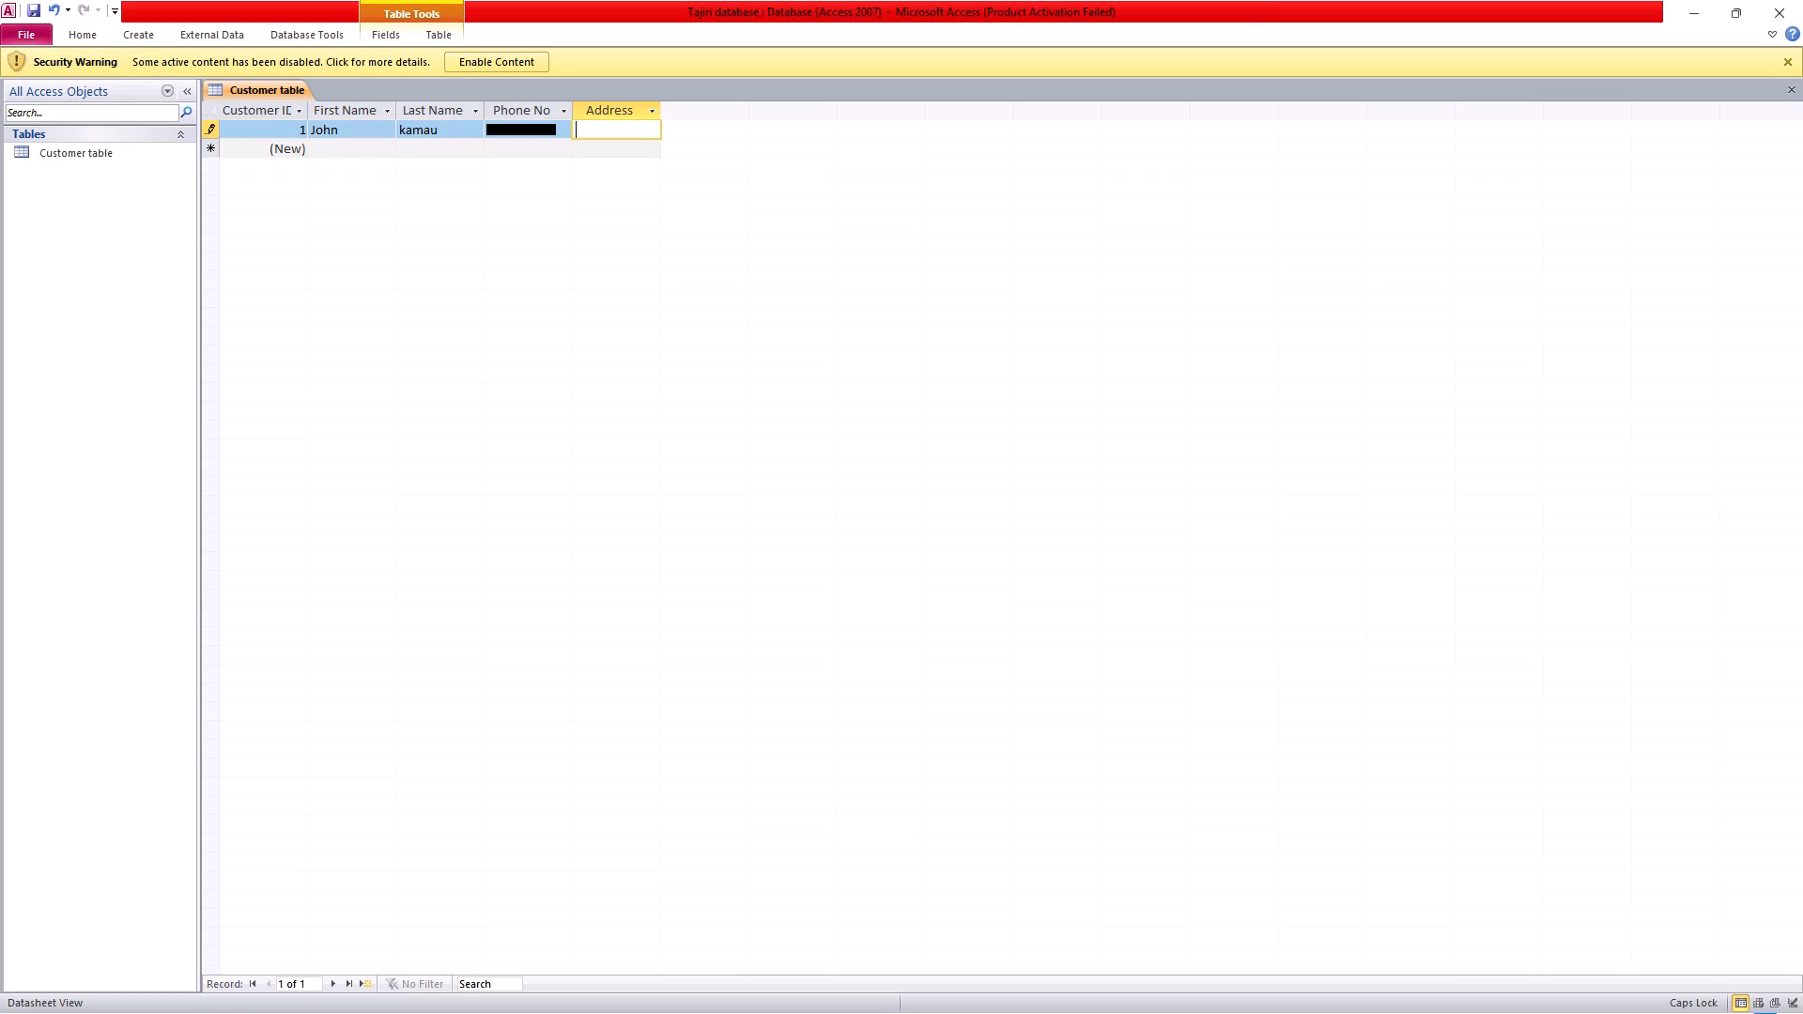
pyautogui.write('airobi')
# Start the second customer record with the first name Mary and her last name.
pyautogui.click(363, 146)
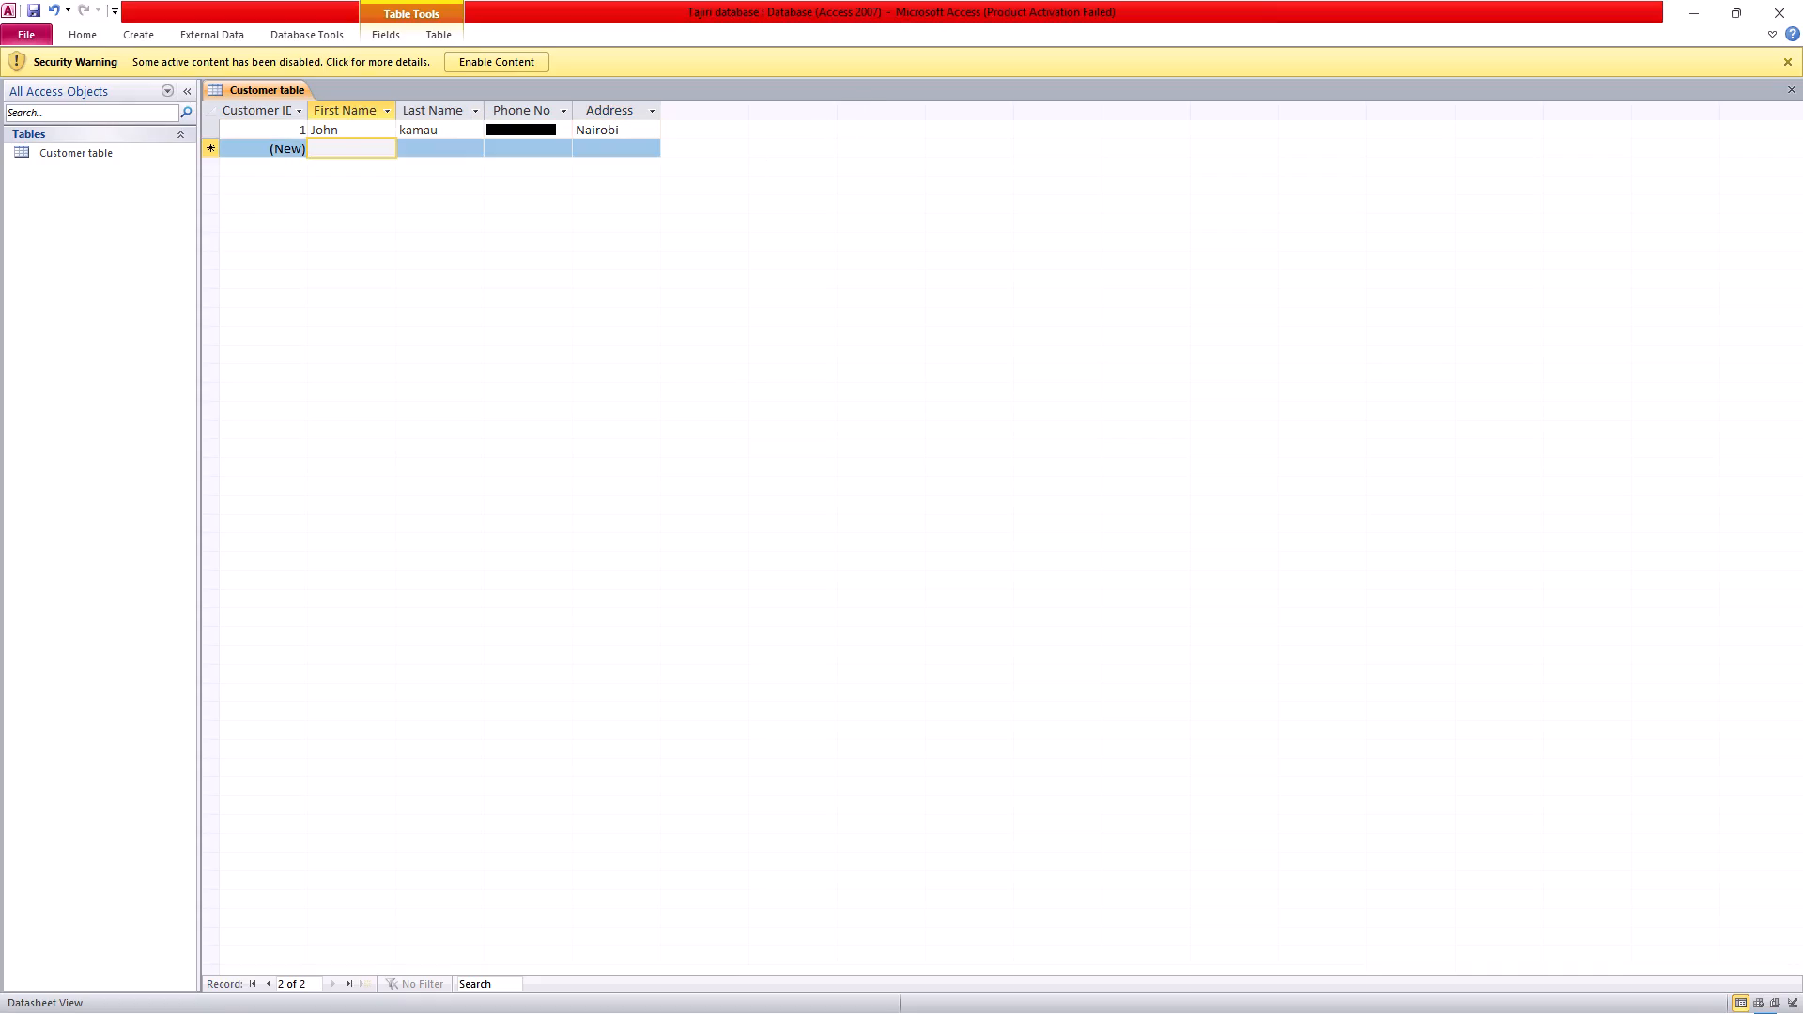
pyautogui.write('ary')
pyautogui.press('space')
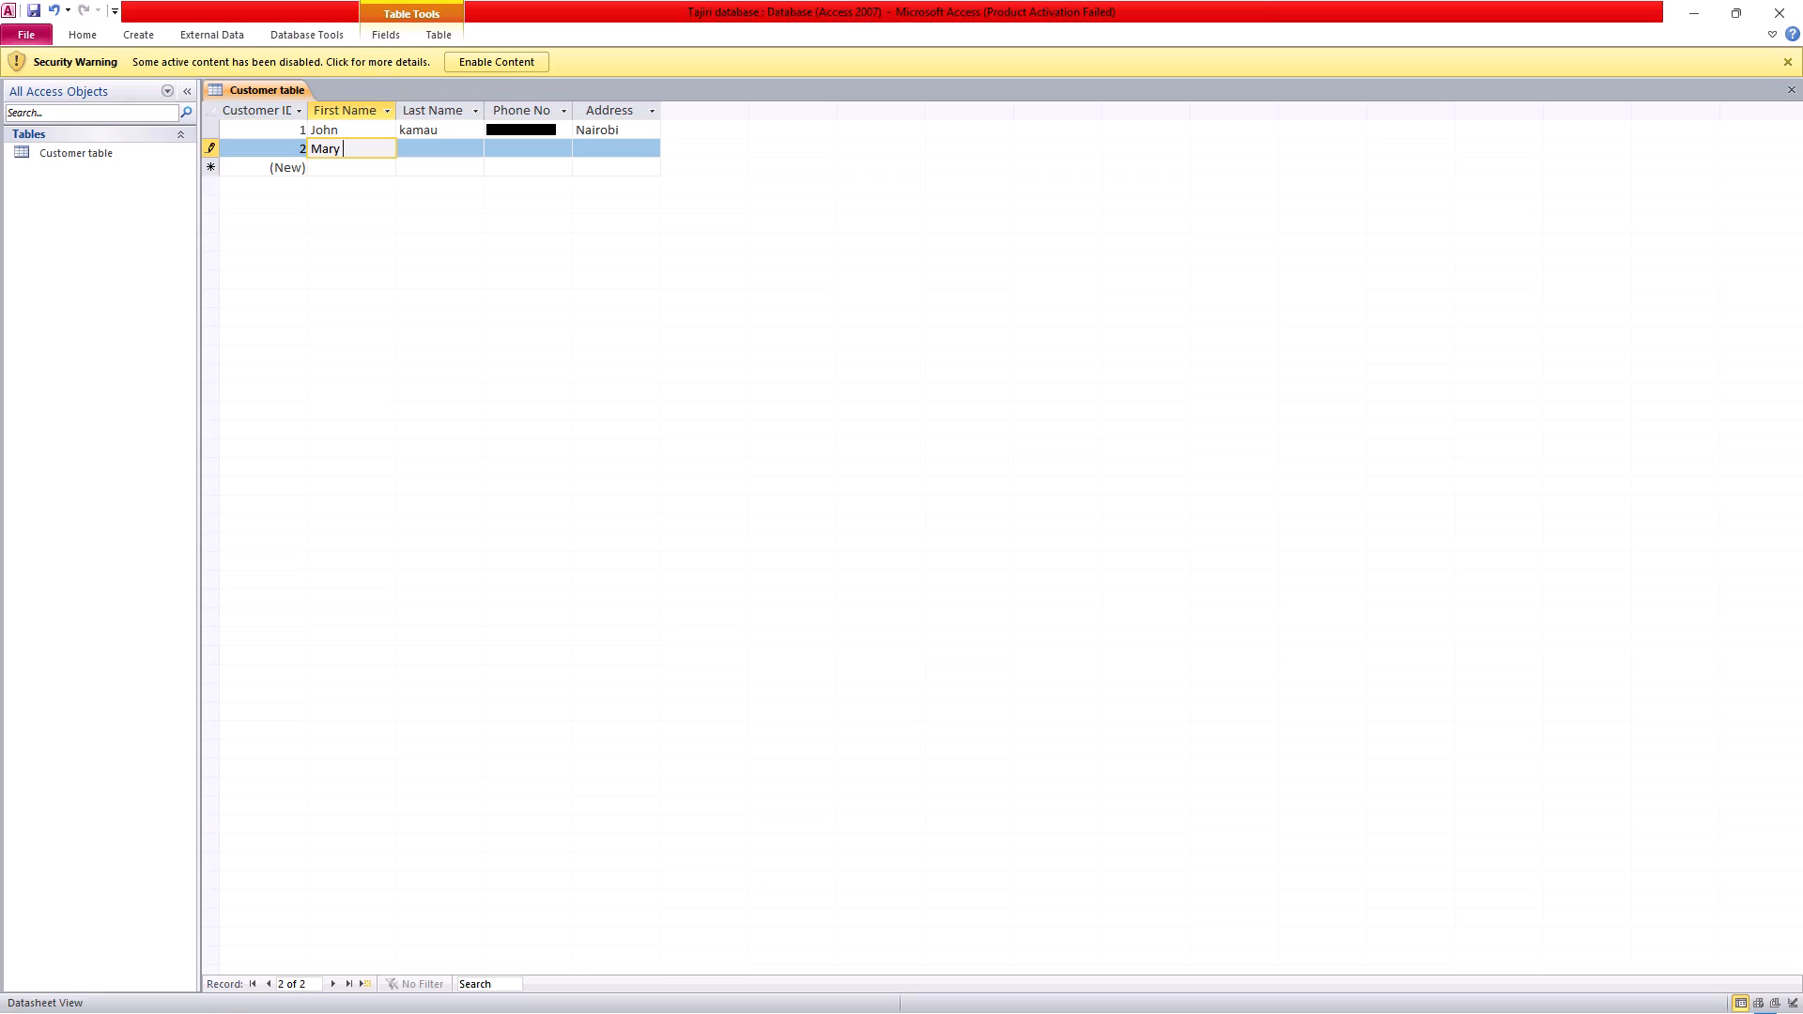
pyautogui.click(417, 143)
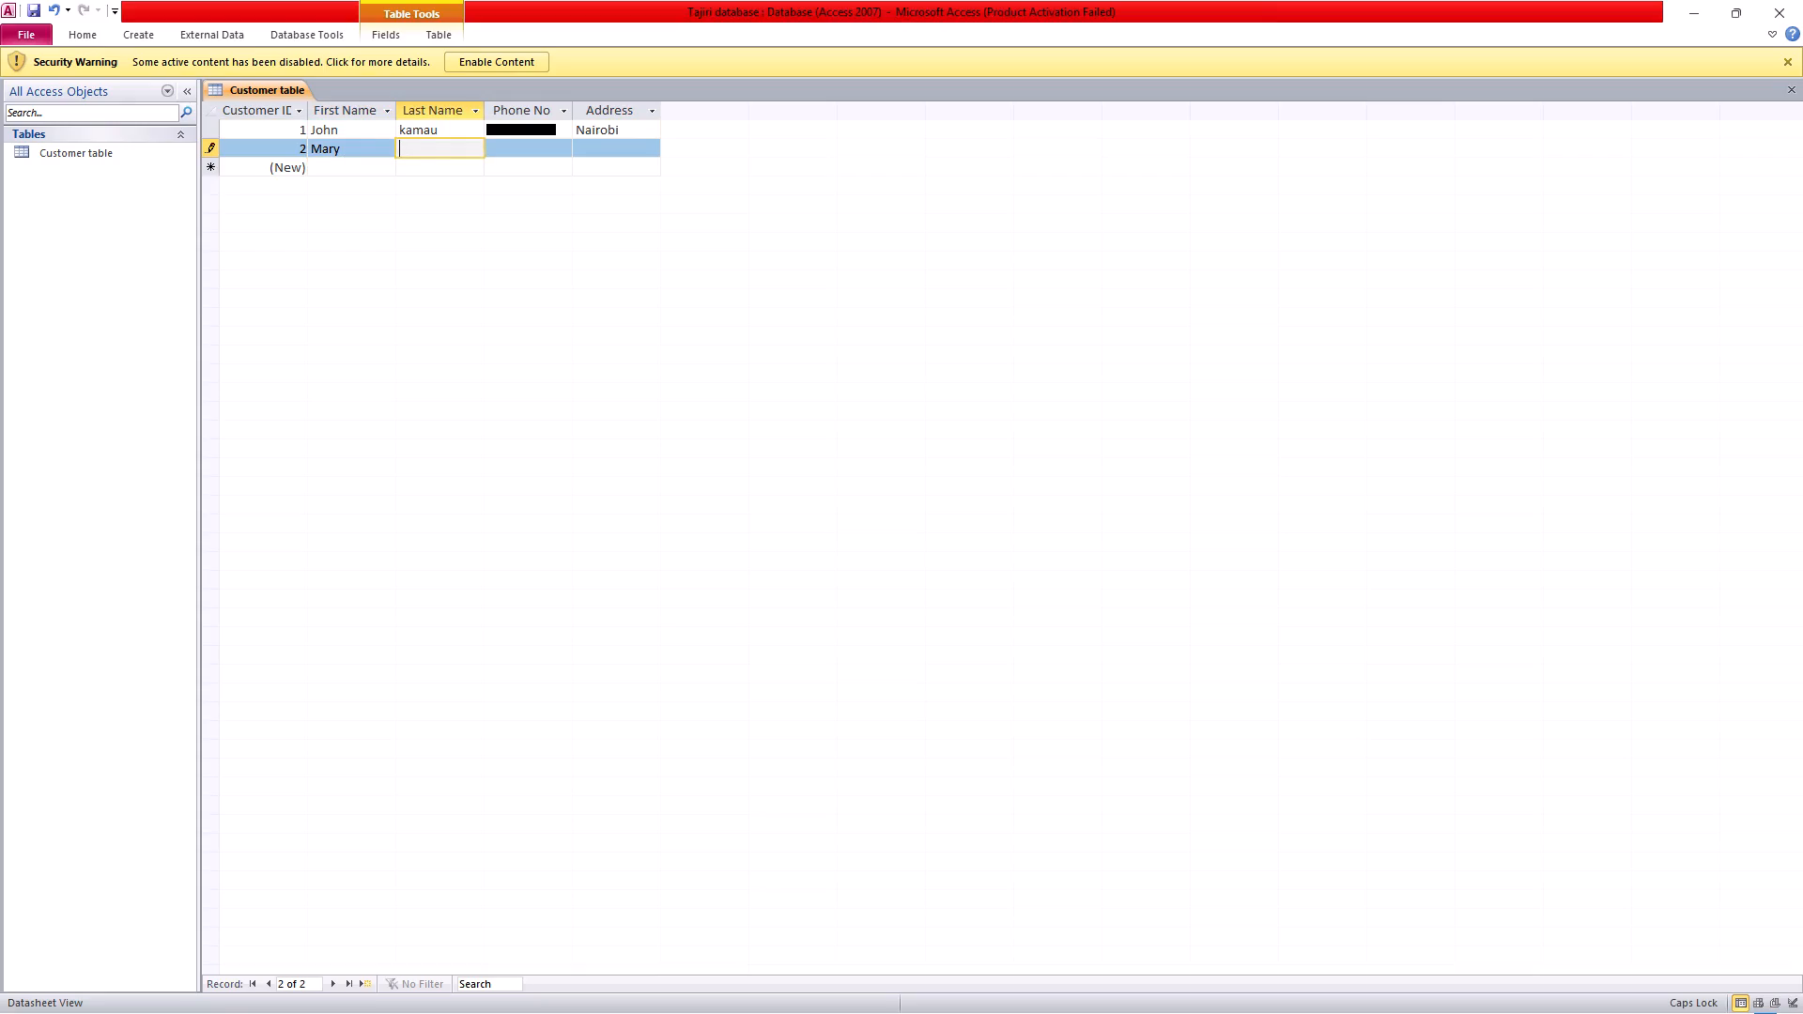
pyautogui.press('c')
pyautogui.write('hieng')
# Fill in the phone number in Mary's record and set the address to Kisumu.
pyautogui.click(548, 149)
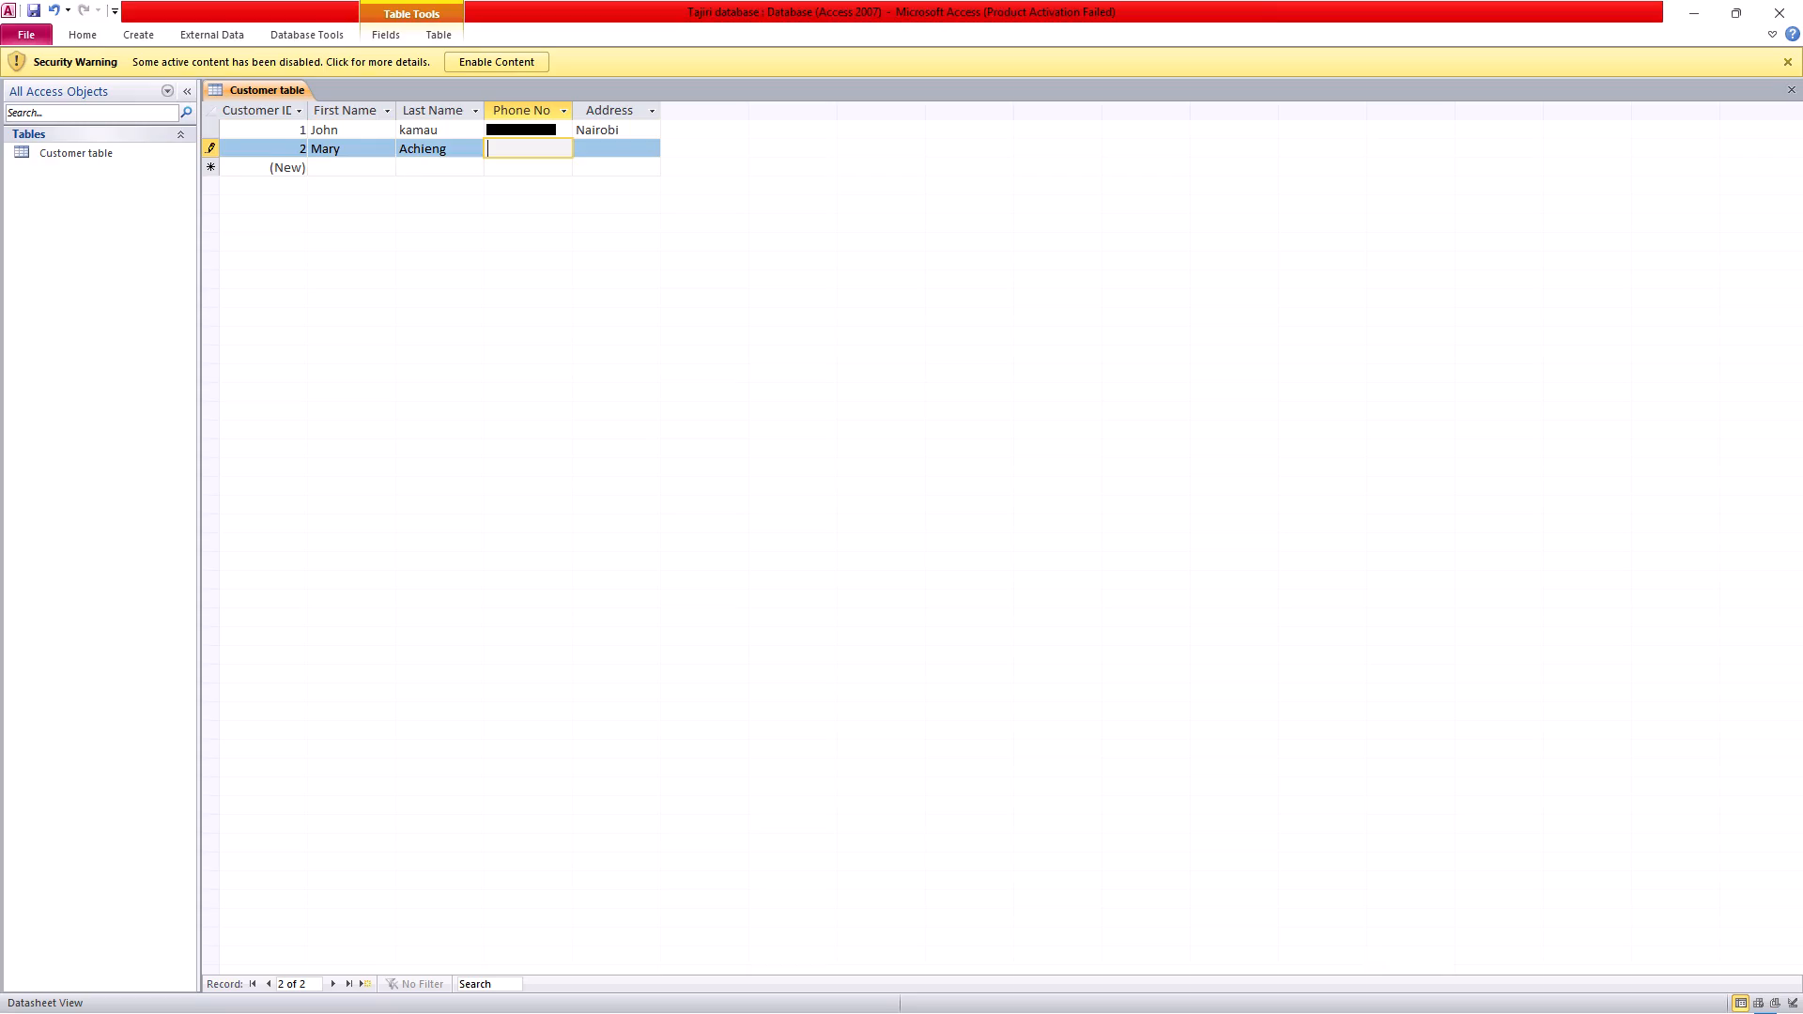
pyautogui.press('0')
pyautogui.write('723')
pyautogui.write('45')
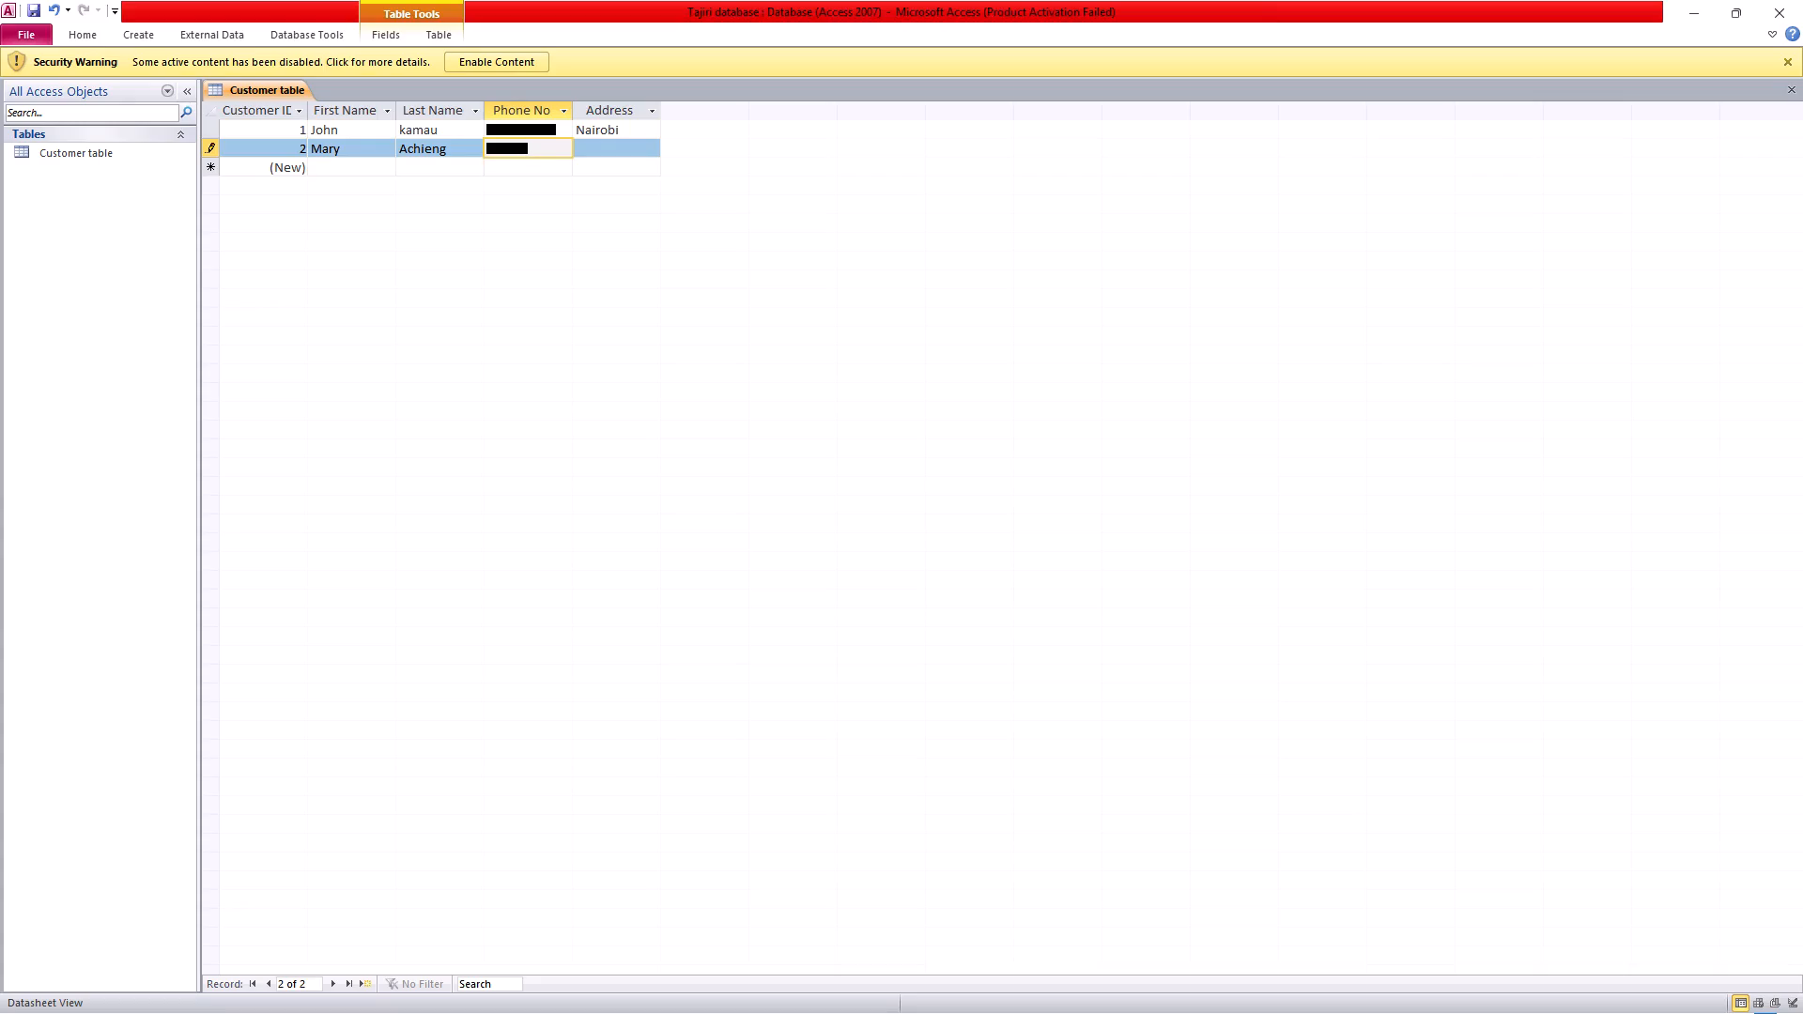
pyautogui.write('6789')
pyautogui.click(604, 152)
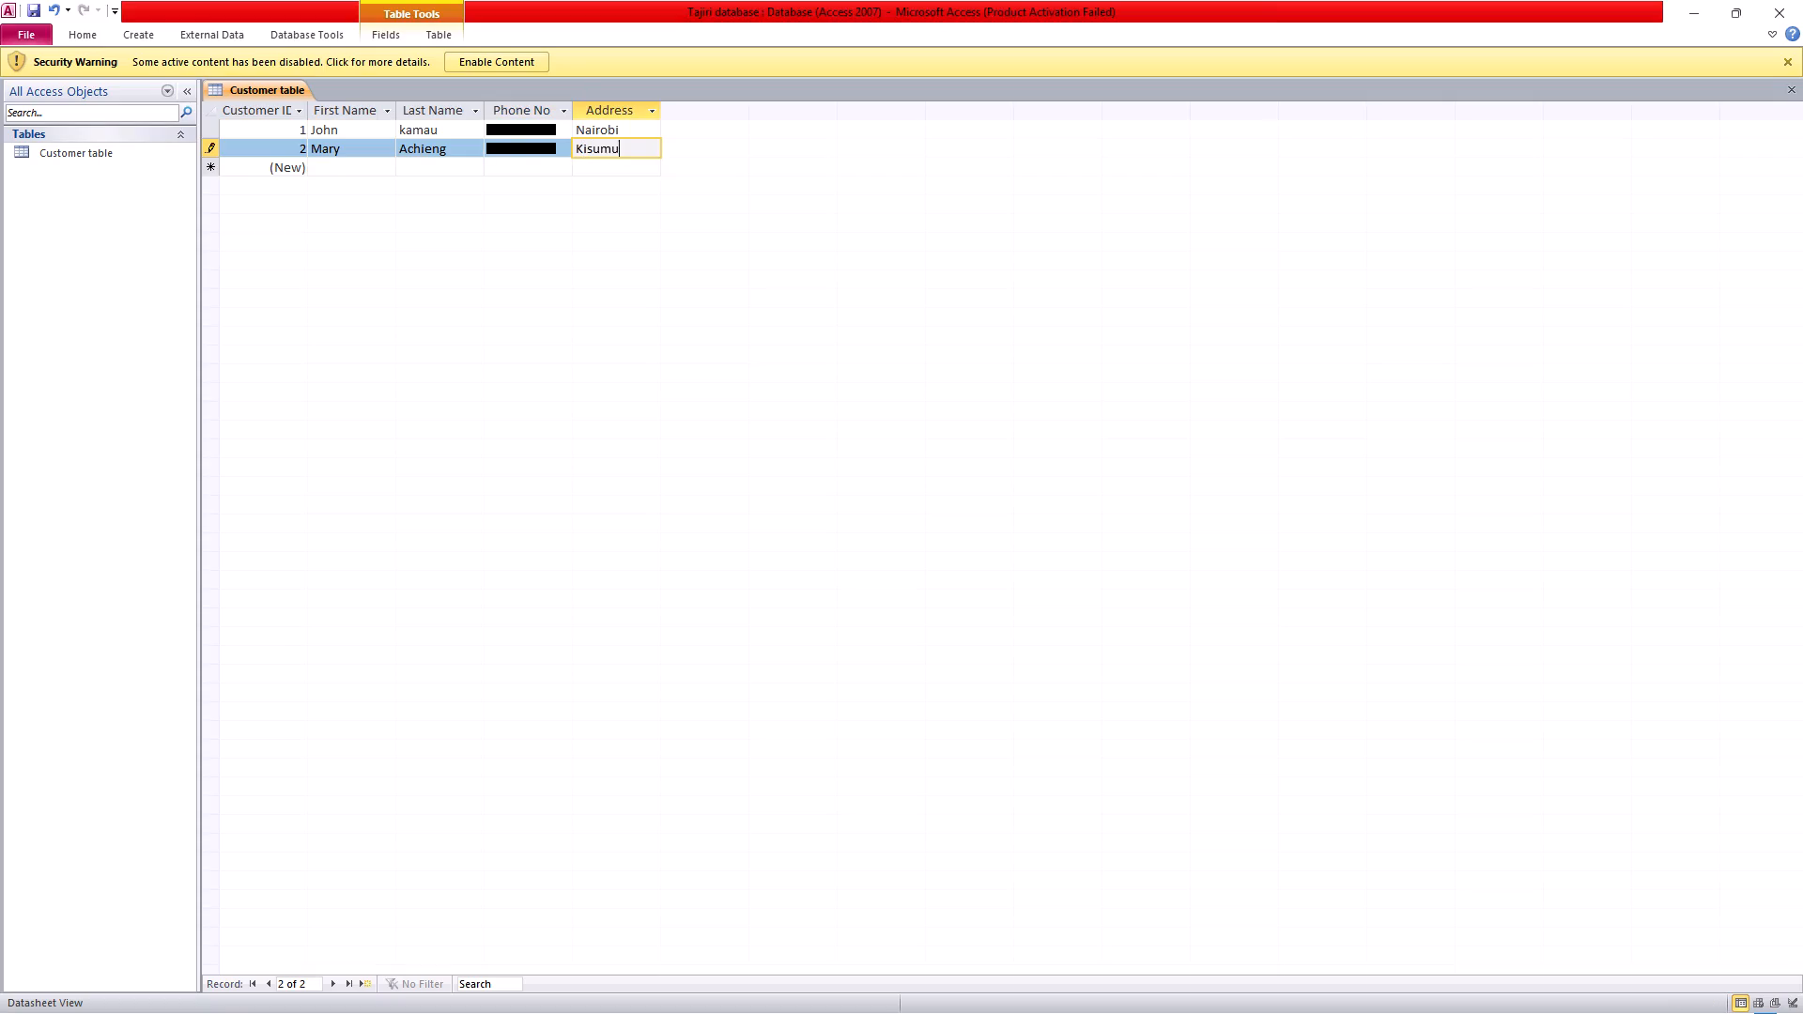
# Start the third customer record with the first name Peter and his last name.
pyautogui.click(342, 163)
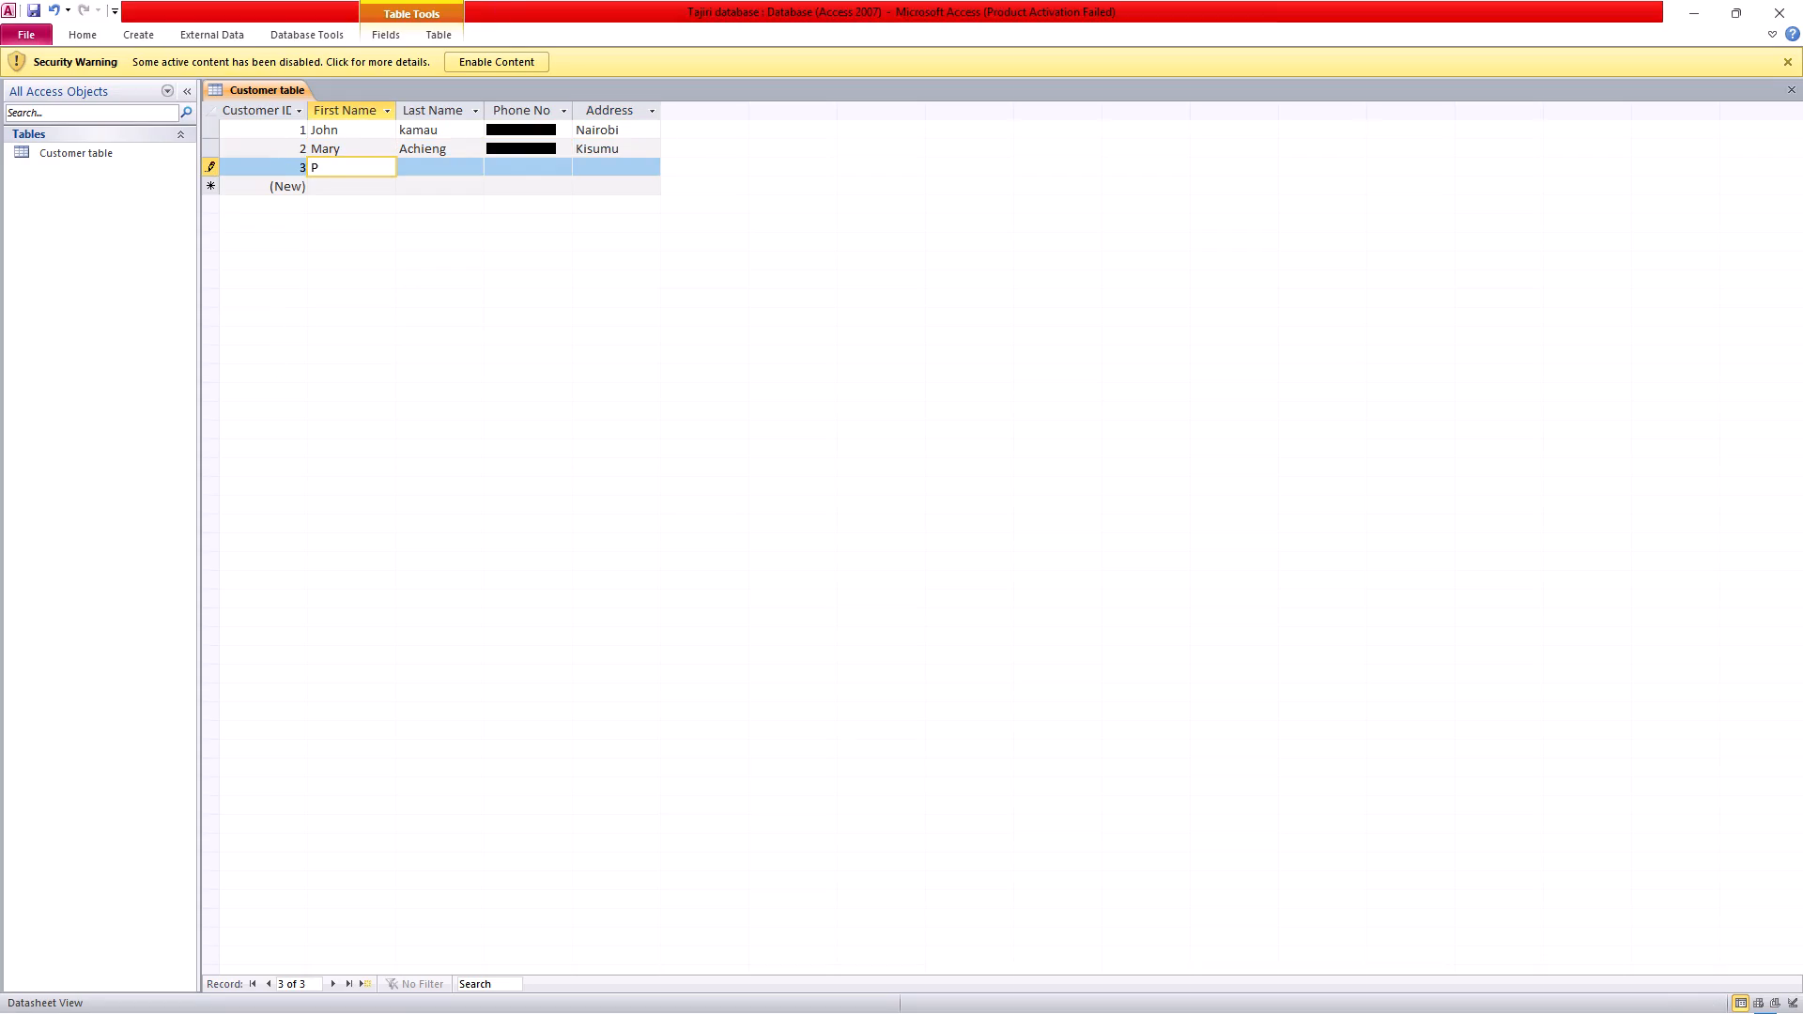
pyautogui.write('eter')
pyautogui.click(424, 161)
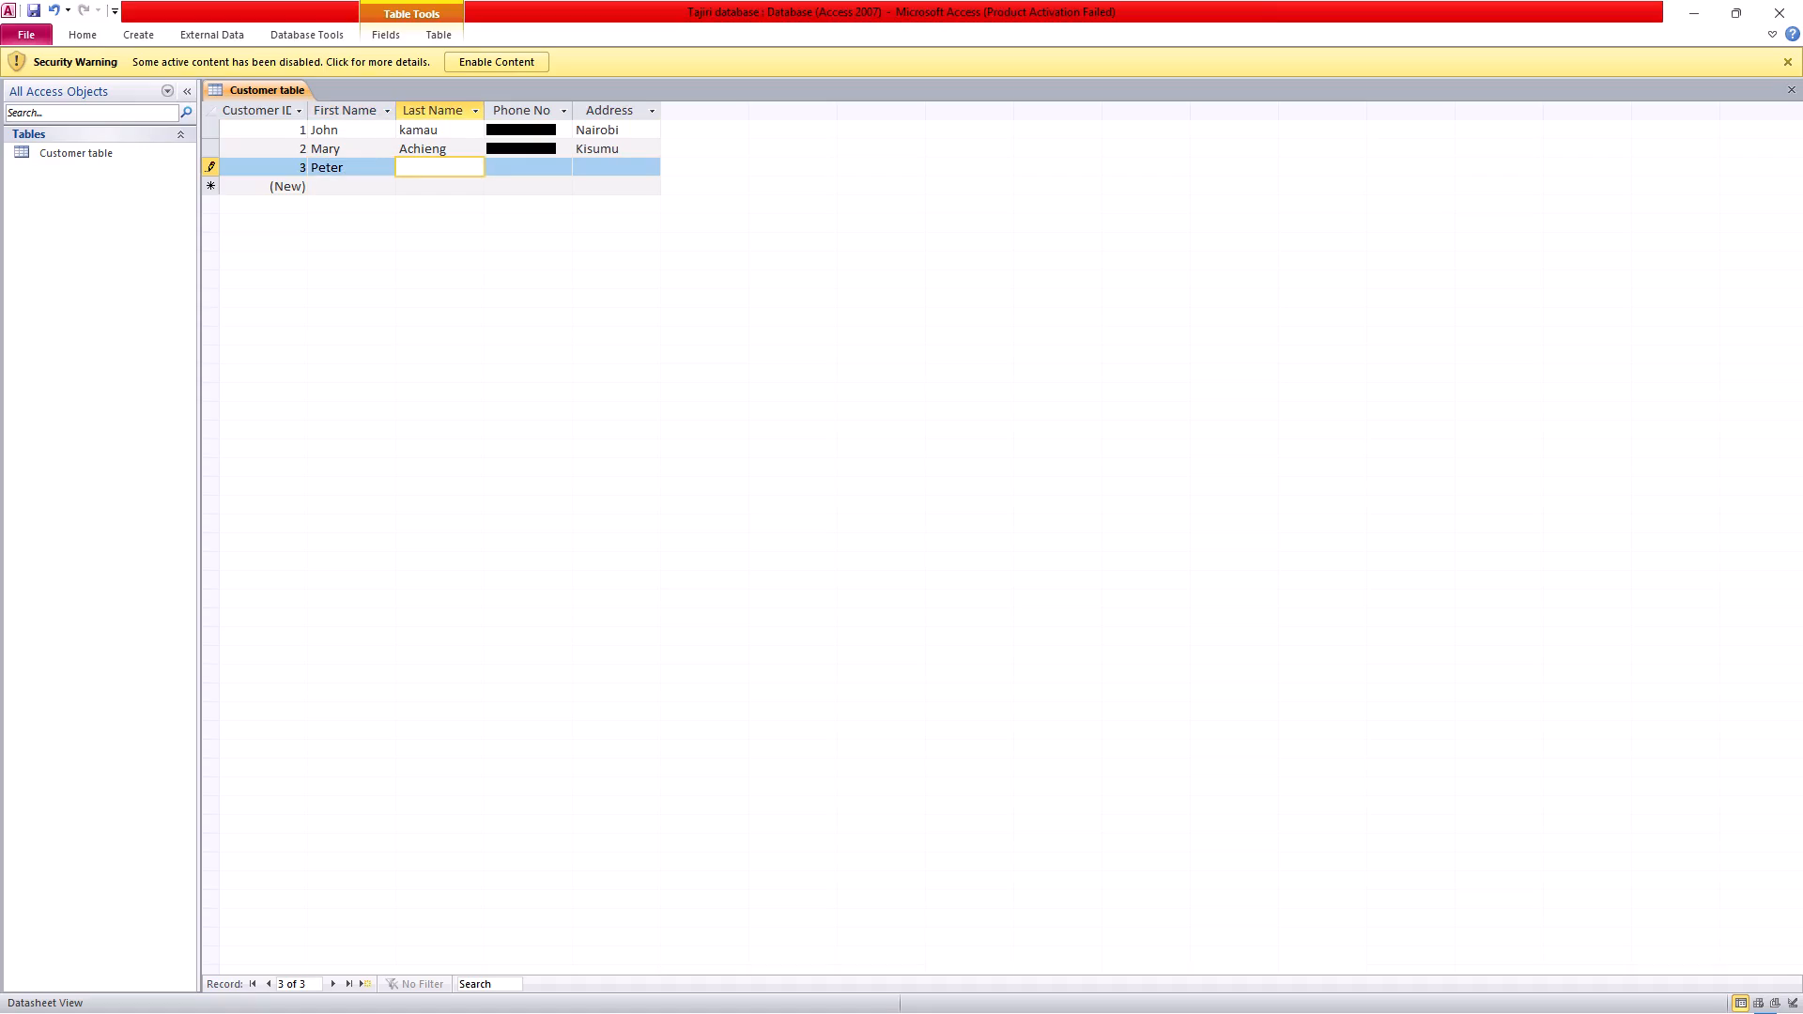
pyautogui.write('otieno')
# Fill in the phone number in Peter's record and set the address to kitale.
pyautogui.click(536, 166)
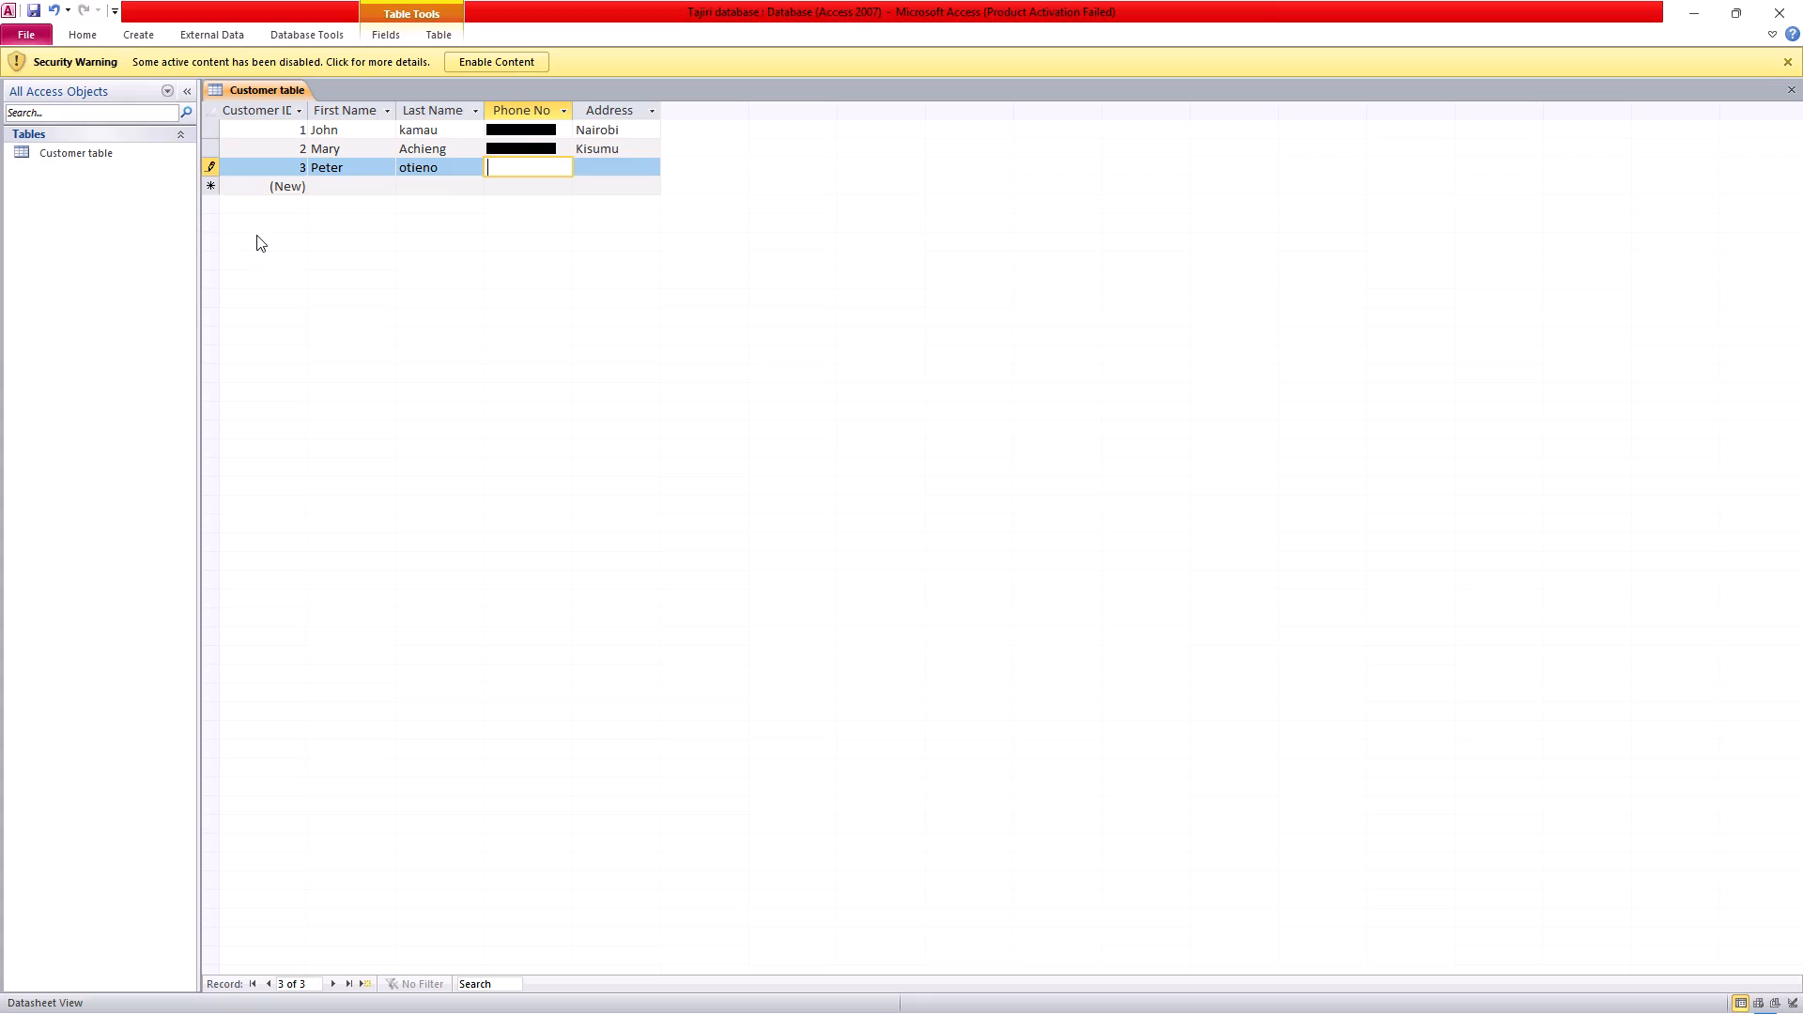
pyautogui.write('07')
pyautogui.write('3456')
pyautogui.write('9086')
pyautogui.click(593, 161)
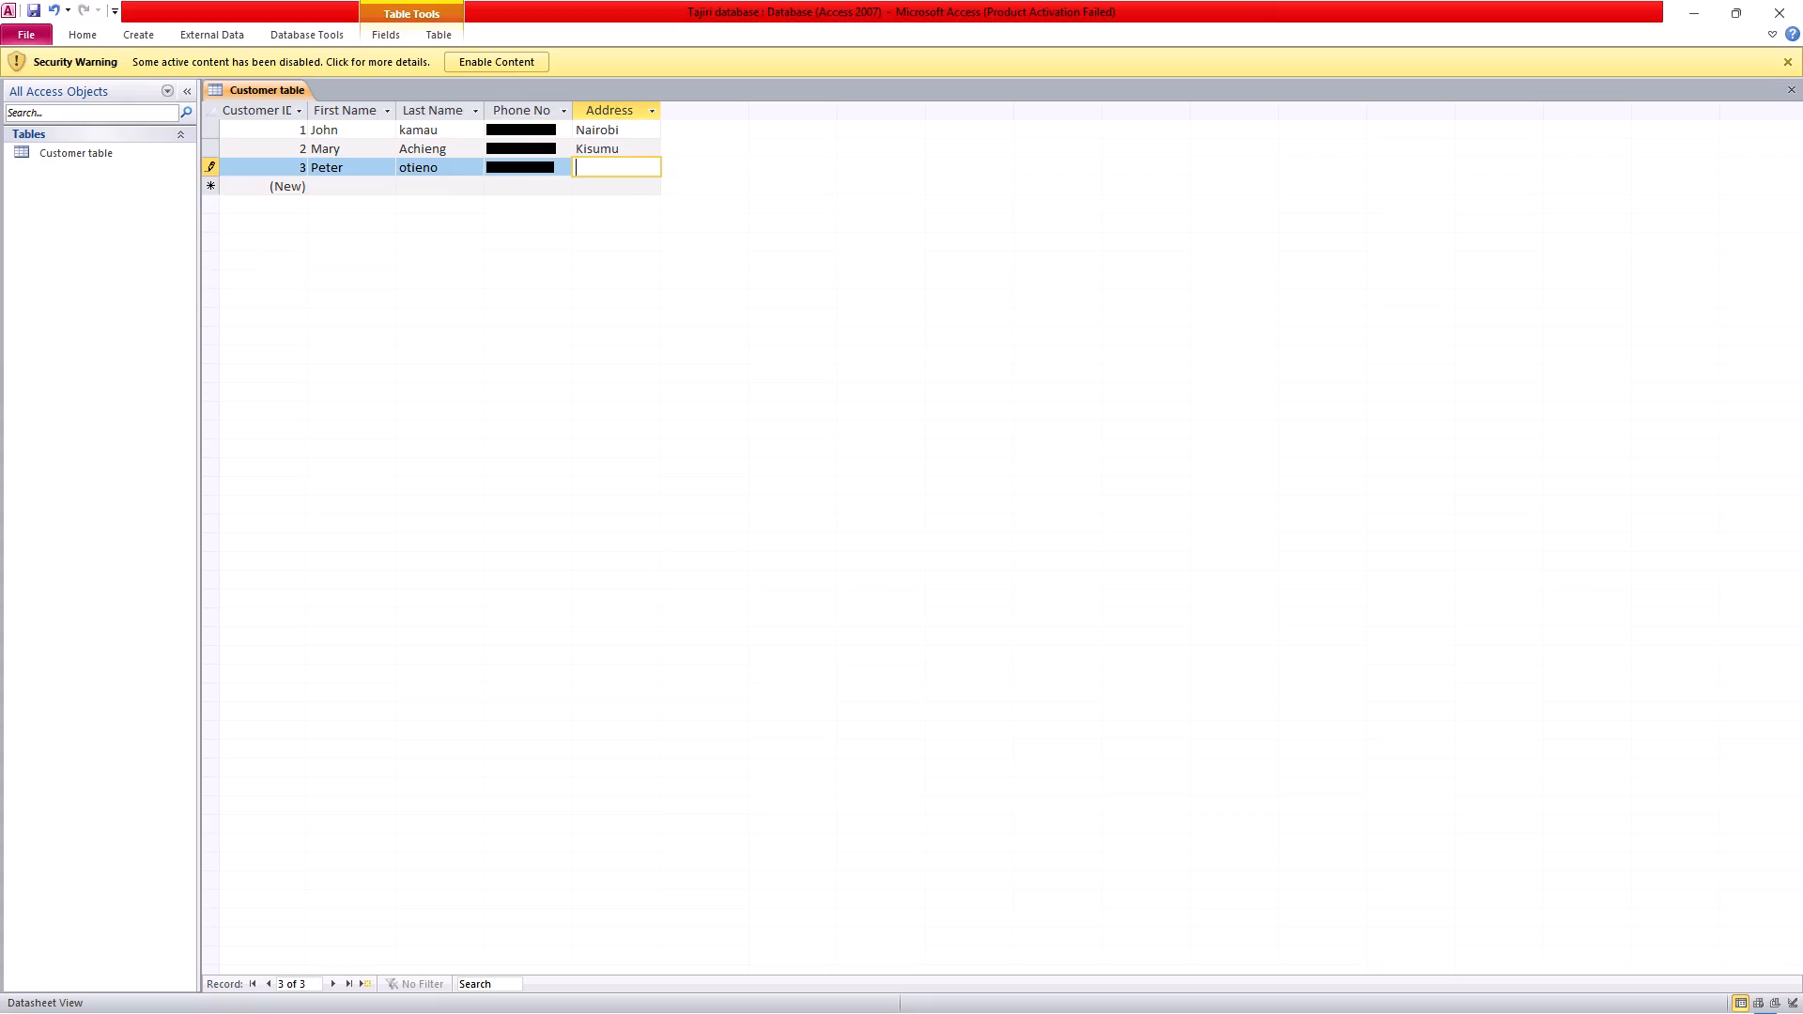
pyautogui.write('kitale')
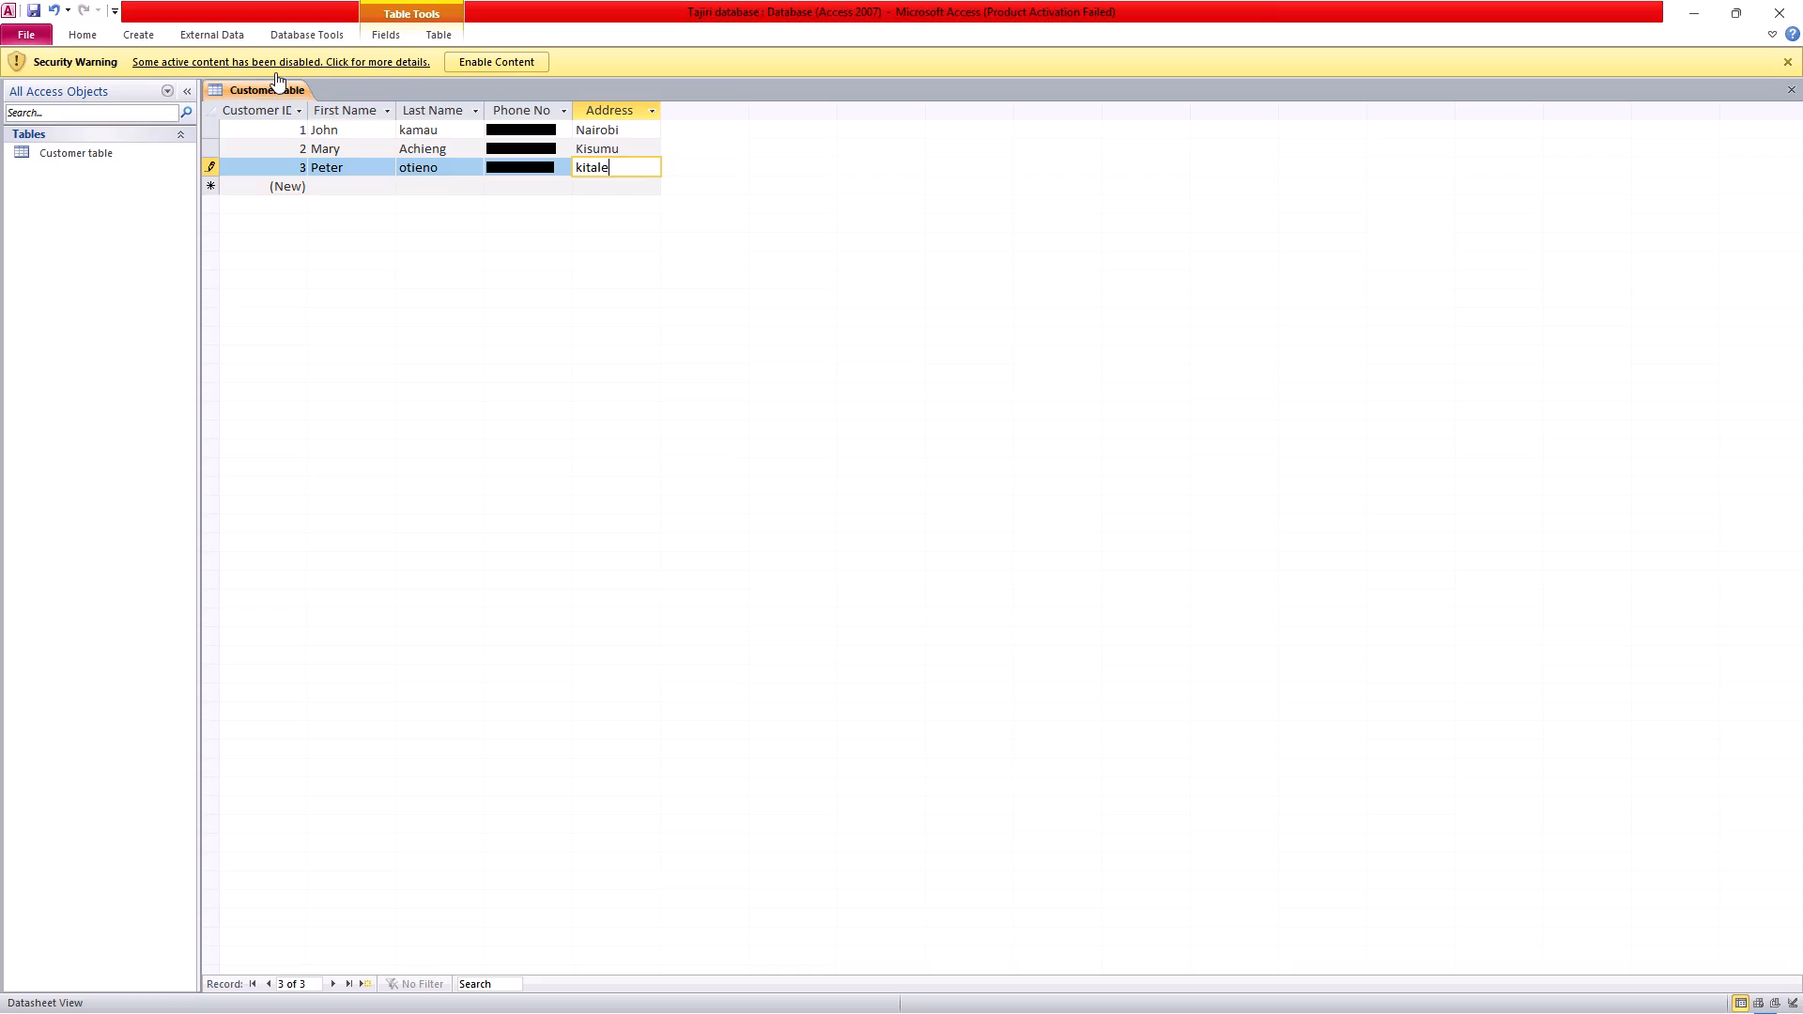
# Save the Customer table with its newly entered records.
pyautogui.click(267, 90)
pyautogui.rightClick(267, 90)
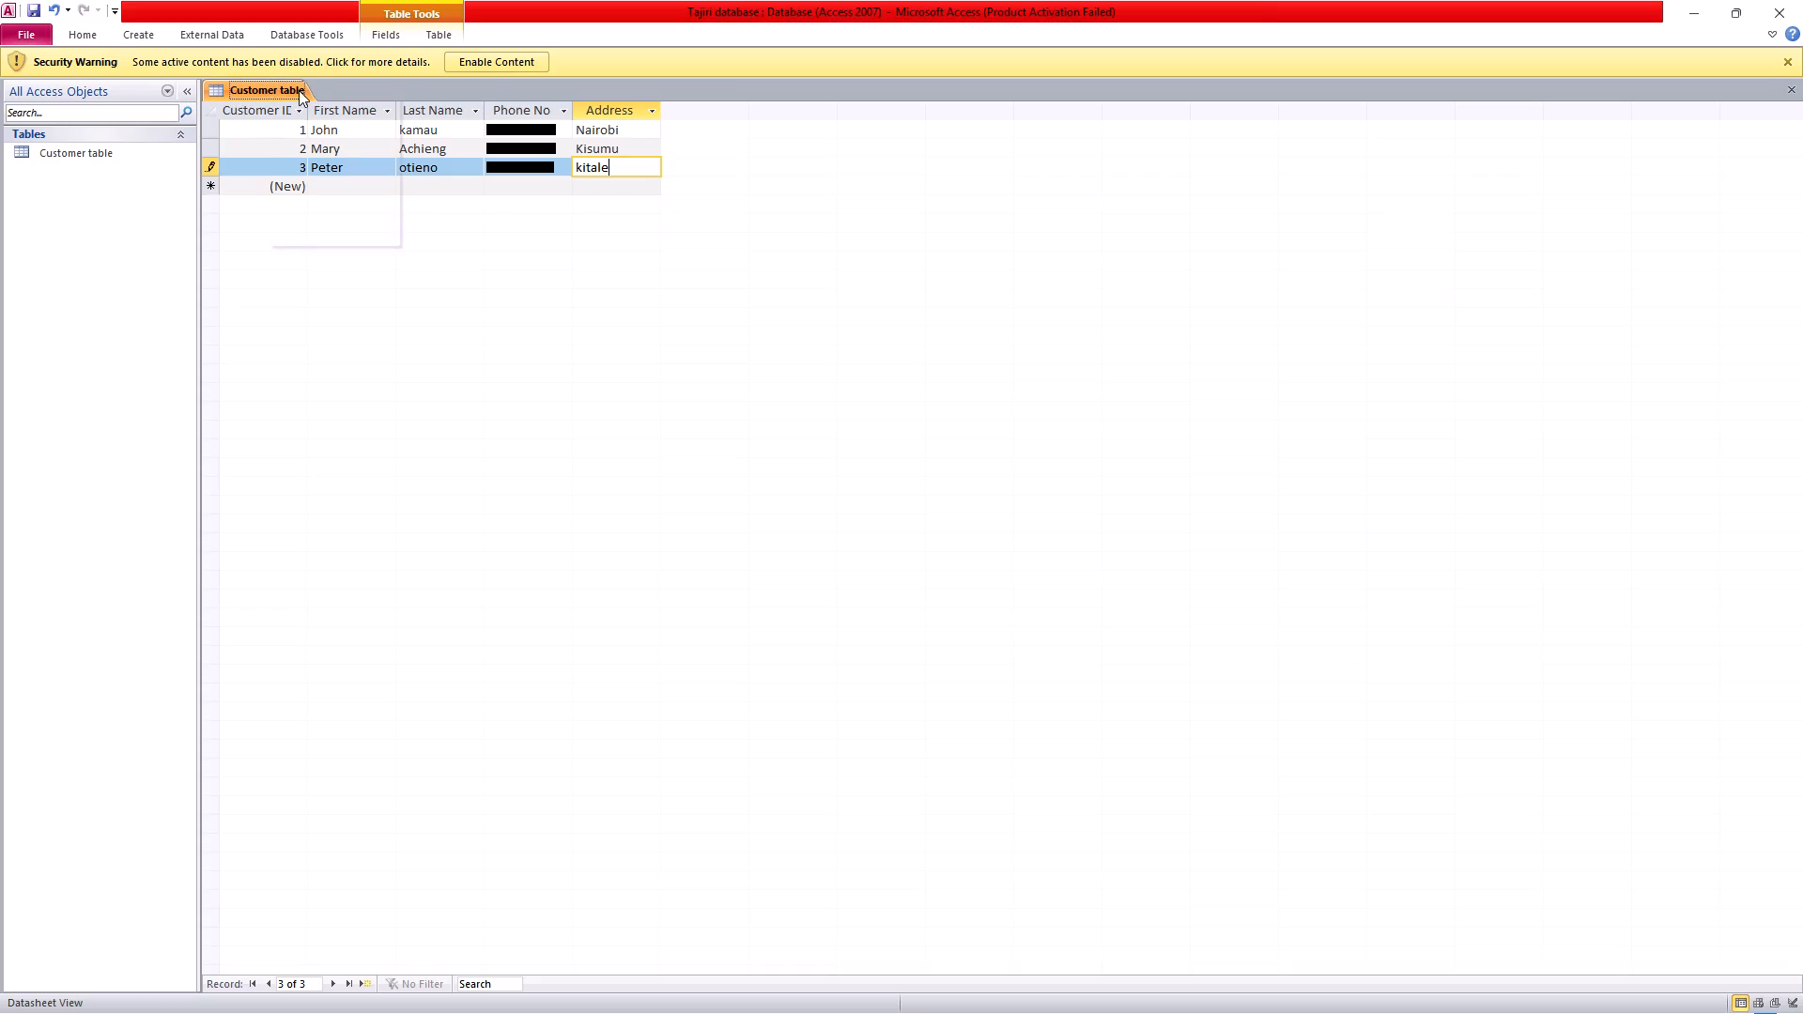
pyautogui.click(300, 100)
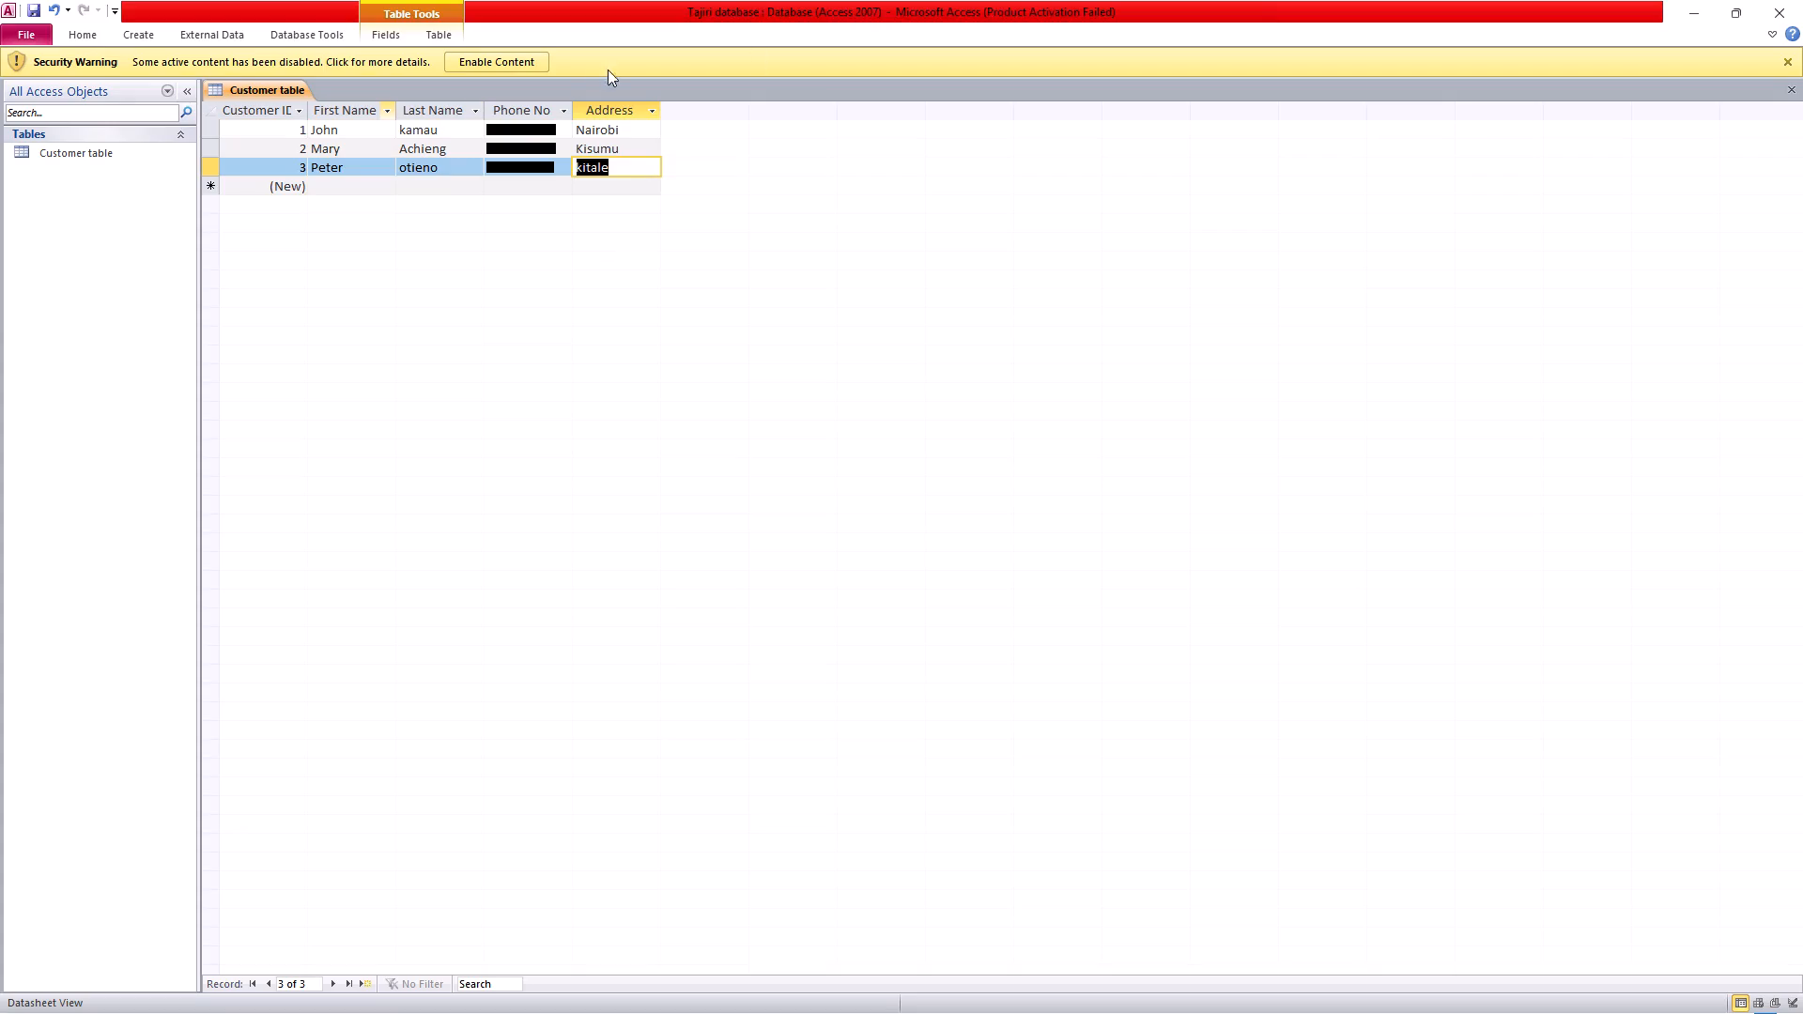
pyautogui.rightClick(263, 88)
pyautogui.click(305, 99)
# Create a new table in the database and save it under the name product table.
pyautogui.click(139, 33)
pyautogui.click(70, 82)
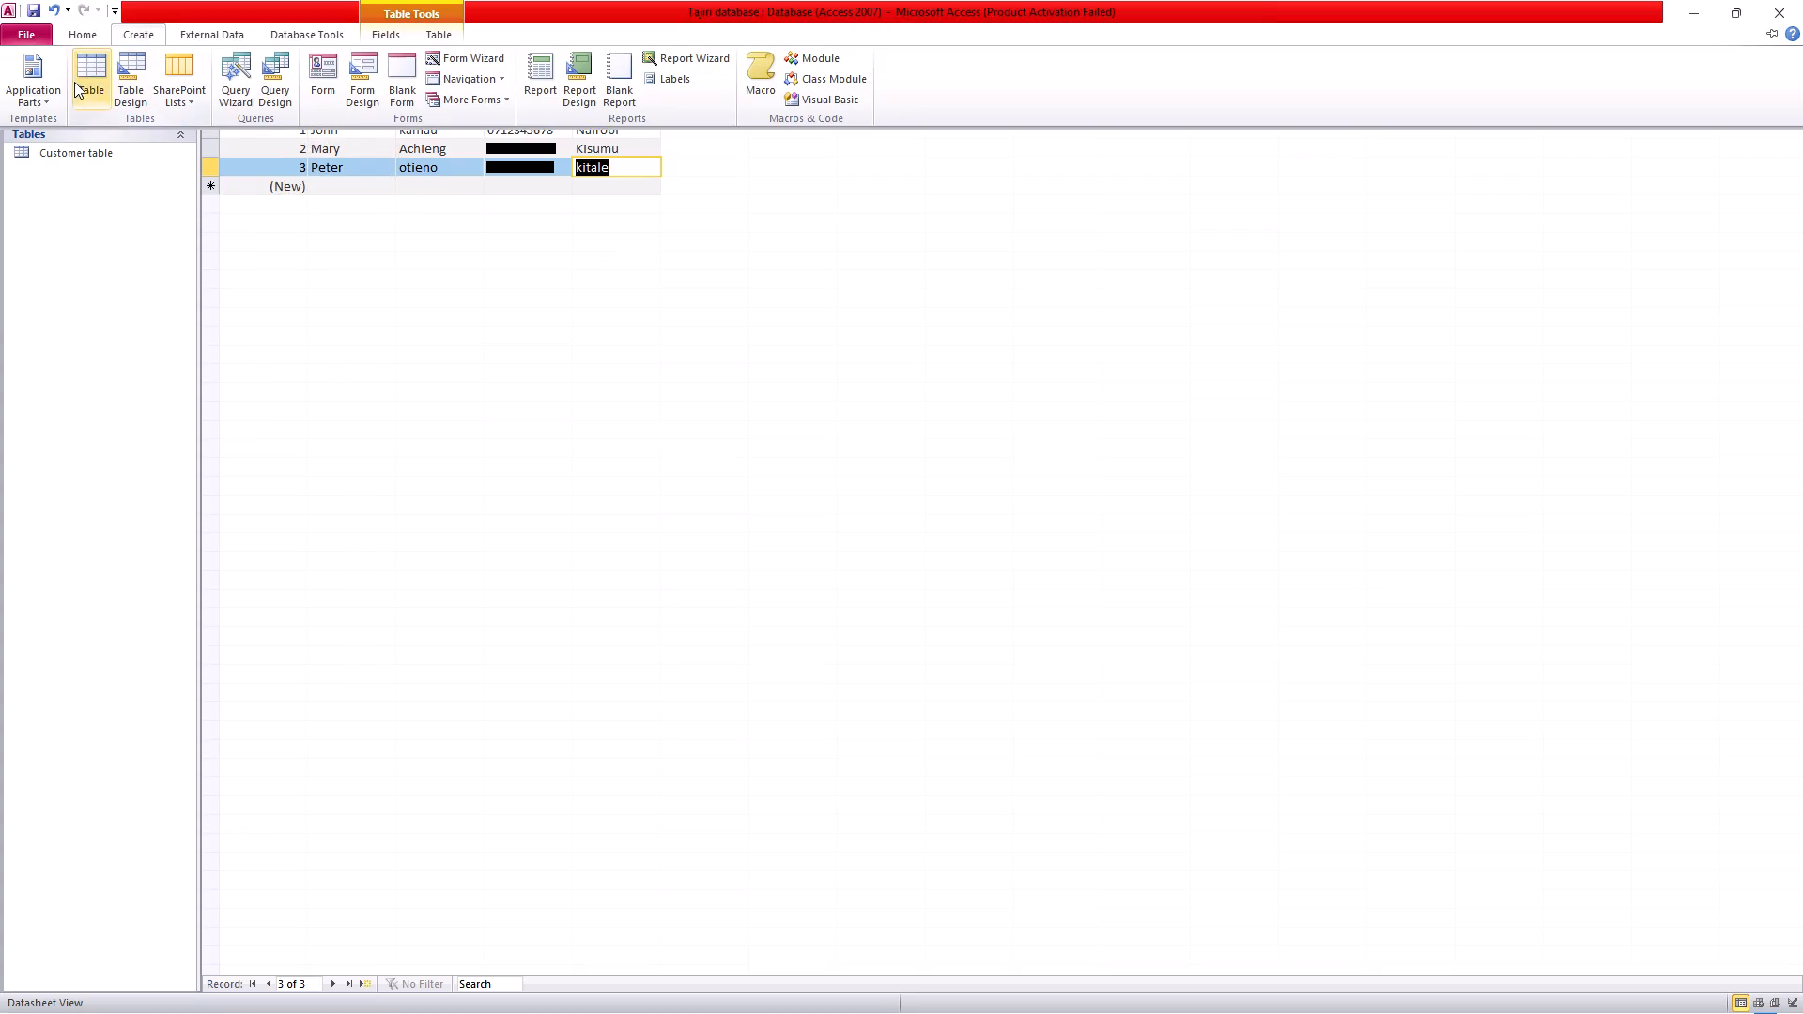
pyautogui.click(88, 73)
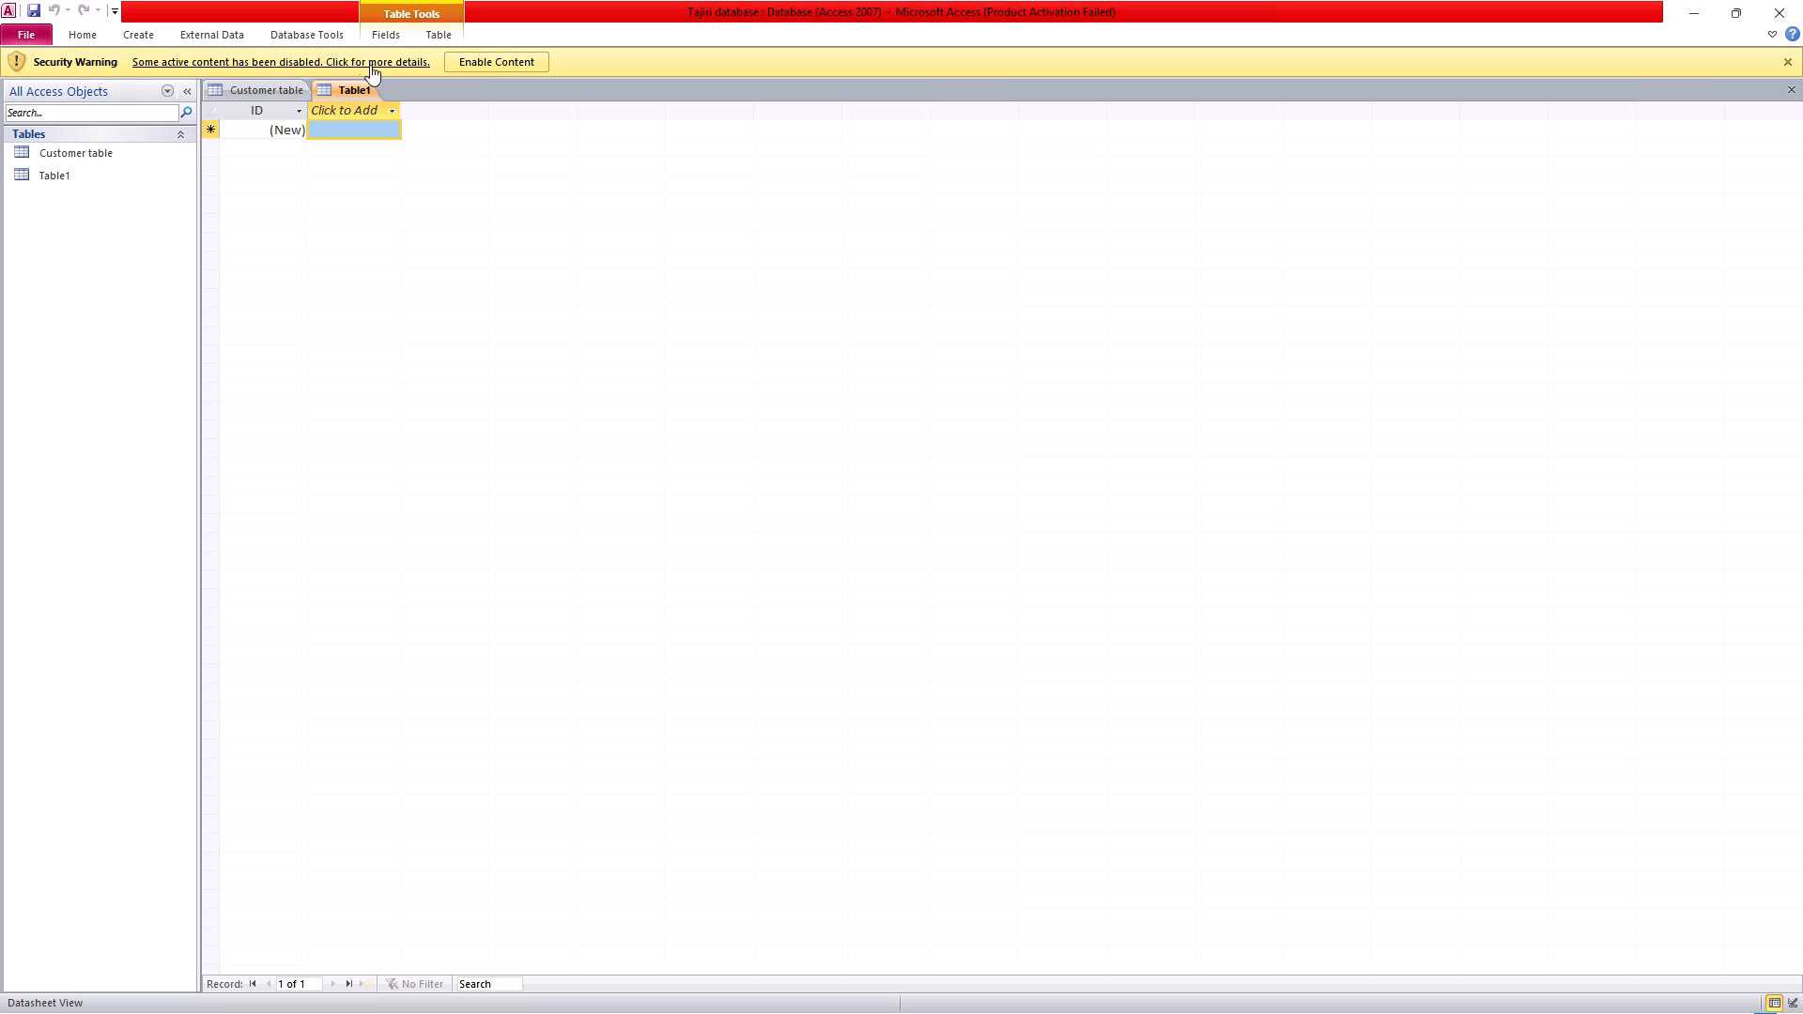
pyautogui.rightClick(351, 85)
pyautogui.click(389, 92)
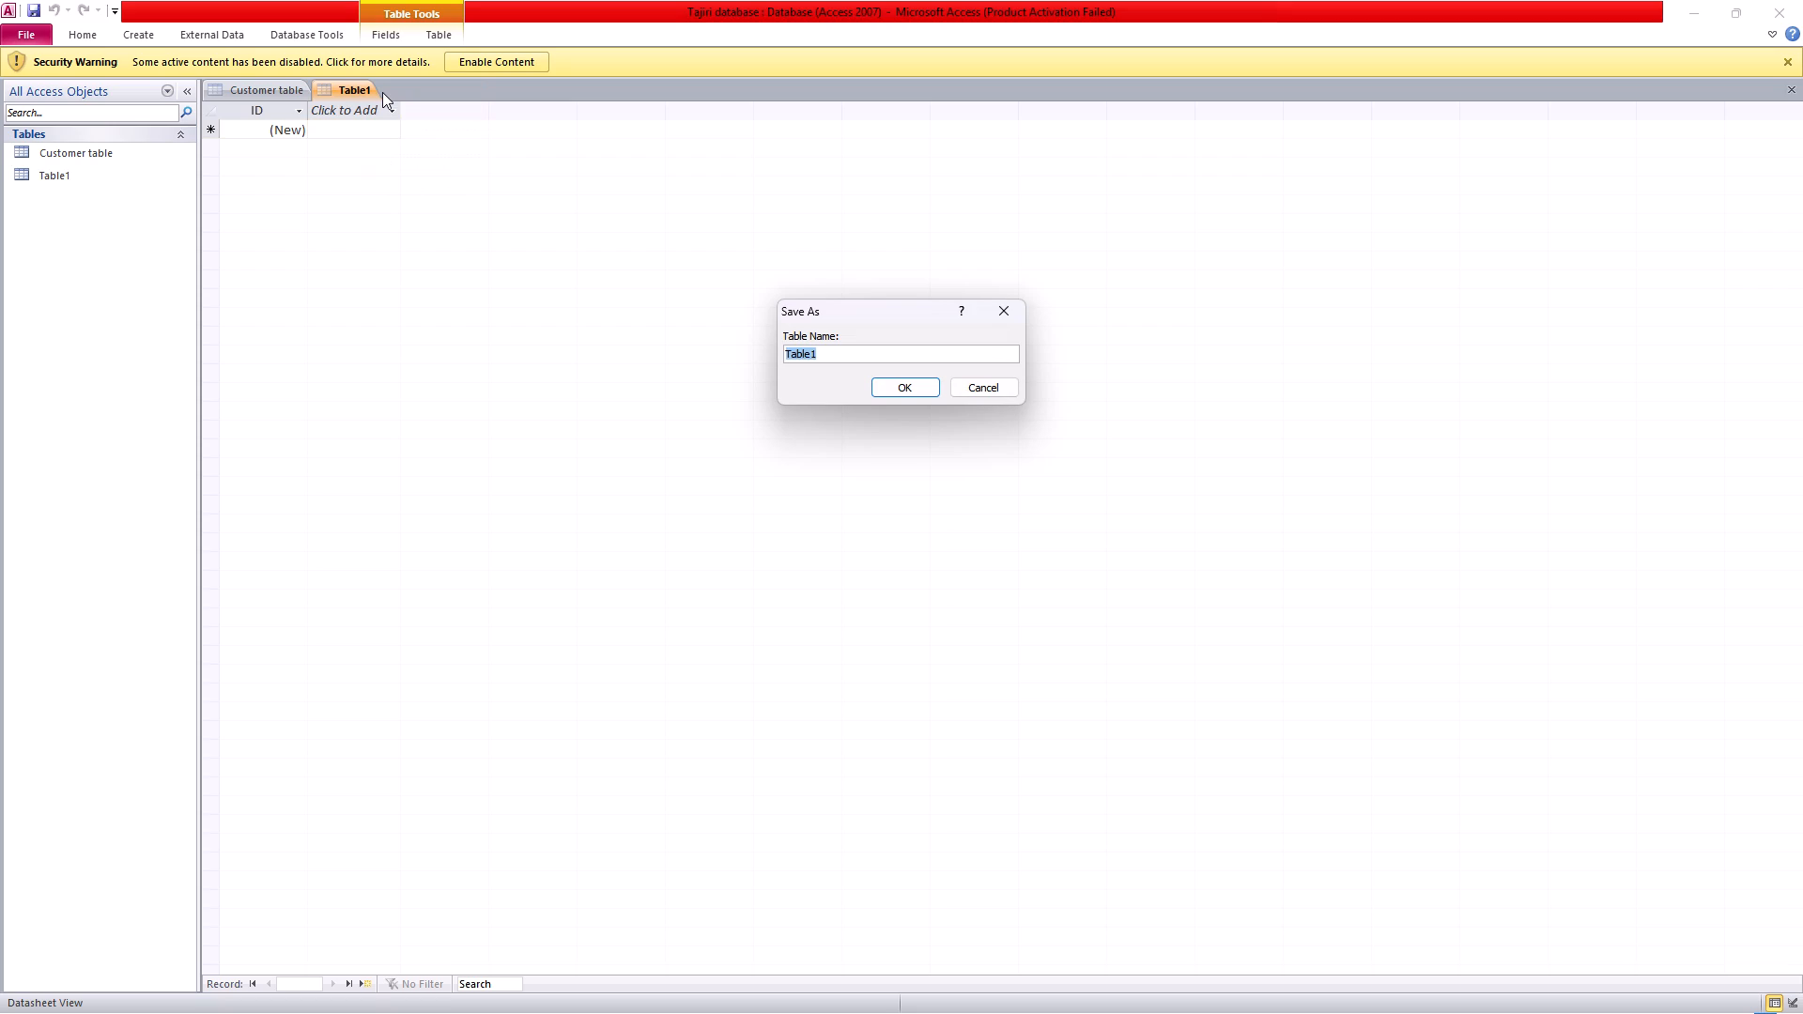
pyautogui.press('BackSpace')
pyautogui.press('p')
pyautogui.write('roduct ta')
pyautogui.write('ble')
pyautogui.click(901, 388)
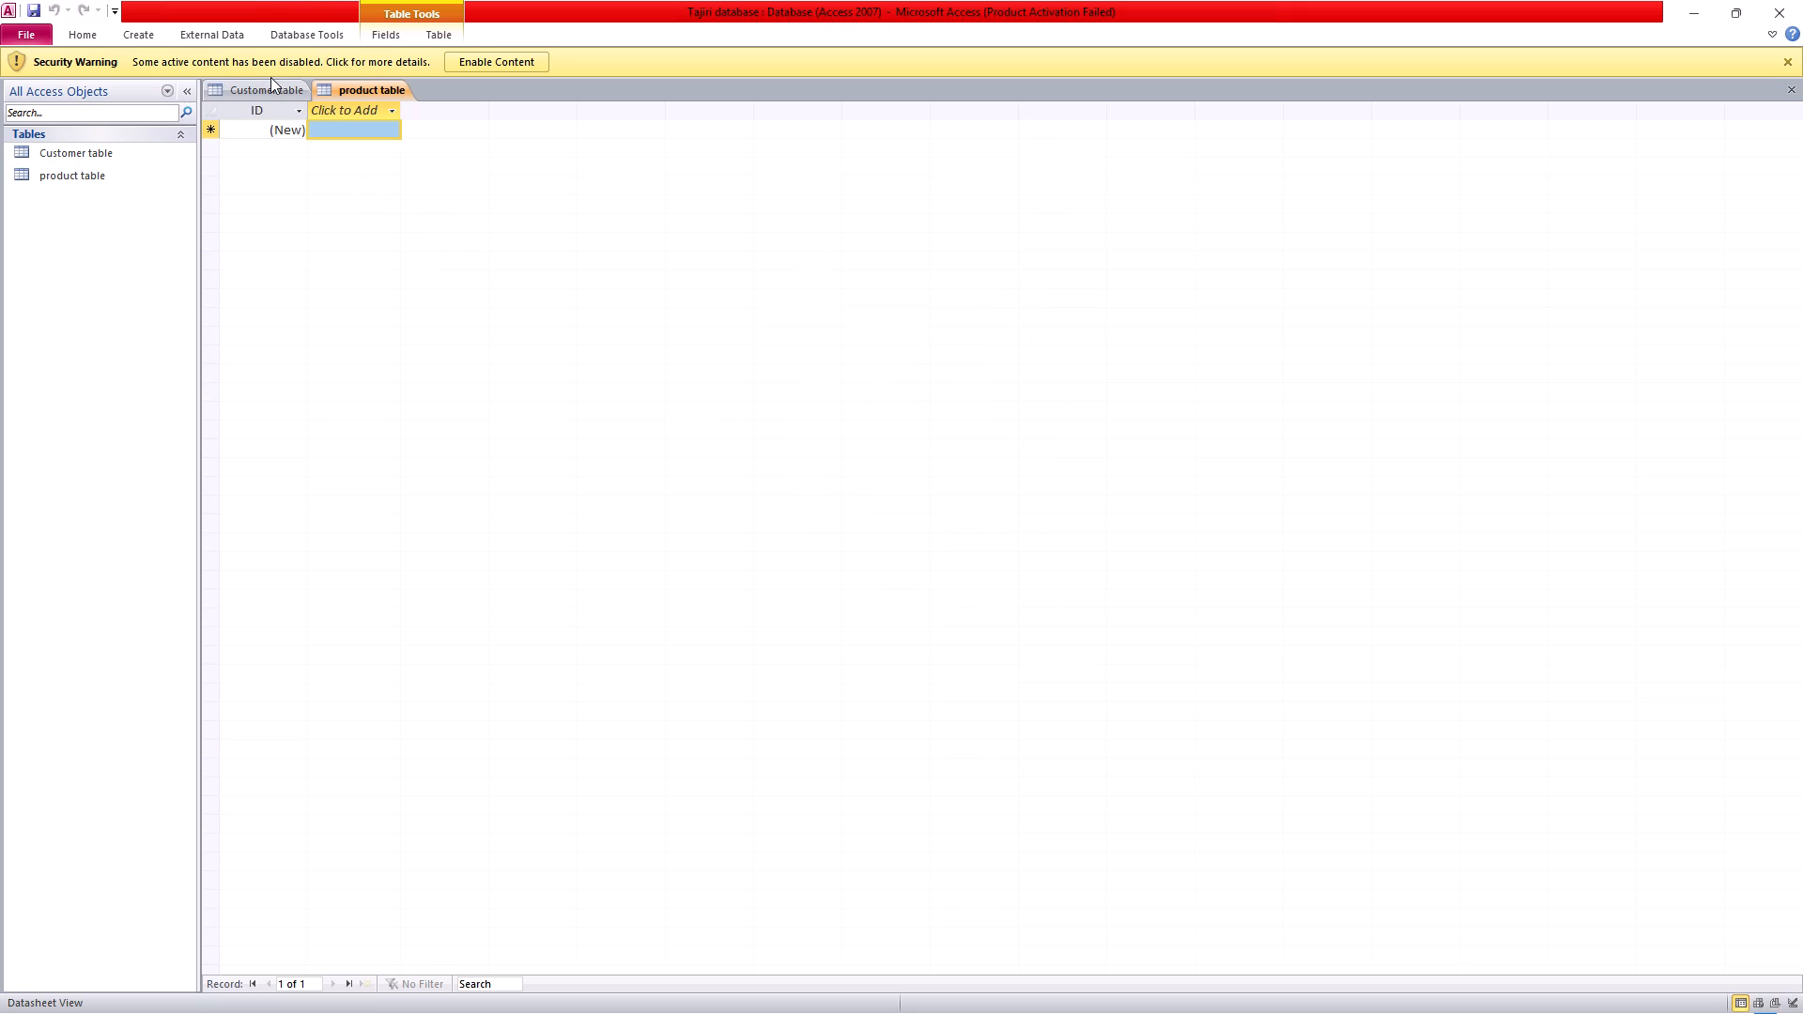
# Switch the product table to Design View and rename its ID field to Product ID.
pyautogui.rightClick(346, 86)
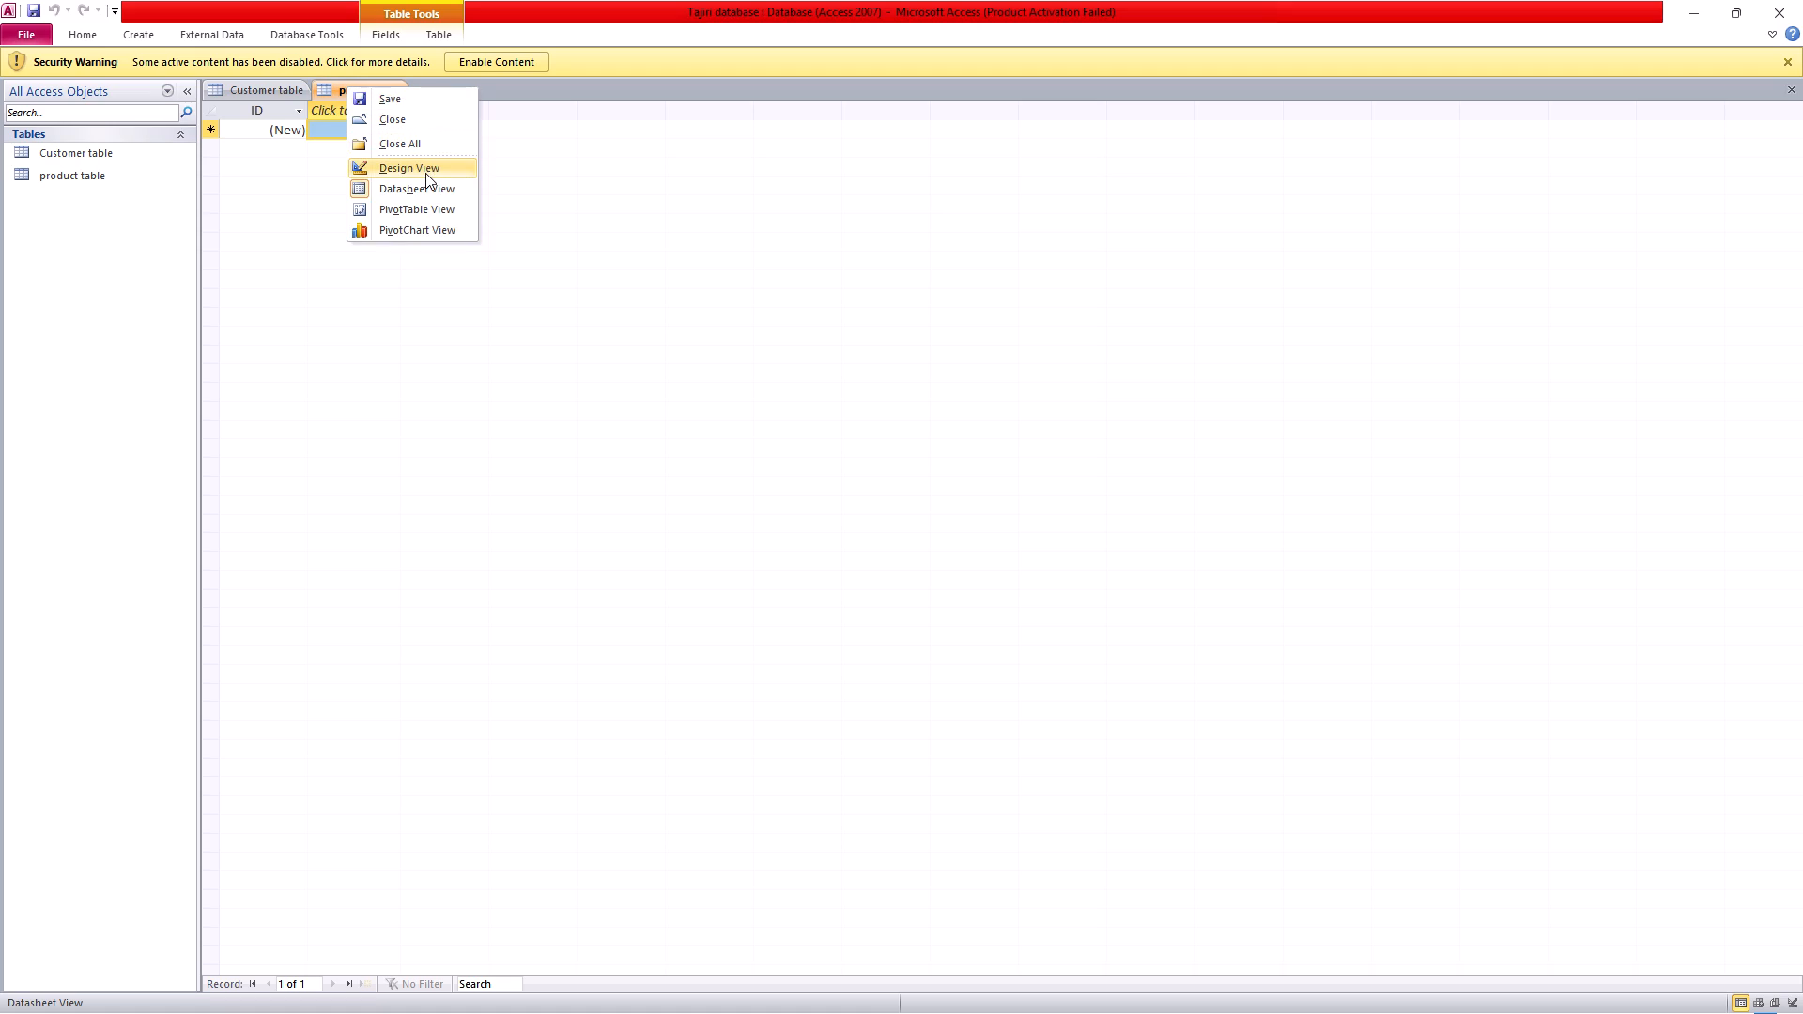
pyautogui.click(425, 173)
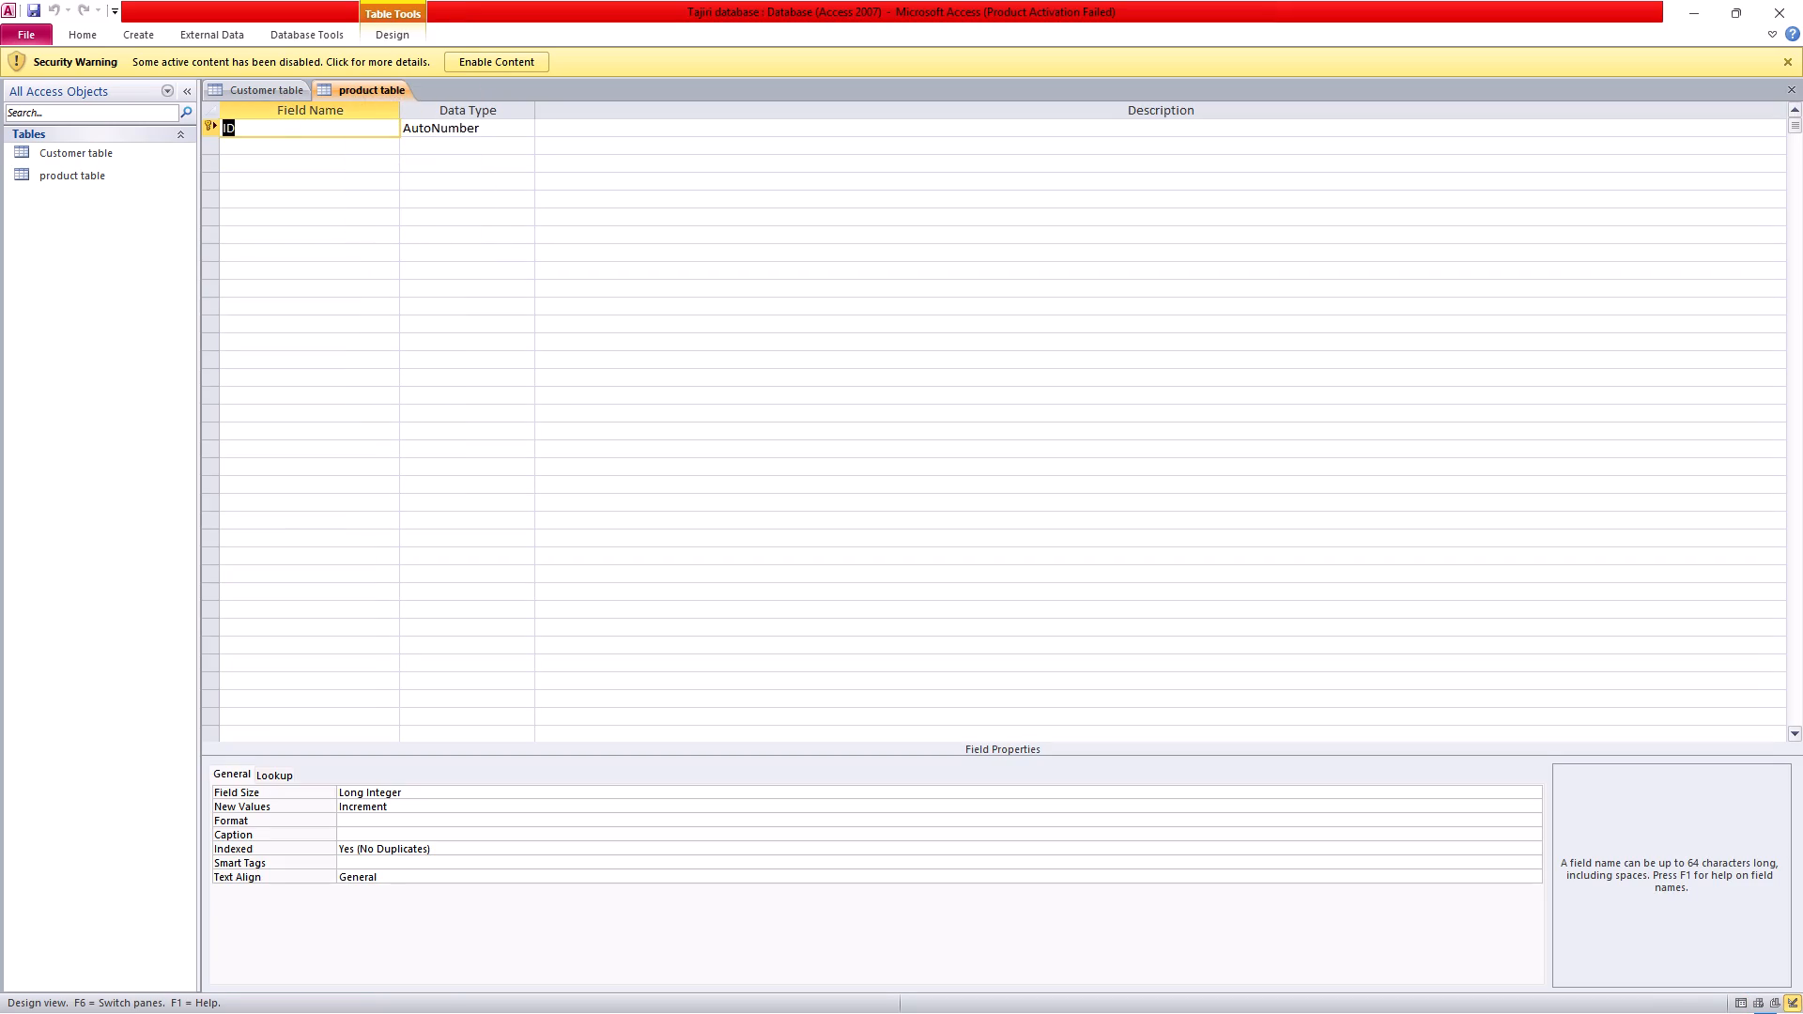
pyautogui.click(269, 123)
pyautogui.press('BackSpace')
pyautogui.press('BackSpace')
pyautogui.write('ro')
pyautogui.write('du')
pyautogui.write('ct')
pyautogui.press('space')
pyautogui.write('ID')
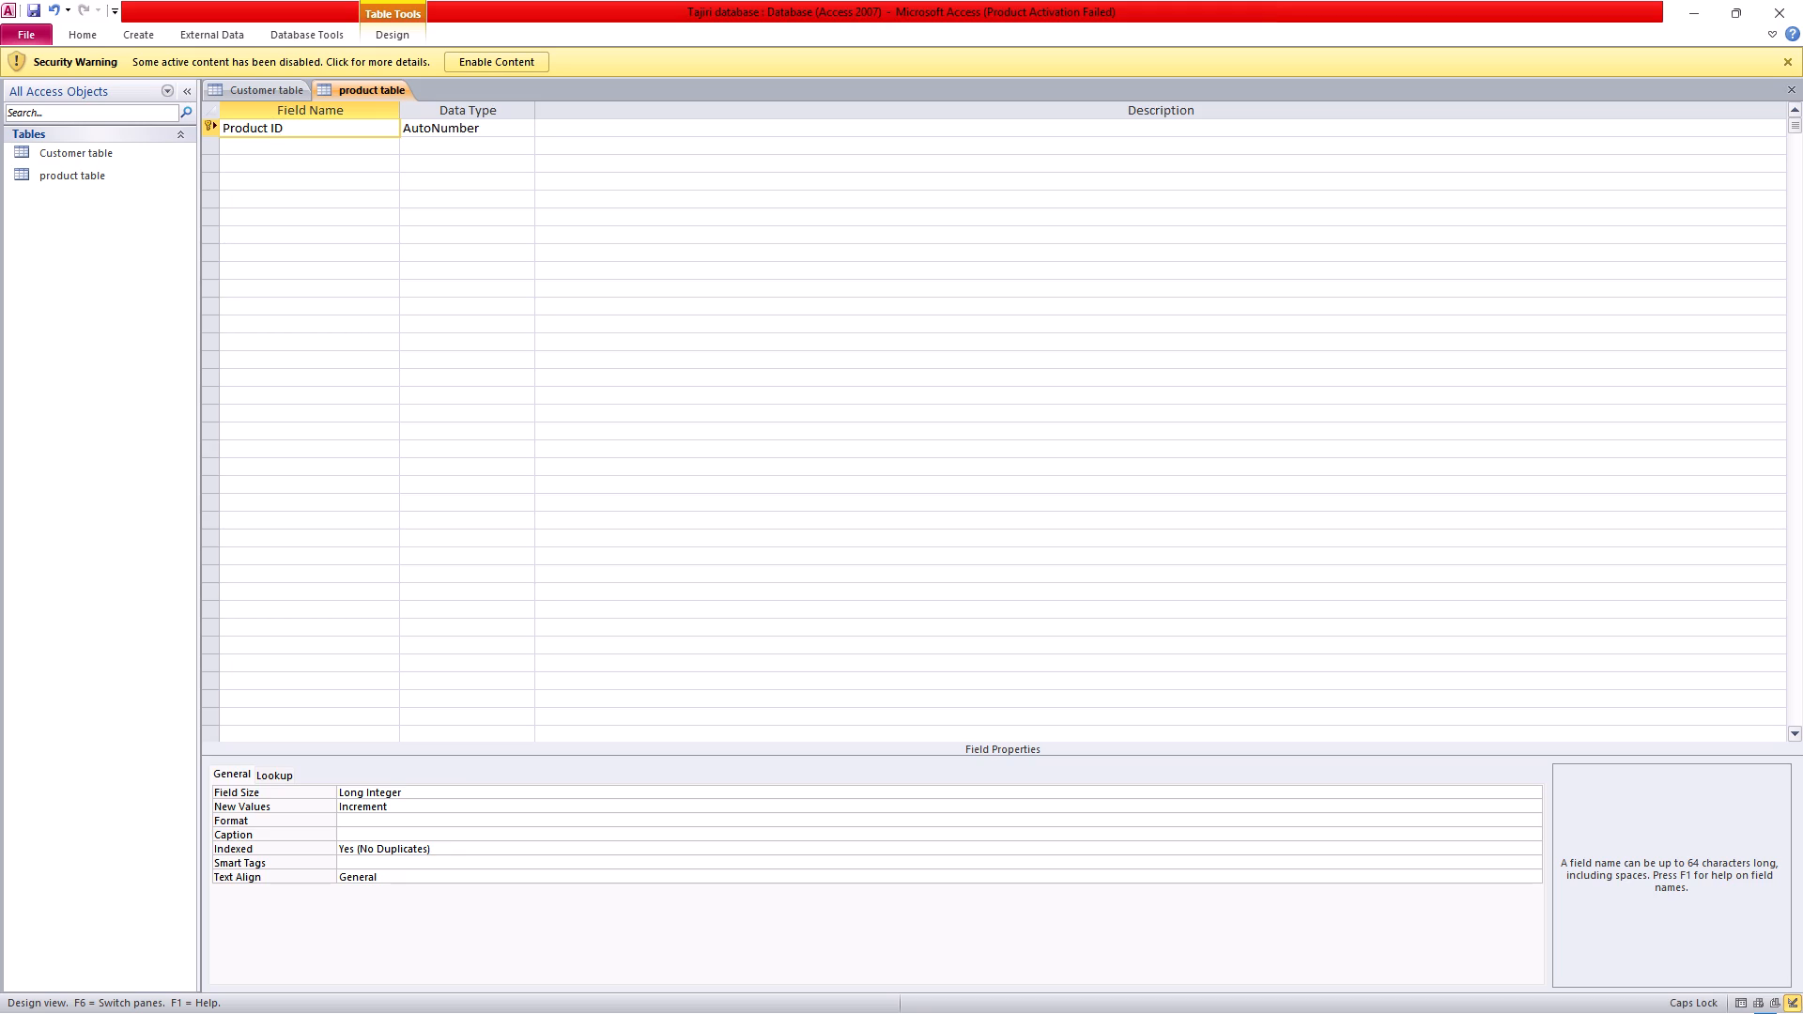
# Add a Product Name field below Product ID in the product table.
pyautogui.click(313, 145)
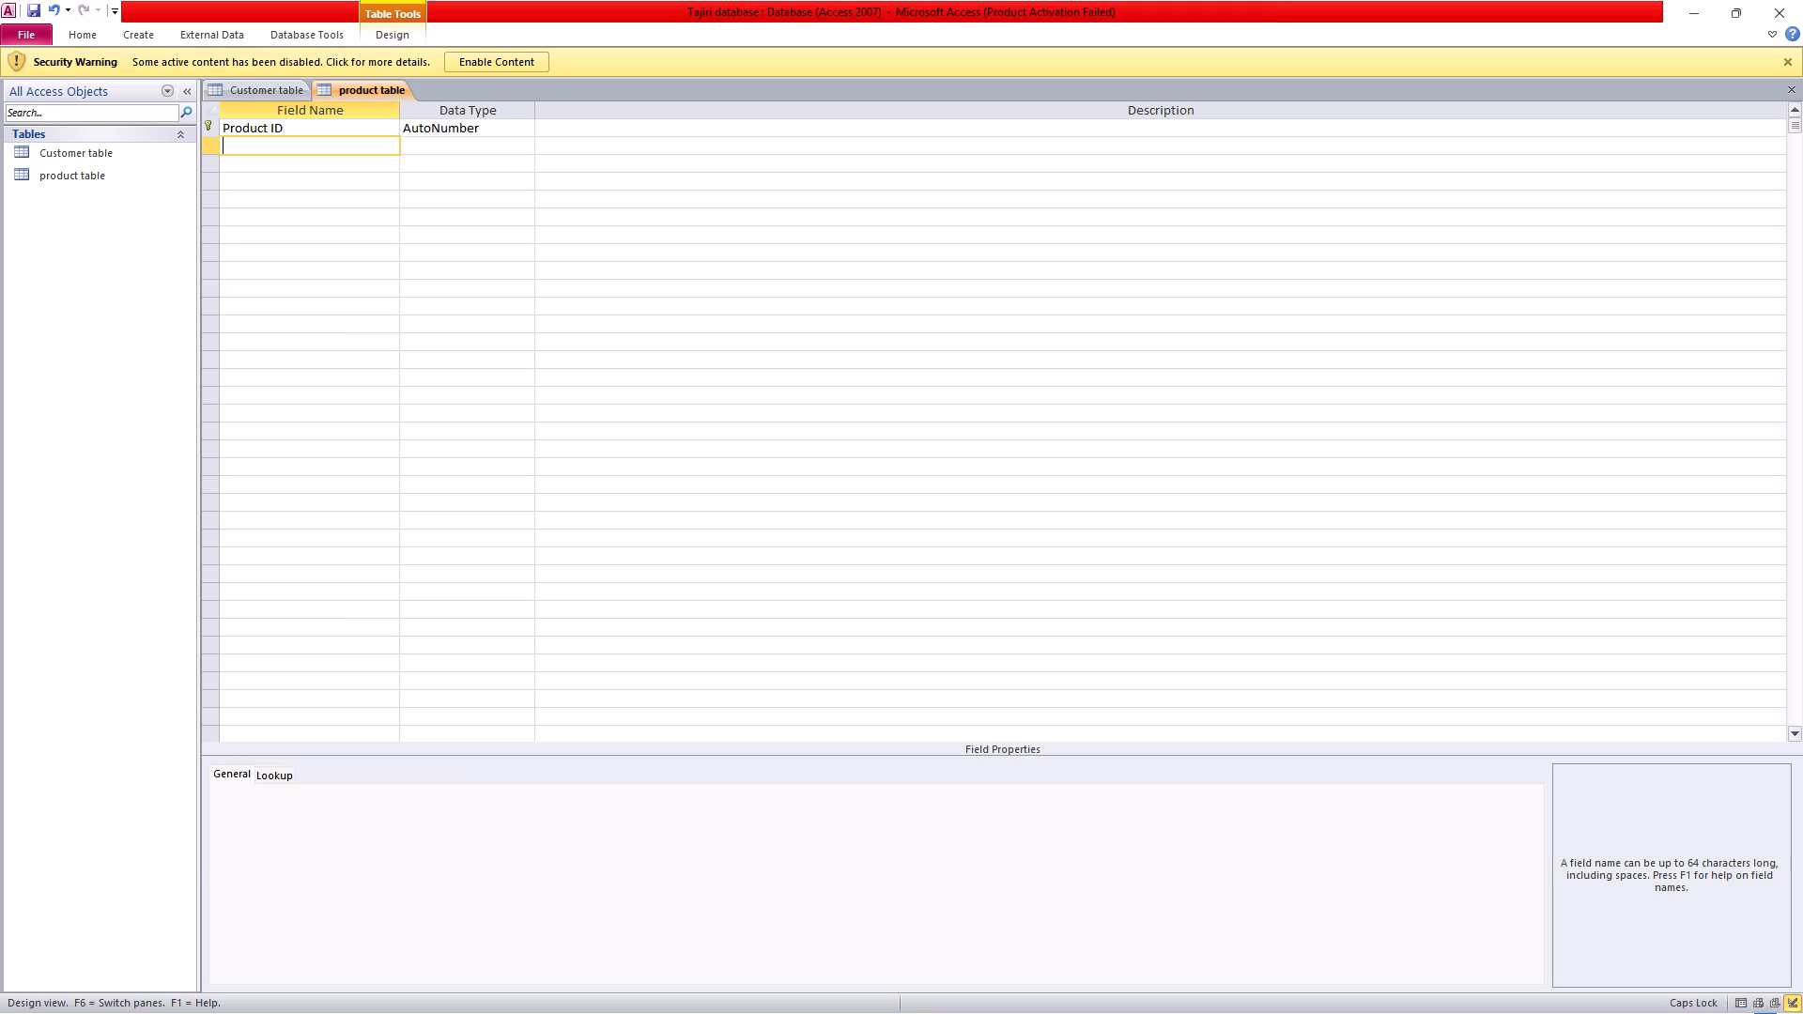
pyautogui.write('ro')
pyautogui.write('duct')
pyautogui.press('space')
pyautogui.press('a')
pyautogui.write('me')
# Add the fields Category and Unit price to the product table, keeping the default Text data type.
pyautogui.click(301, 159)
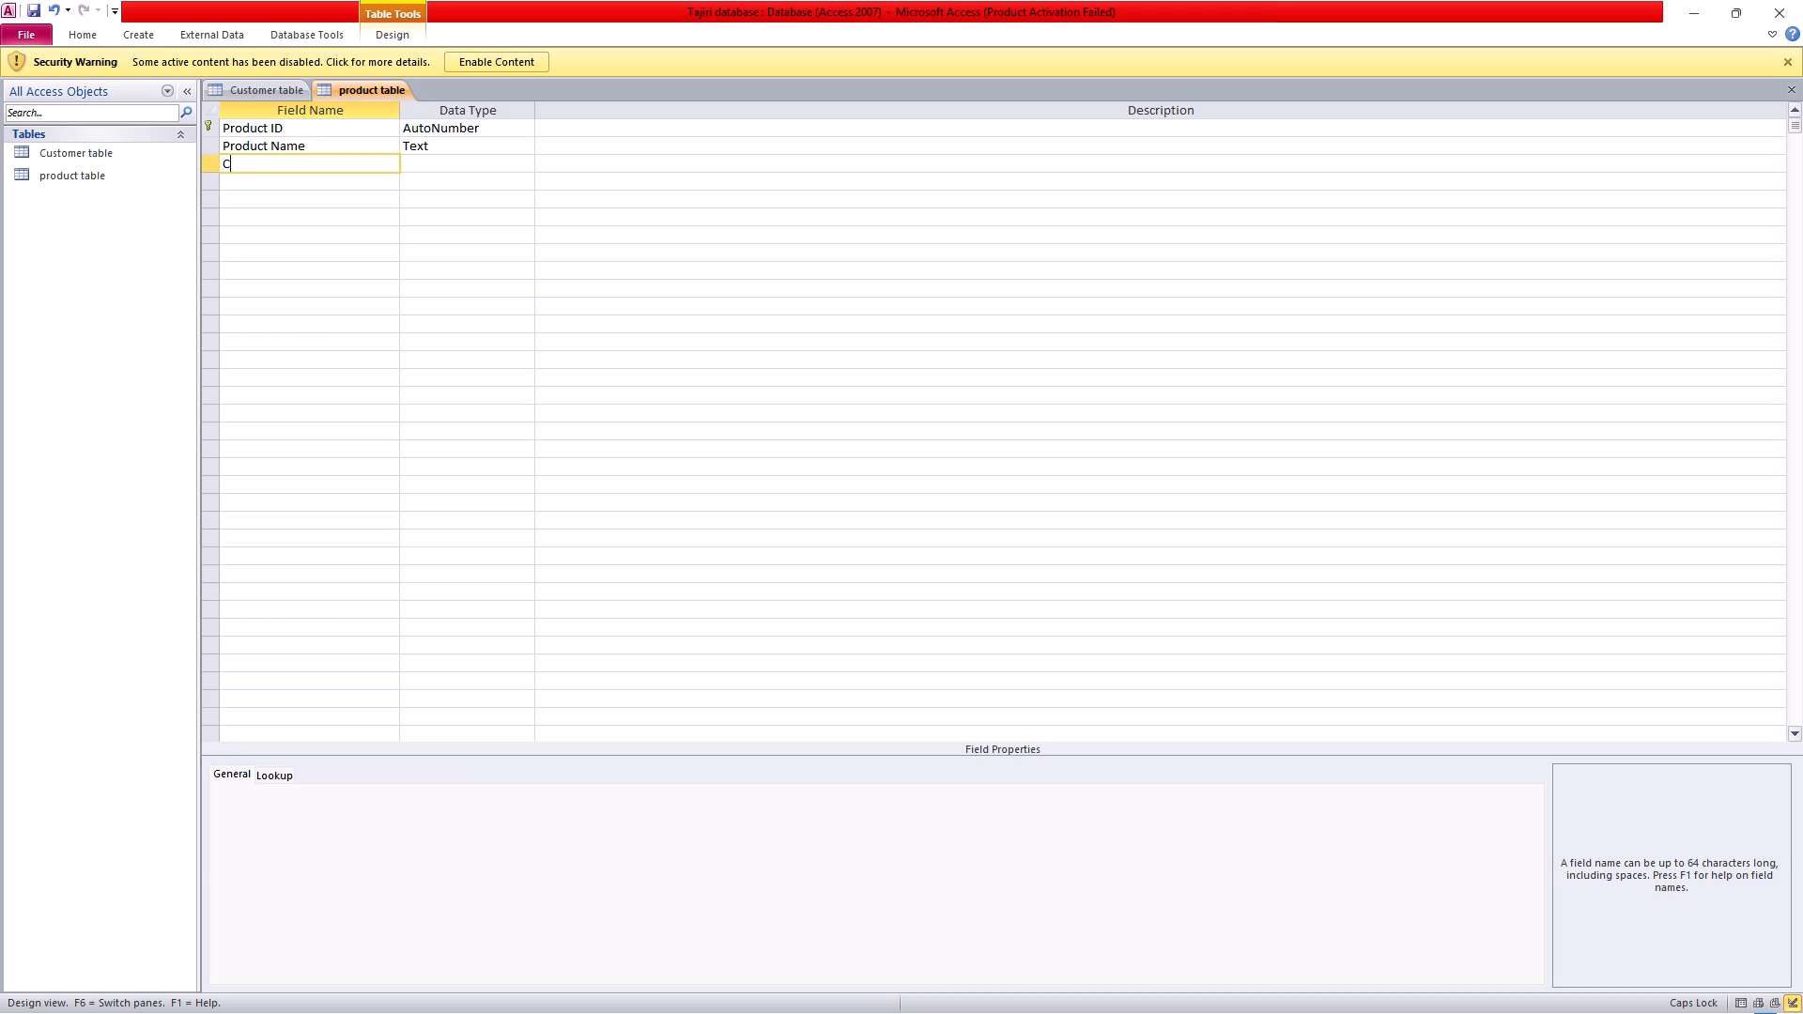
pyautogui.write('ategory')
pyautogui.click(285, 177)
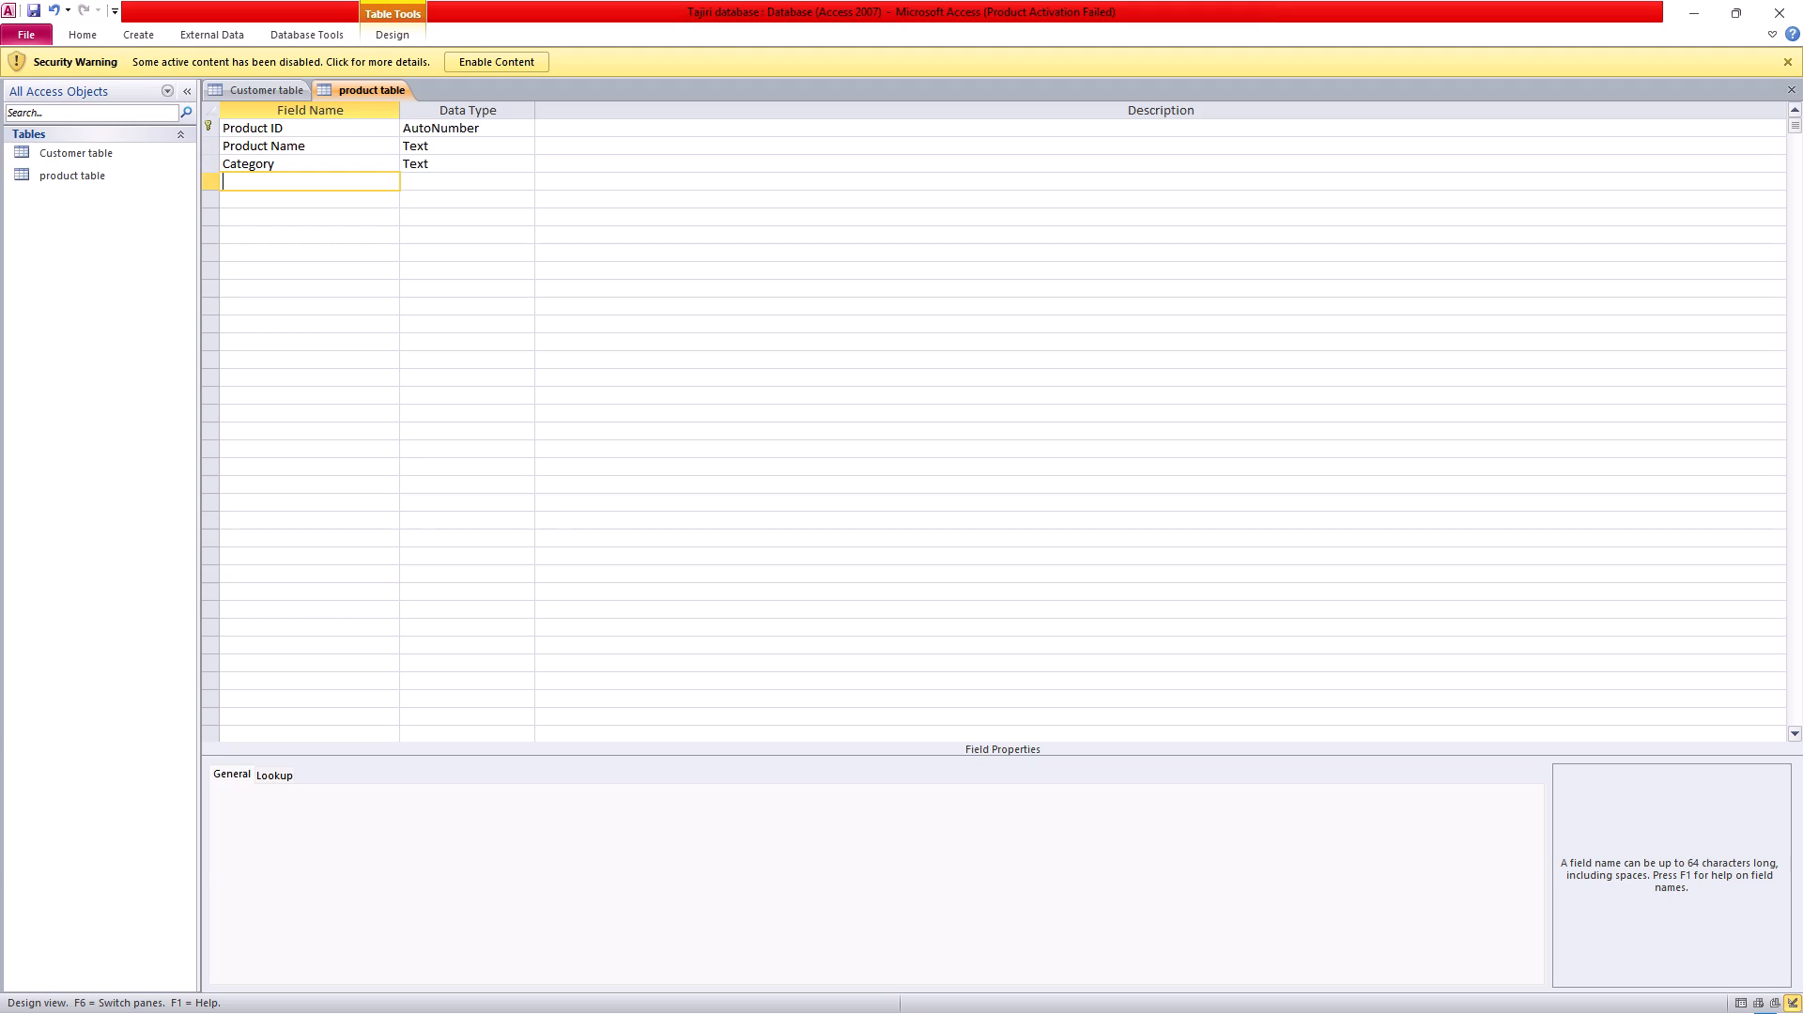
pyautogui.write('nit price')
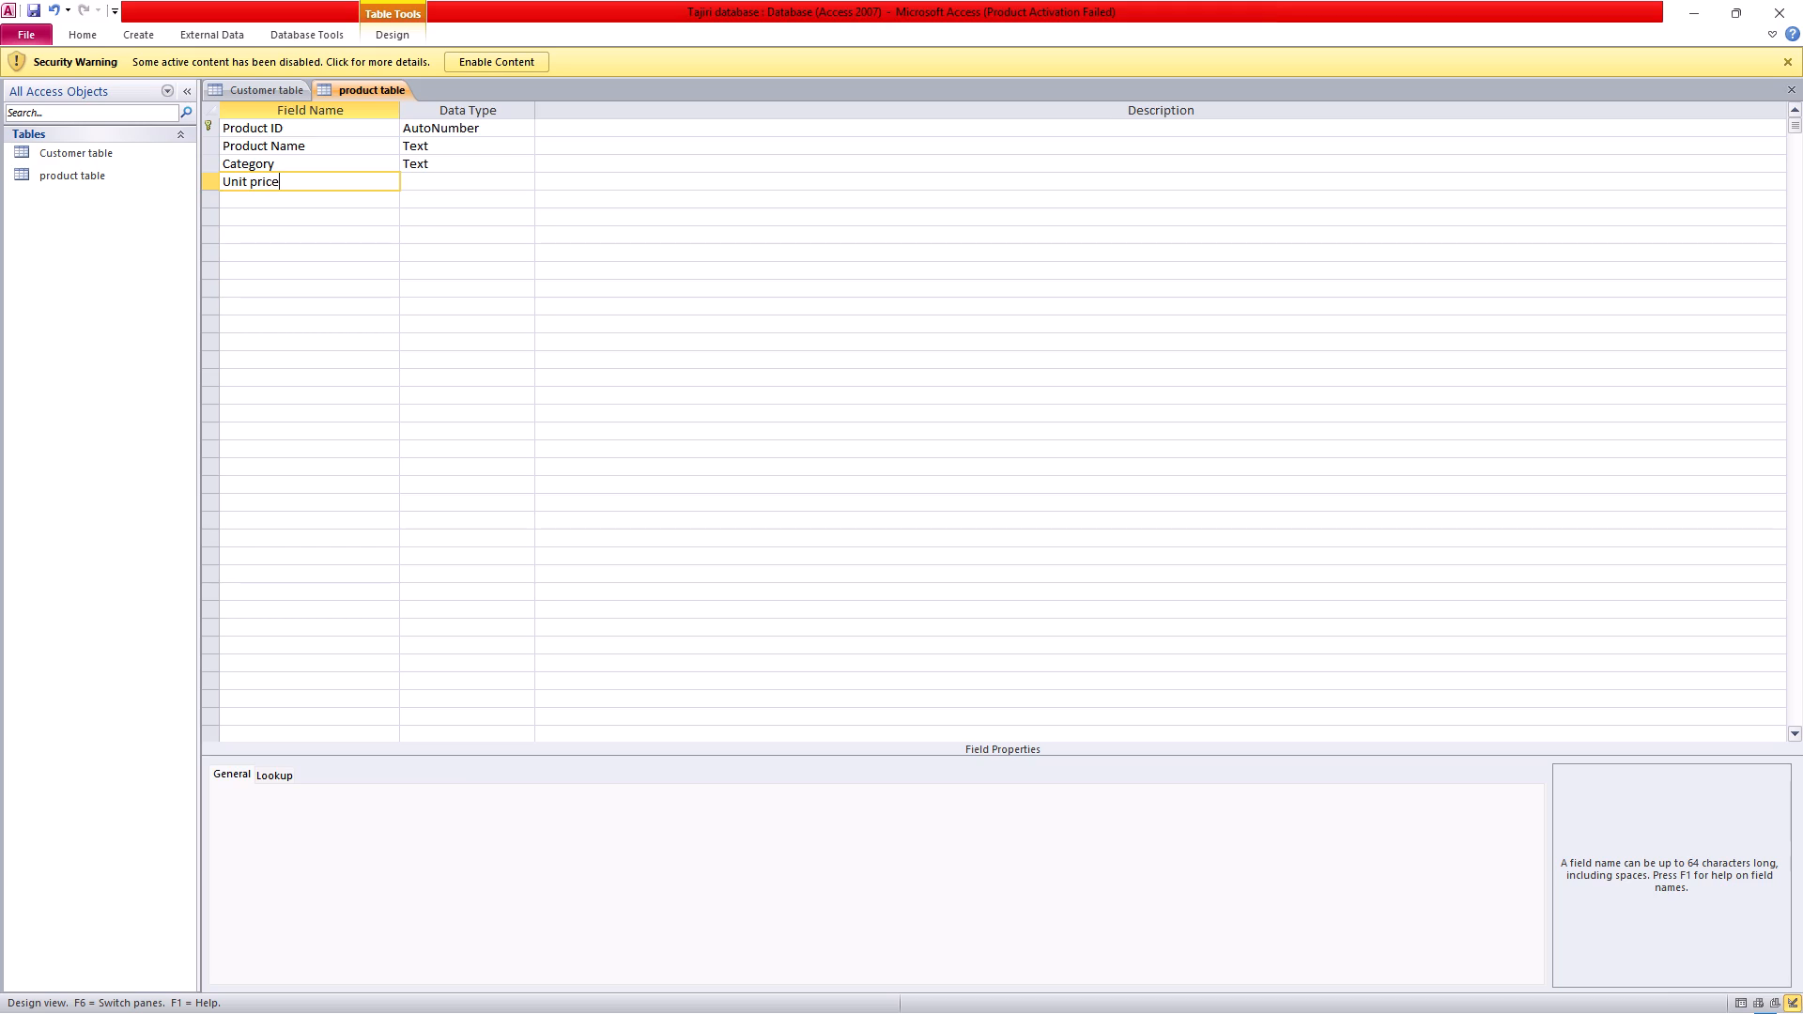
pyautogui.click(313, 201)
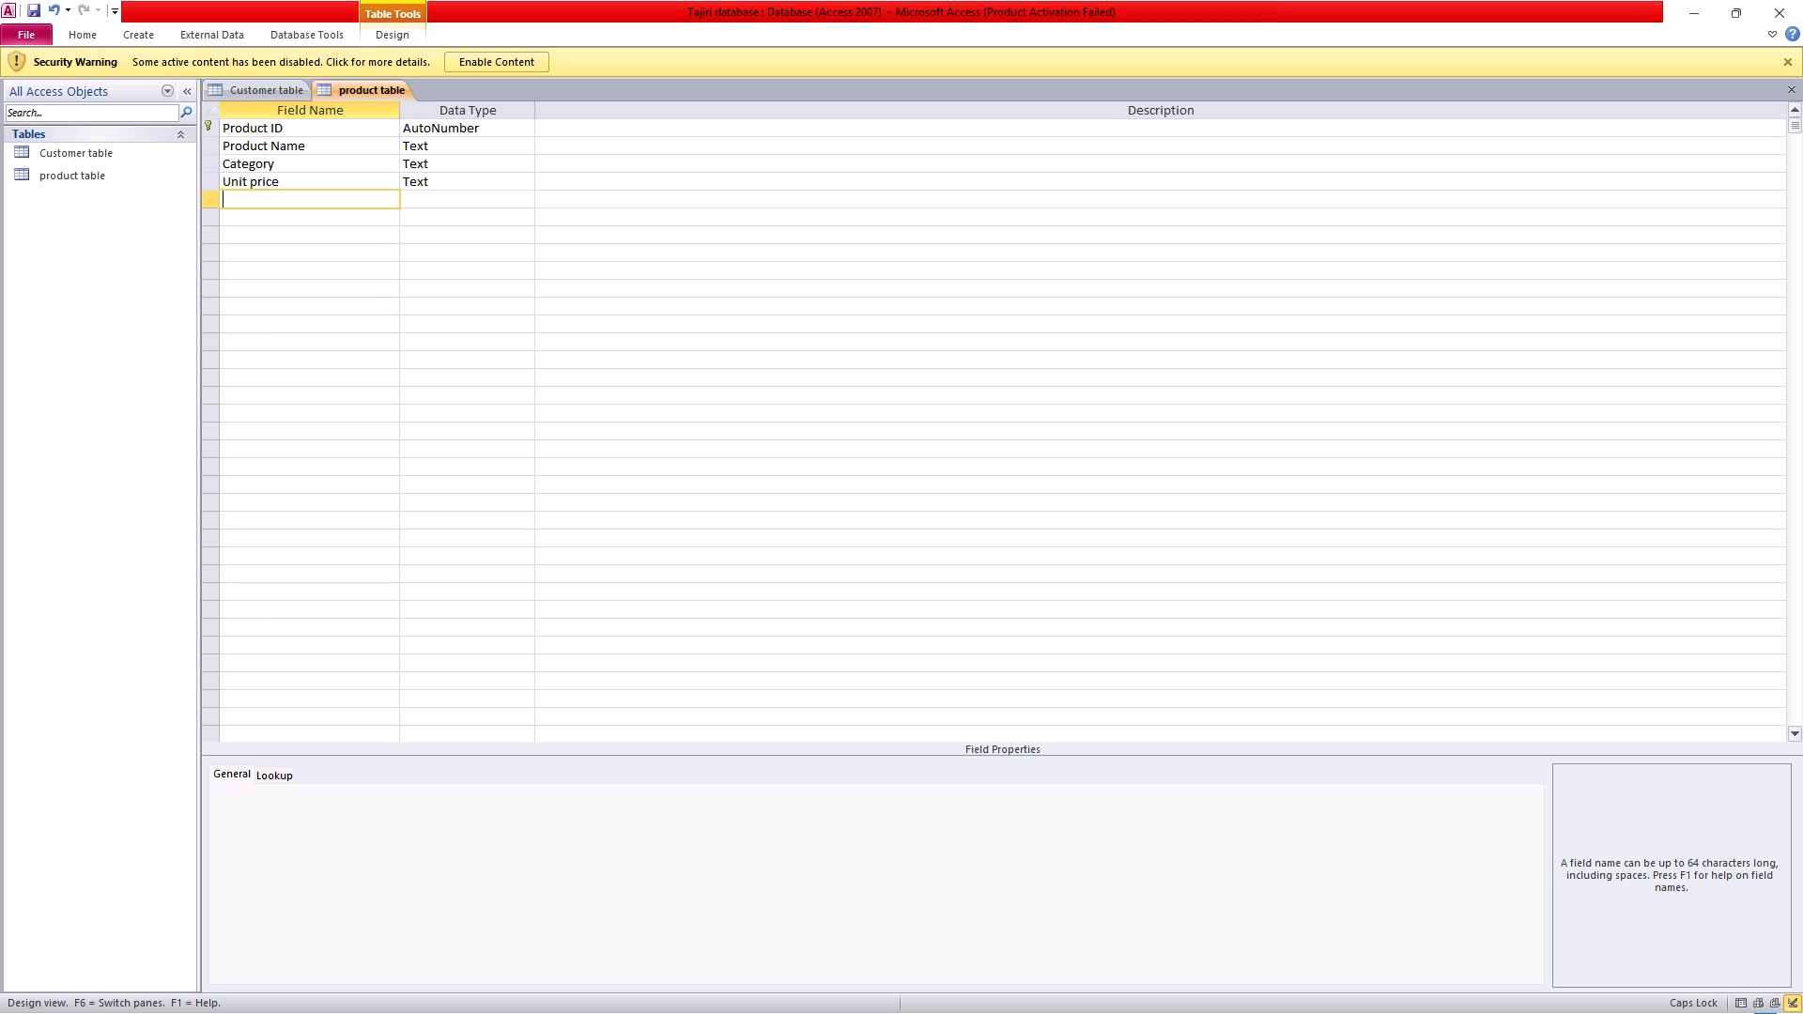
# Add a Quantity stock field below Unit price in the product table.
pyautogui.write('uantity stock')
pyautogui.click(463, 193)
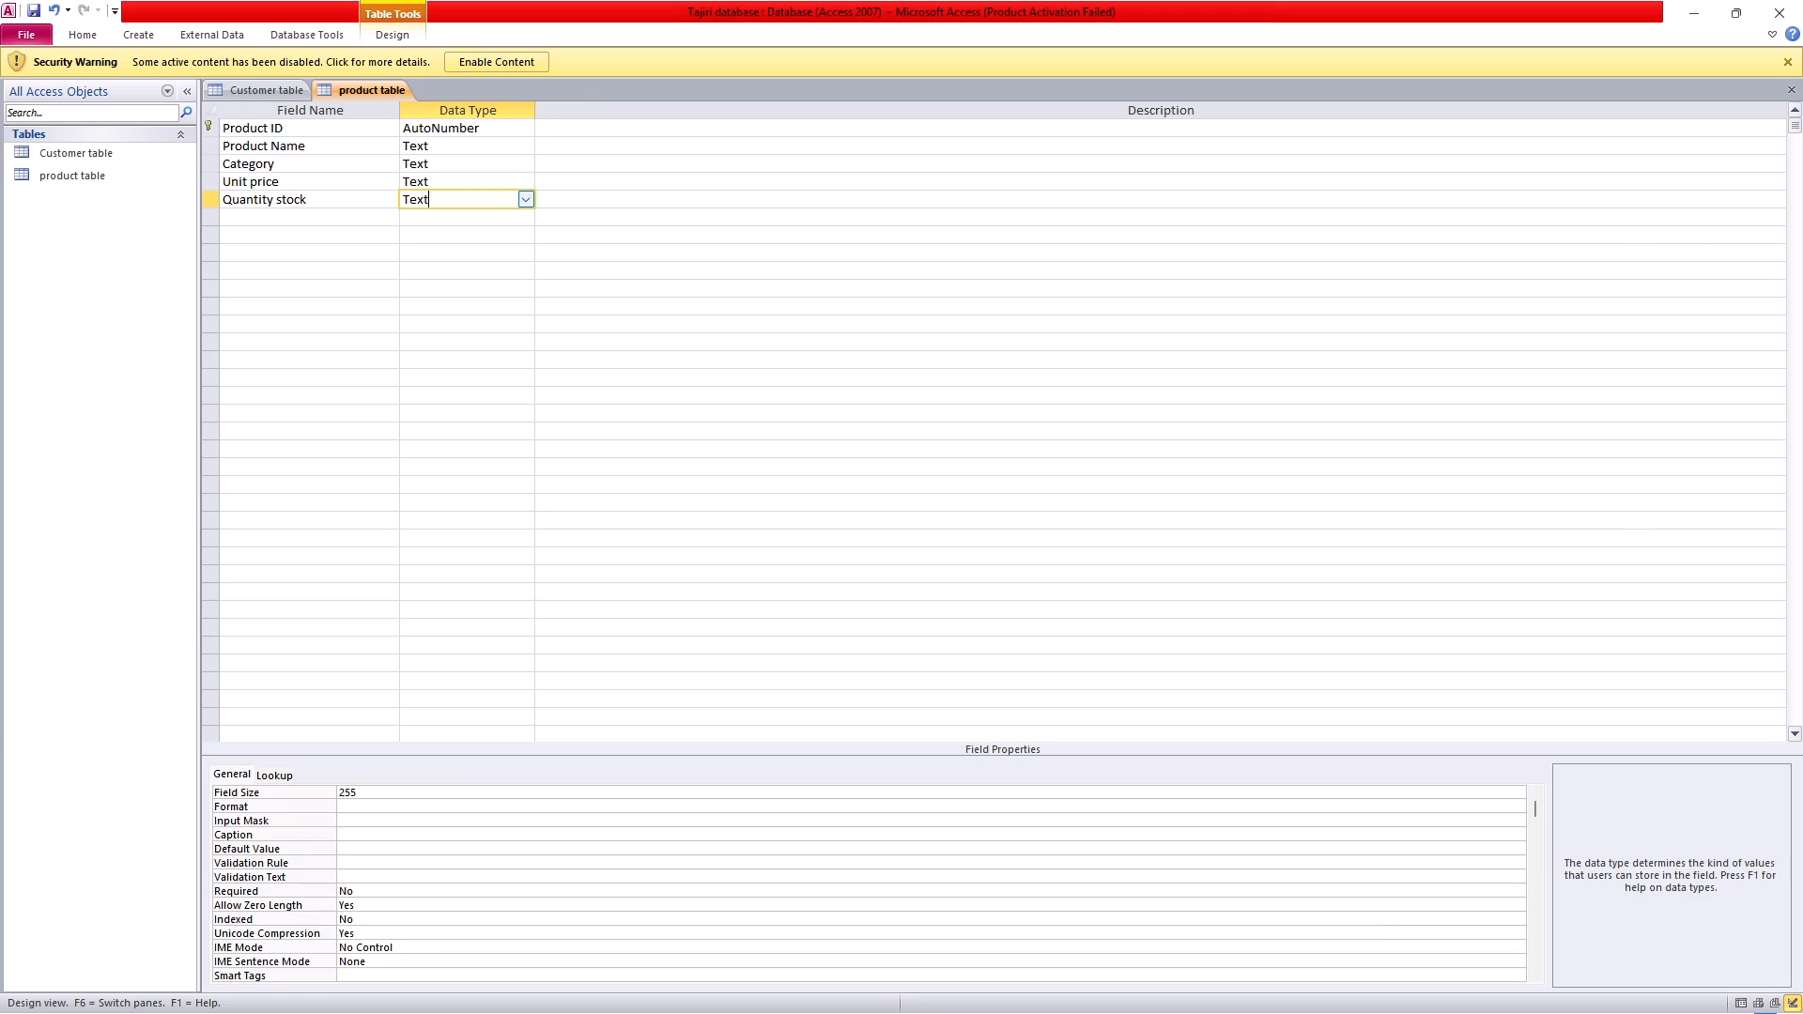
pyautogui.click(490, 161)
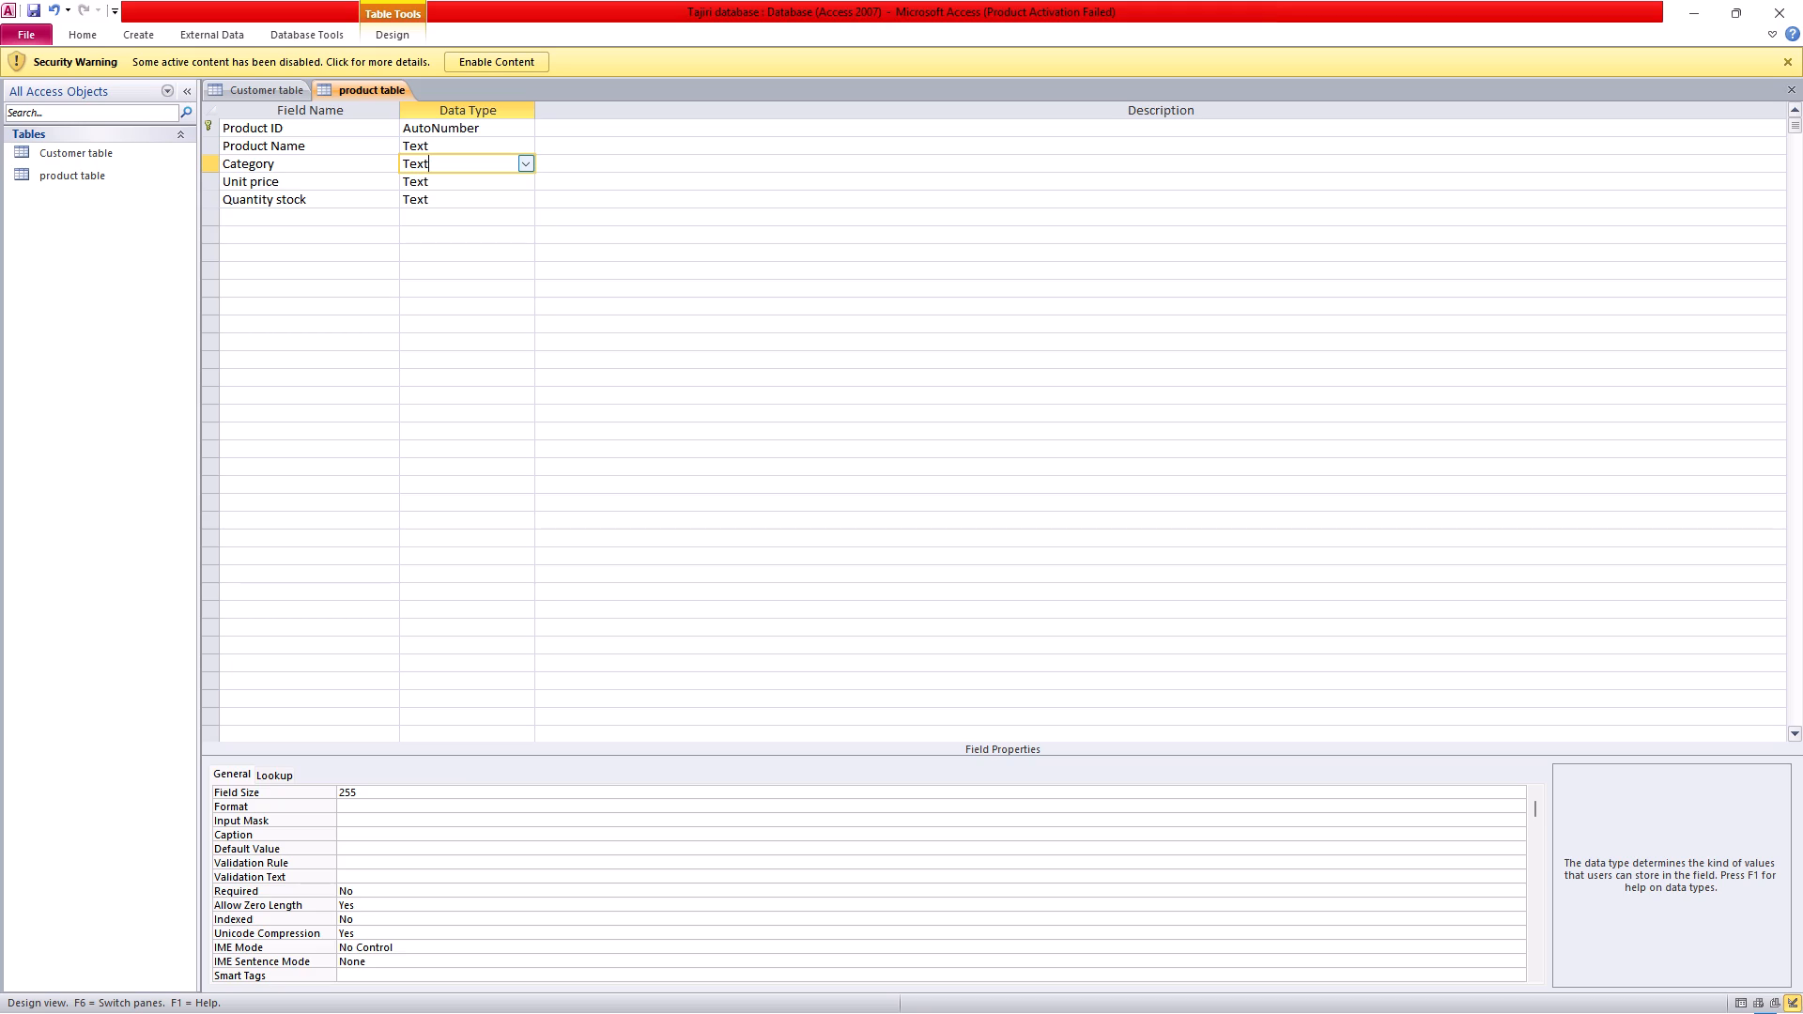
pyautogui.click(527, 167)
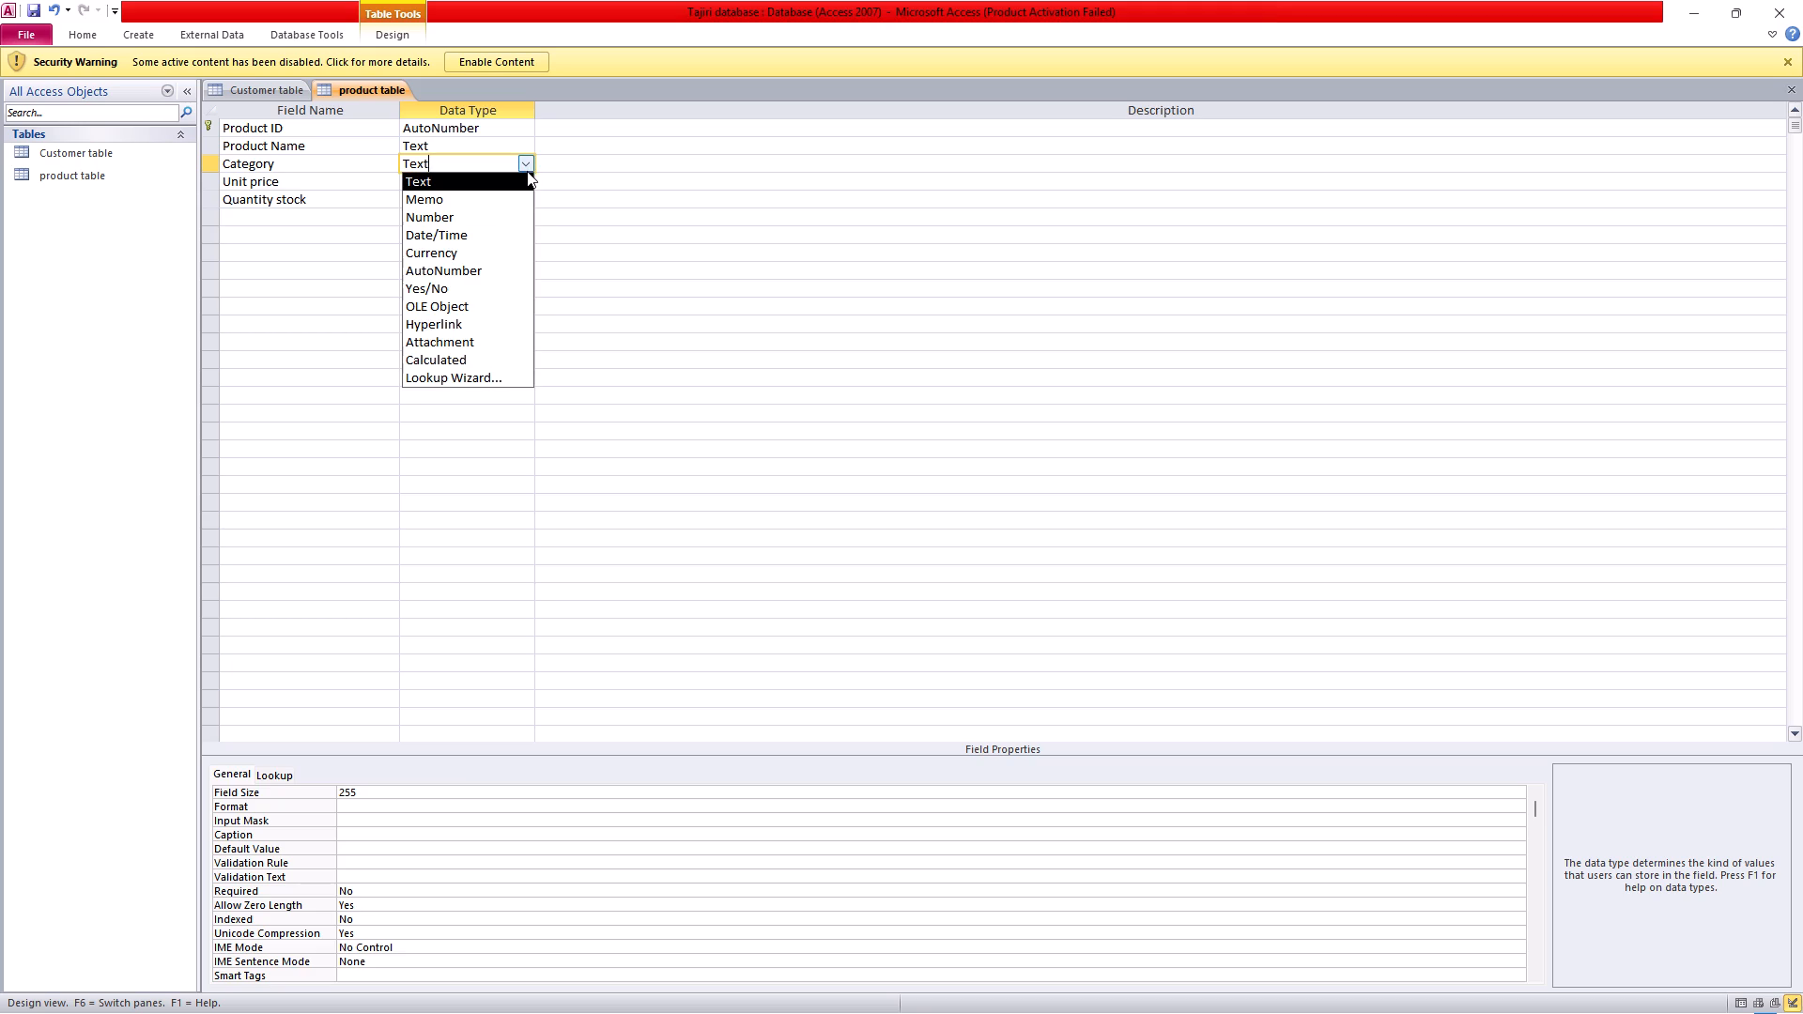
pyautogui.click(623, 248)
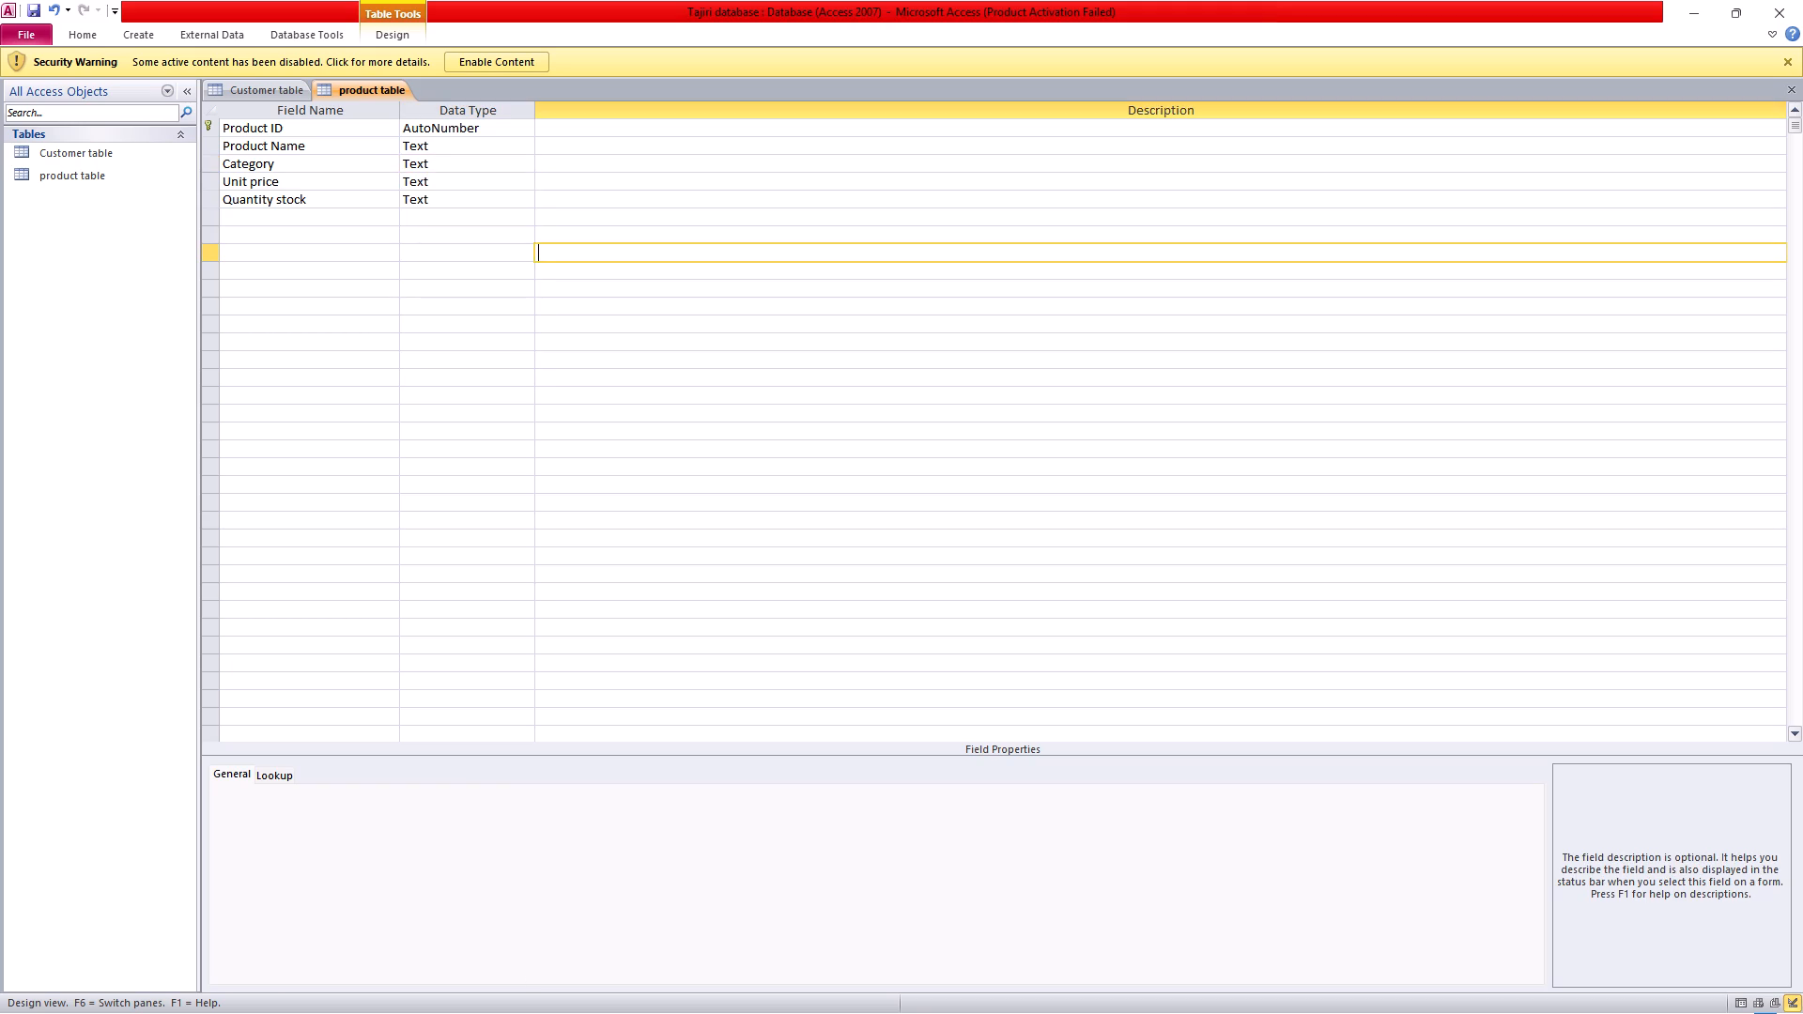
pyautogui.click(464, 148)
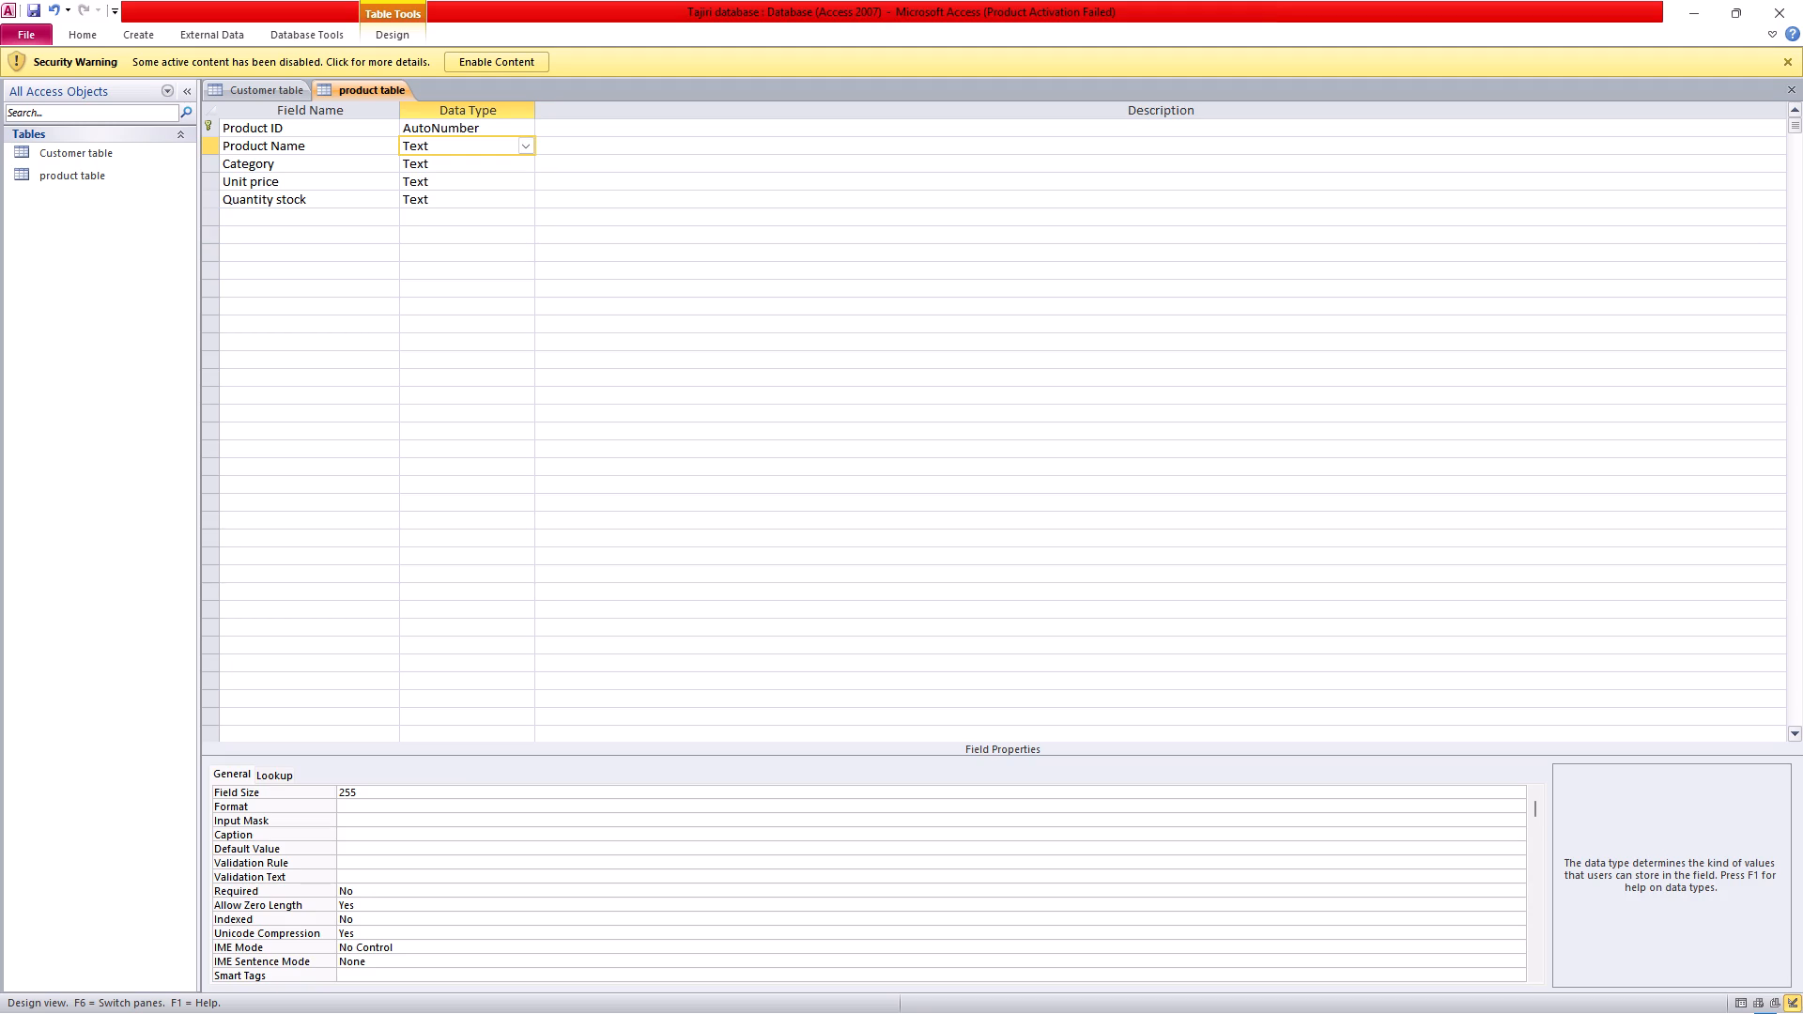
# Set the data type of the Unit price field to Currency.
pyautogui.click(448, 184)
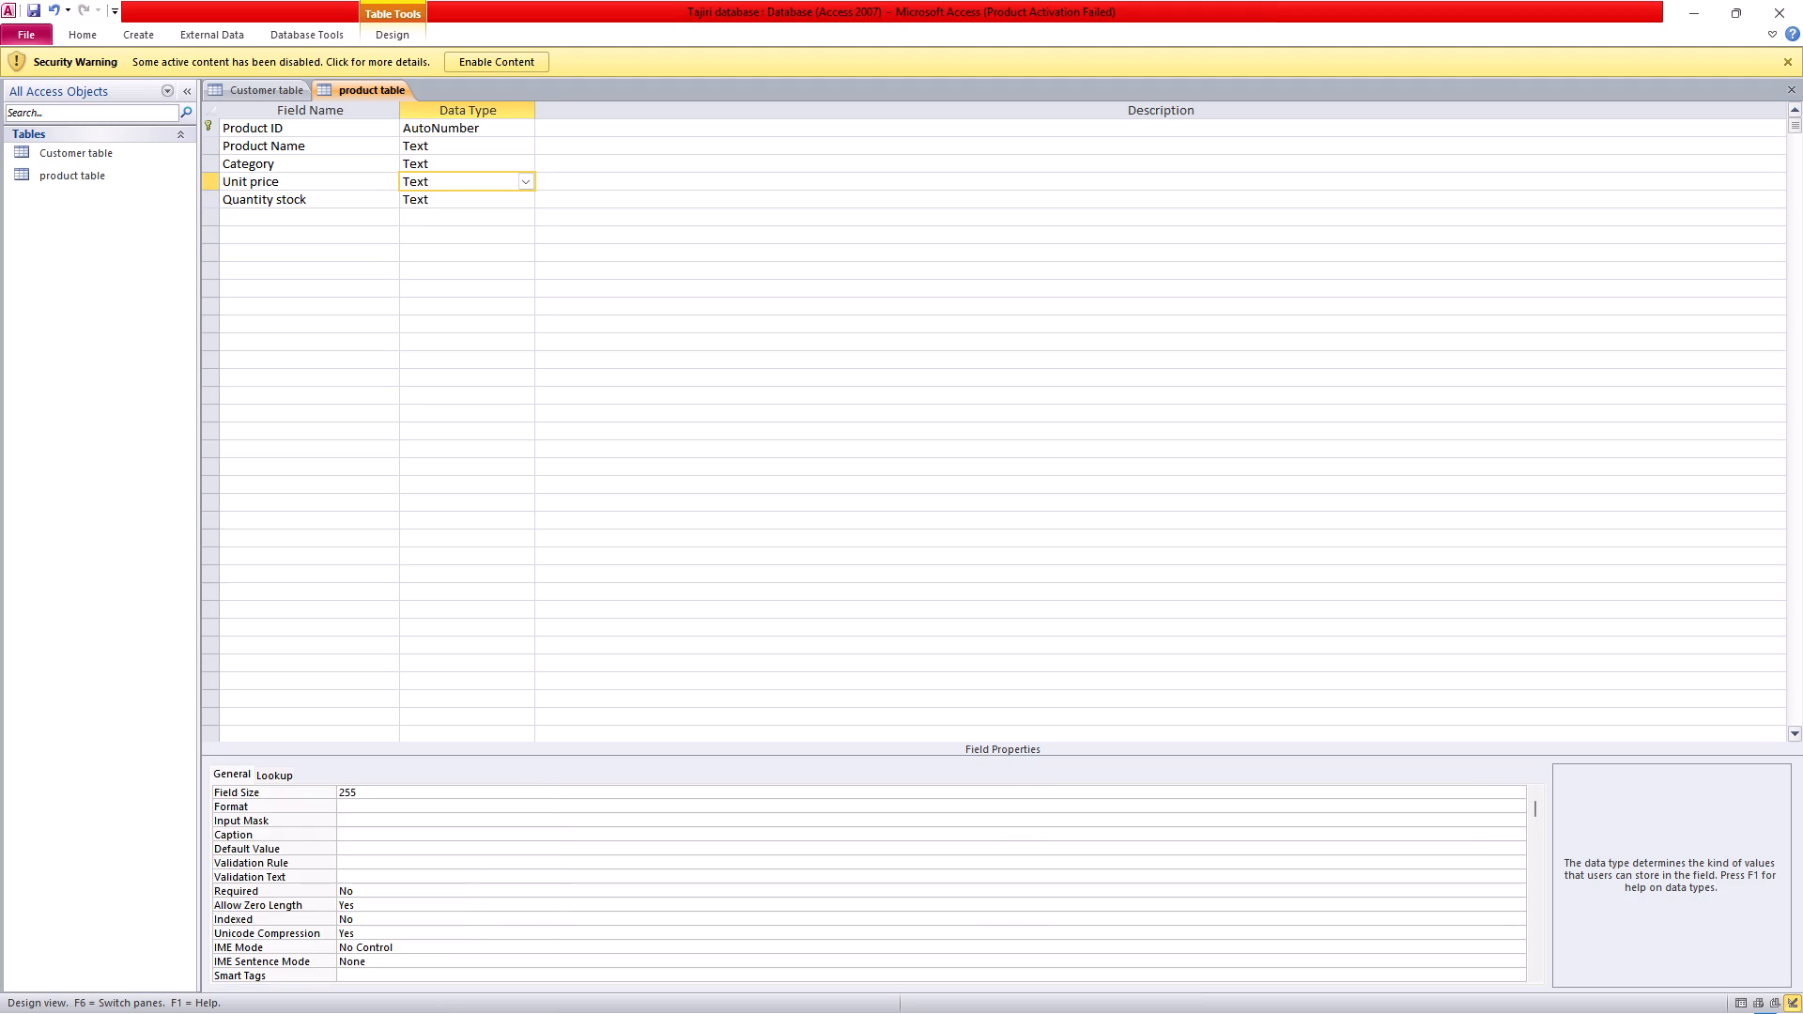
pyautogui.click(525, 181)
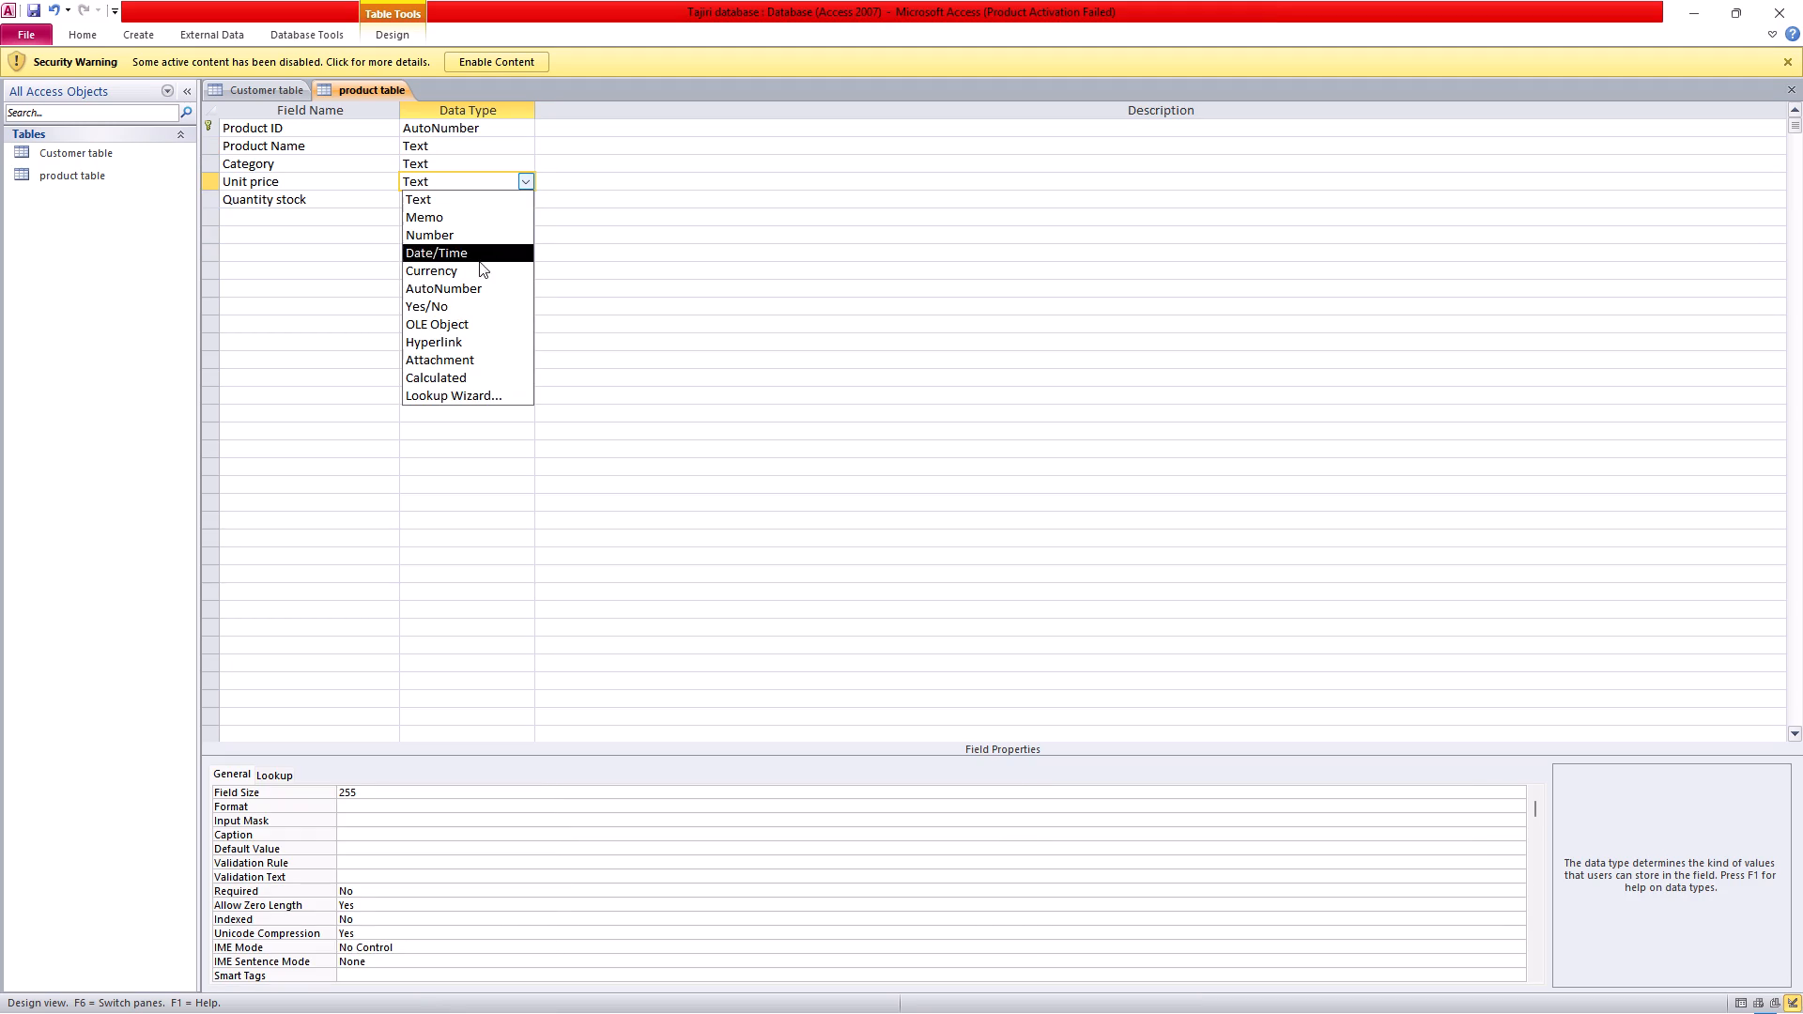
pyautogui.click(479, 268)
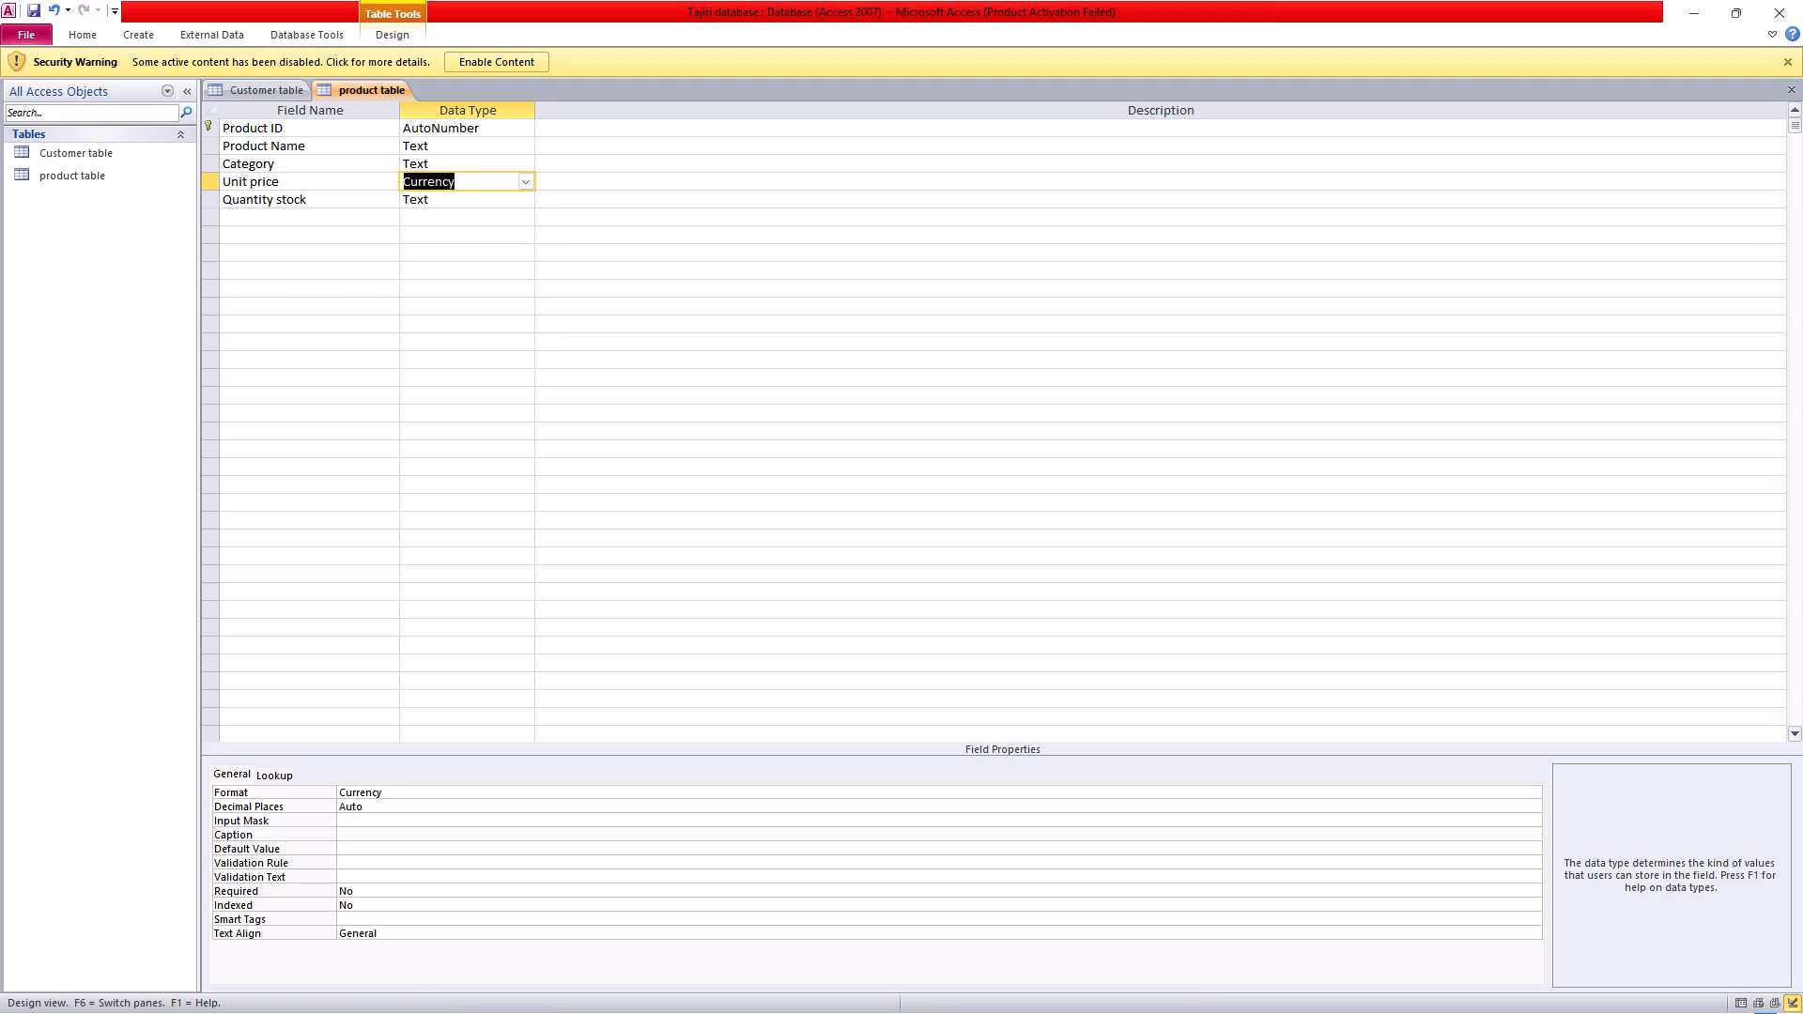
# Set the data type of the Quantity stock field to Number.
pyautogui.click(465, 197)
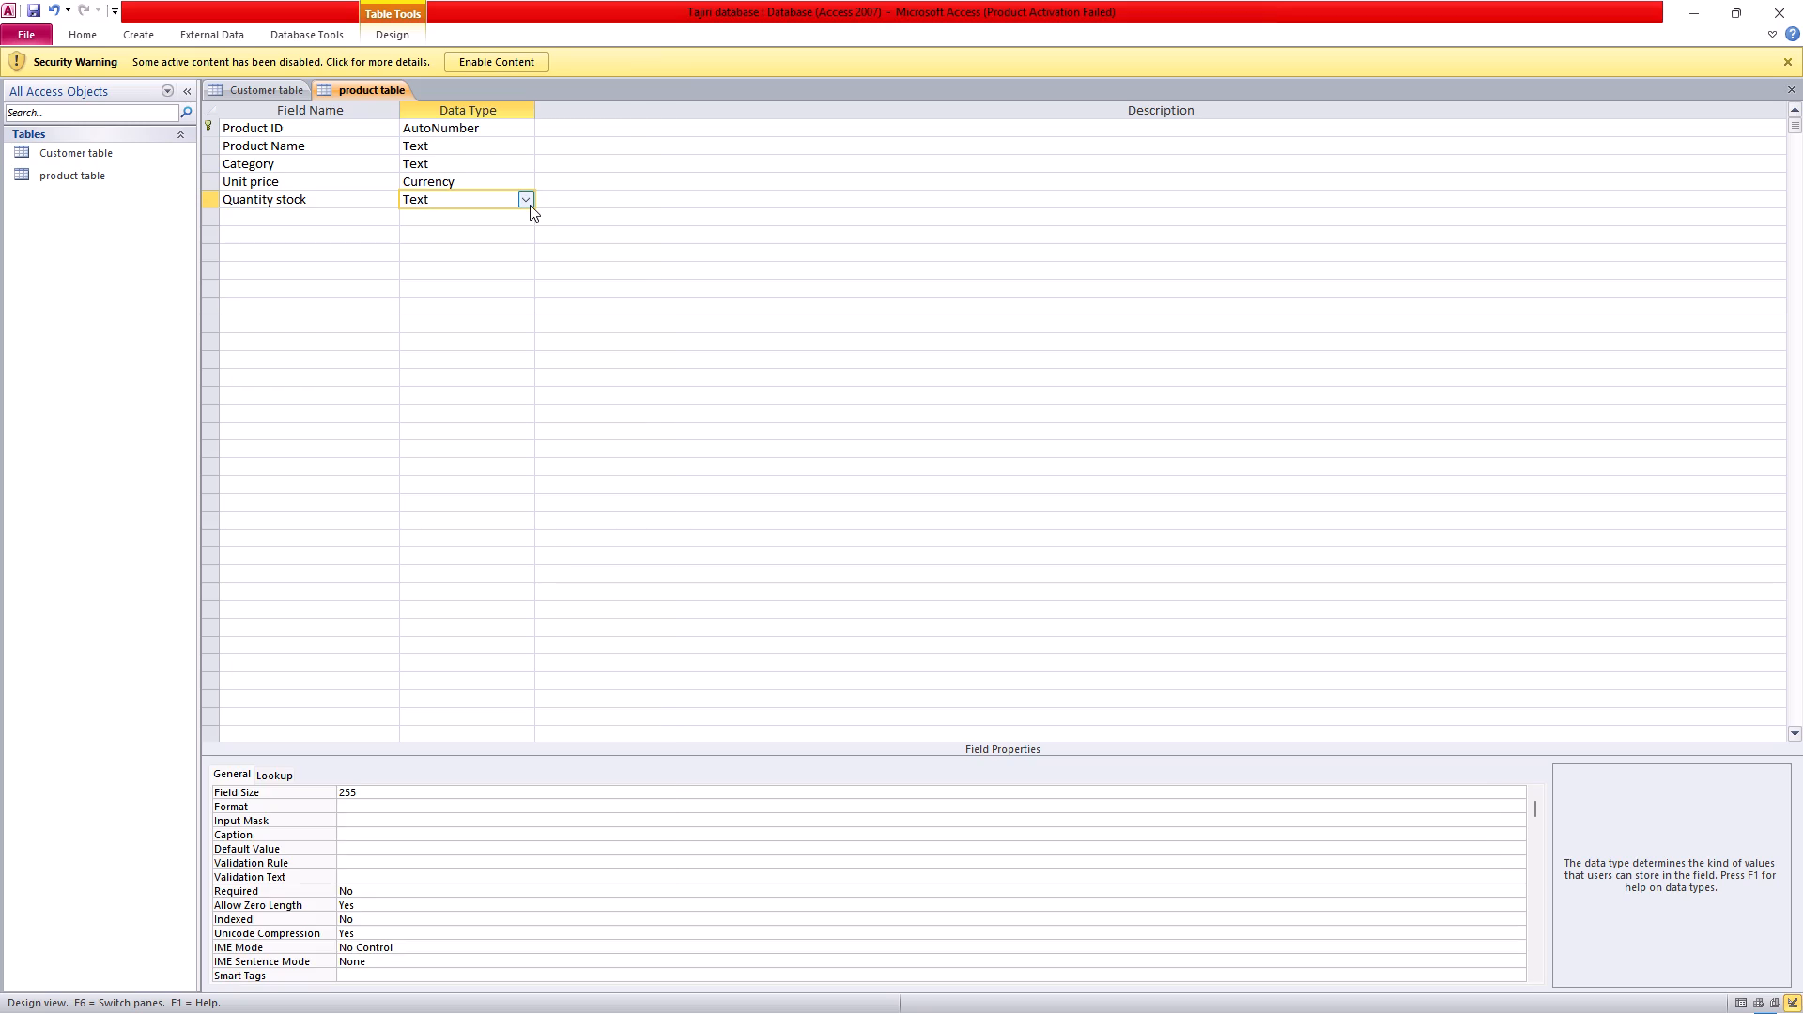
pyautogui.click(530, 205)
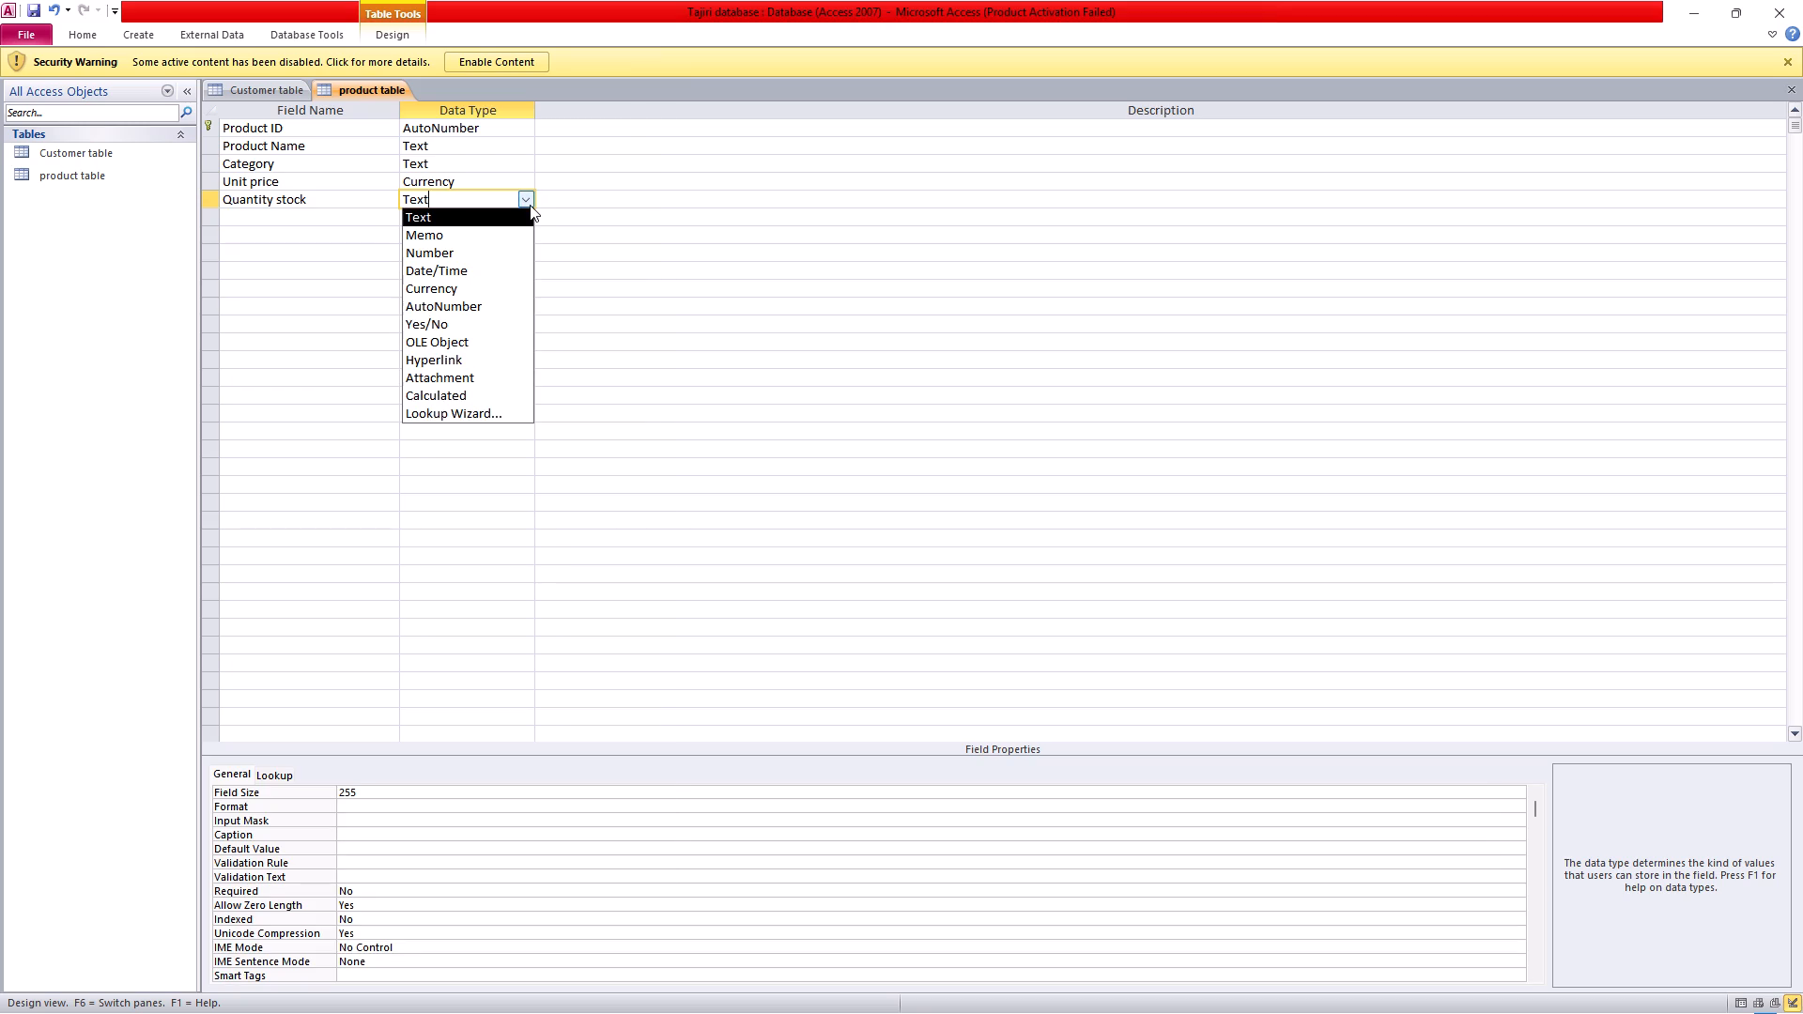
pyautogui.click(463, 245)
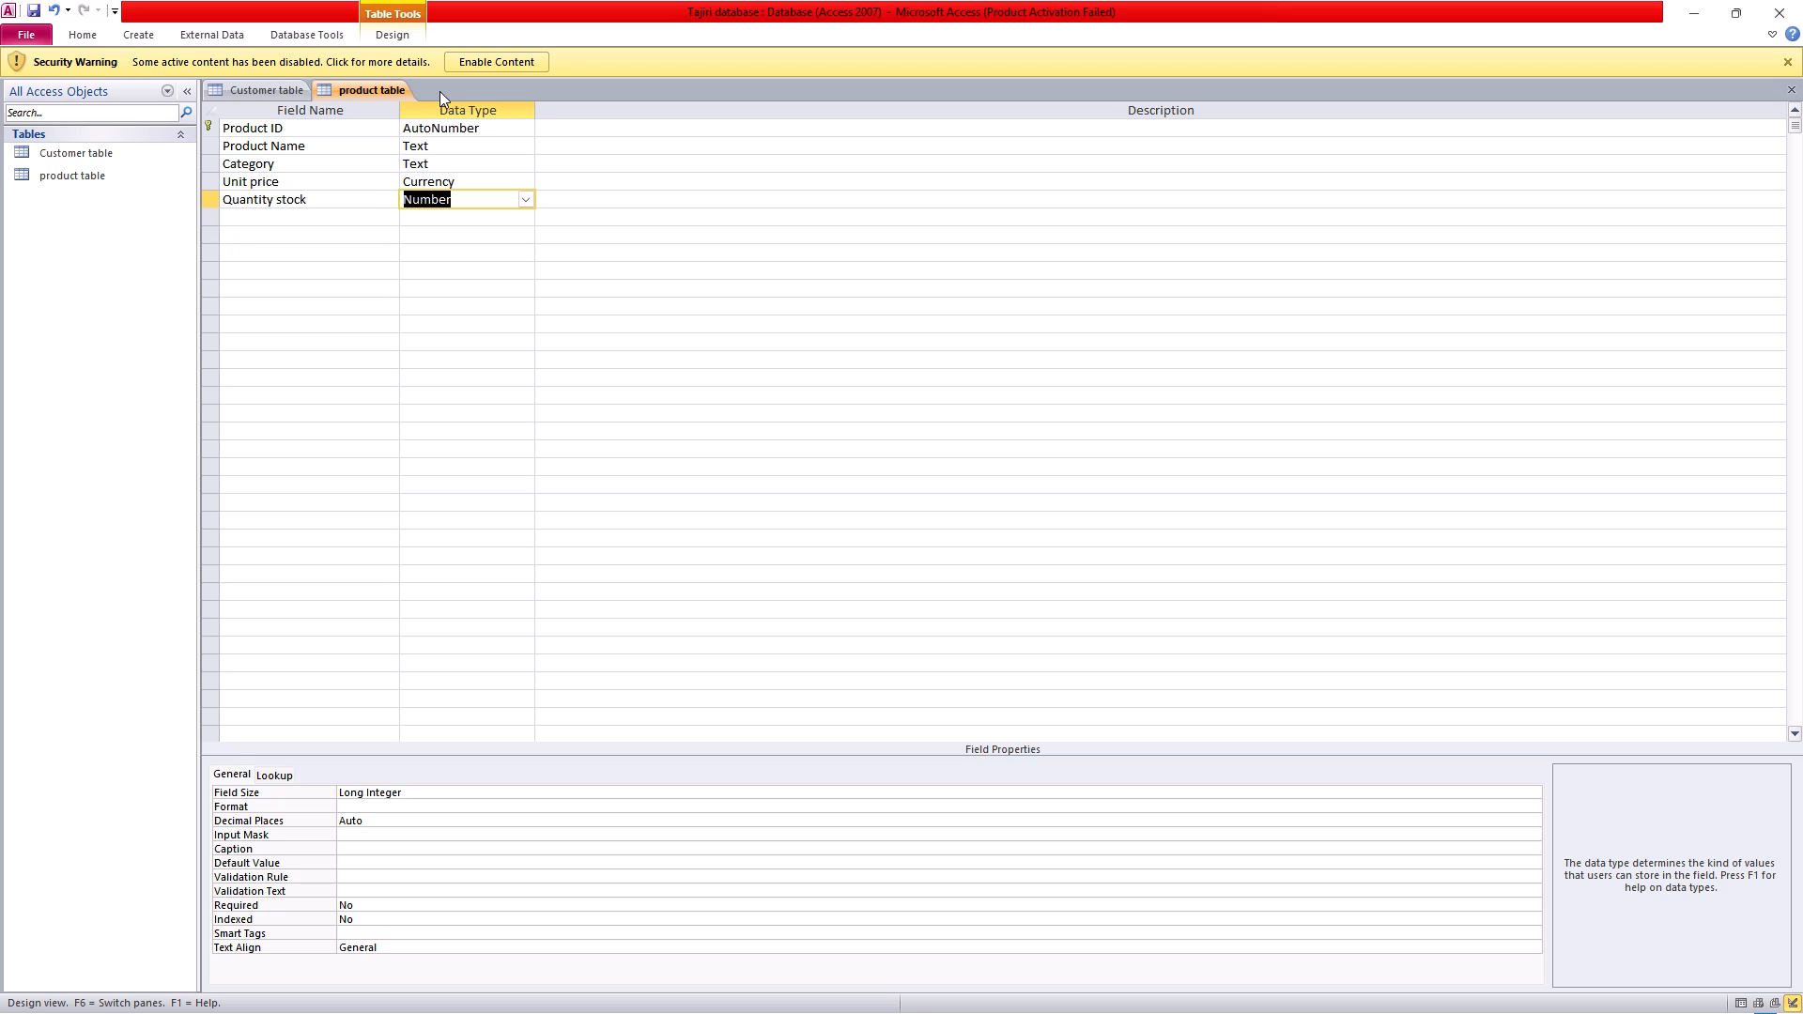
# Save the product table's design and switch the table to Datasheet View.
pyautogui.rightClick(371, 85)
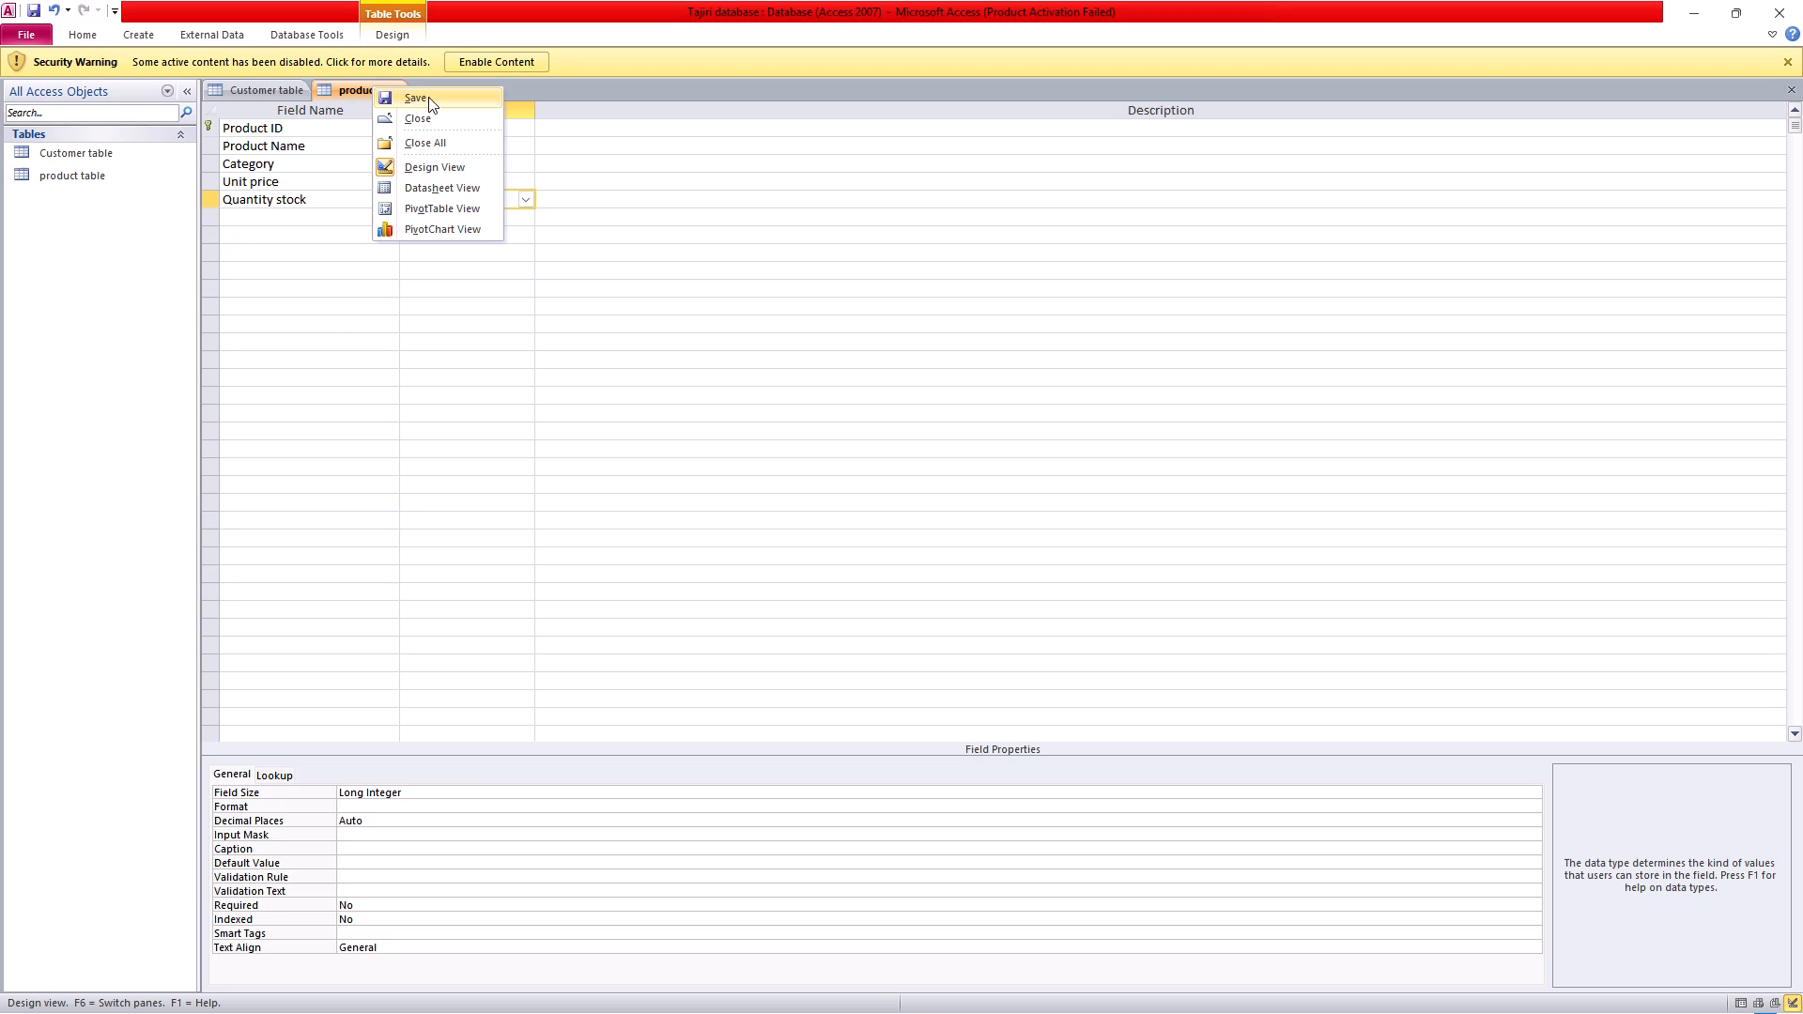
pyautogui.click(428, 97)
pyautogui.rightClick(384, 85)
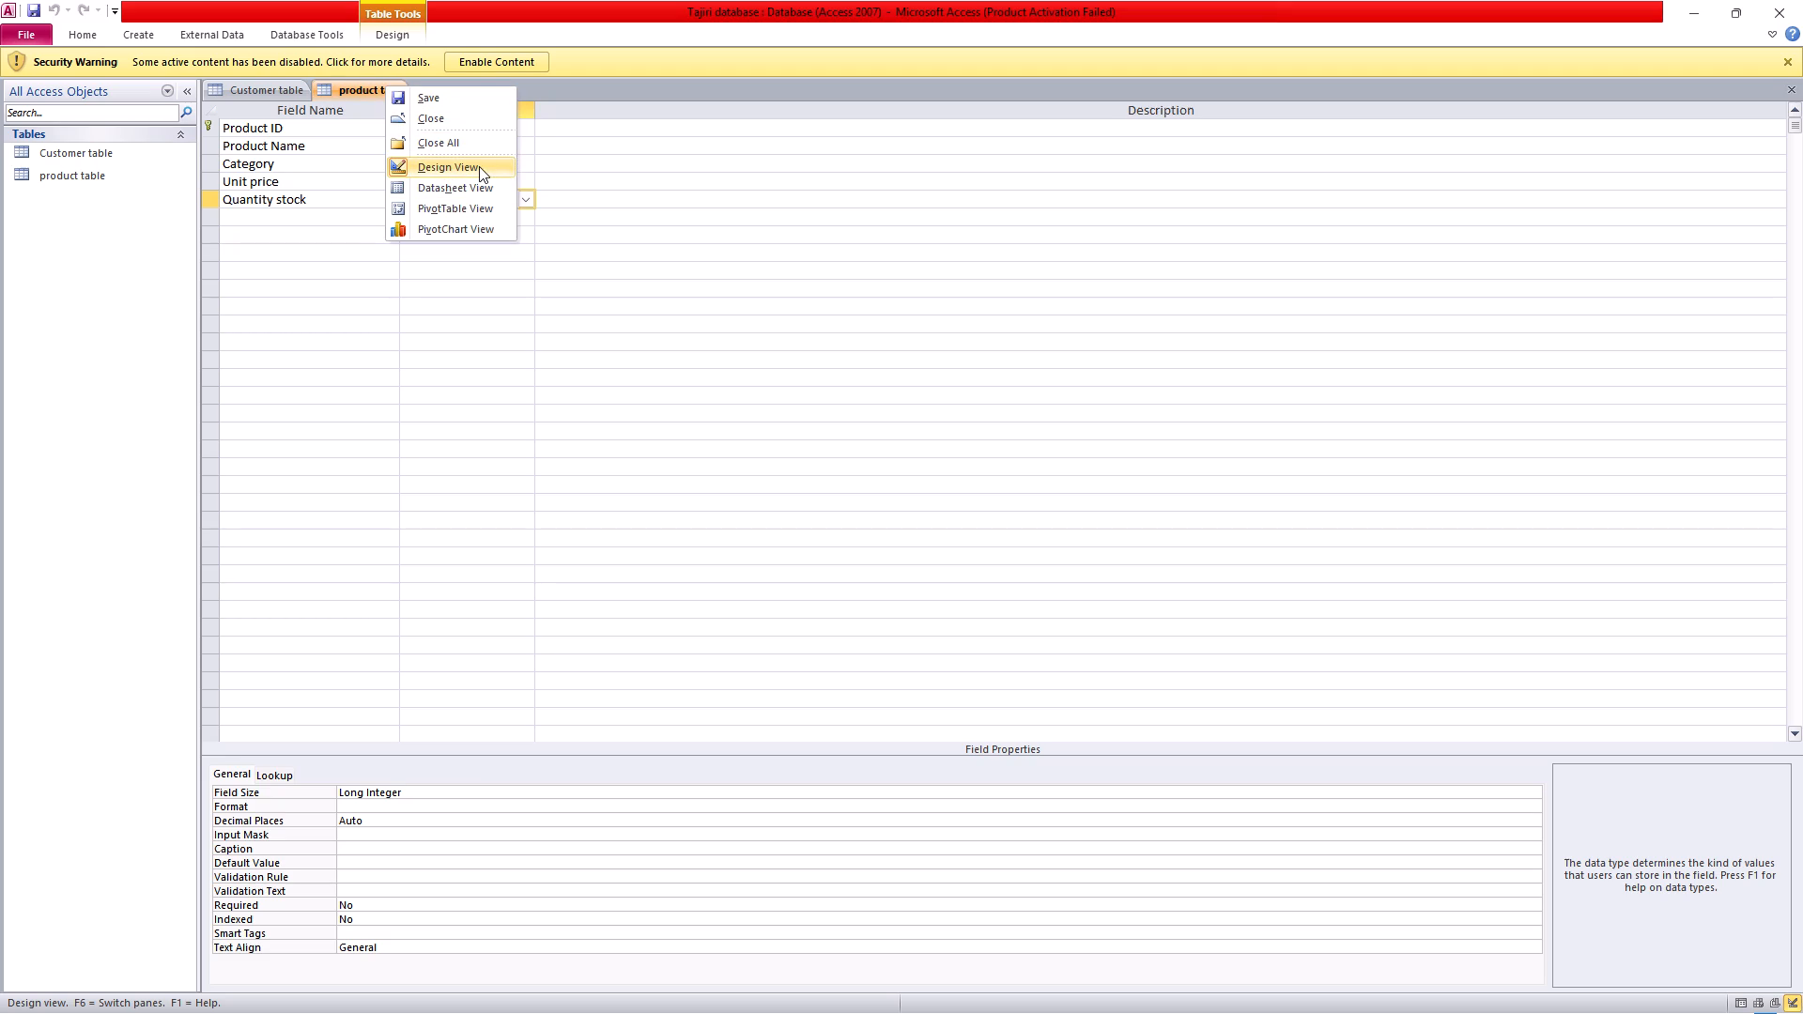
pyautogui.click(477, 191)
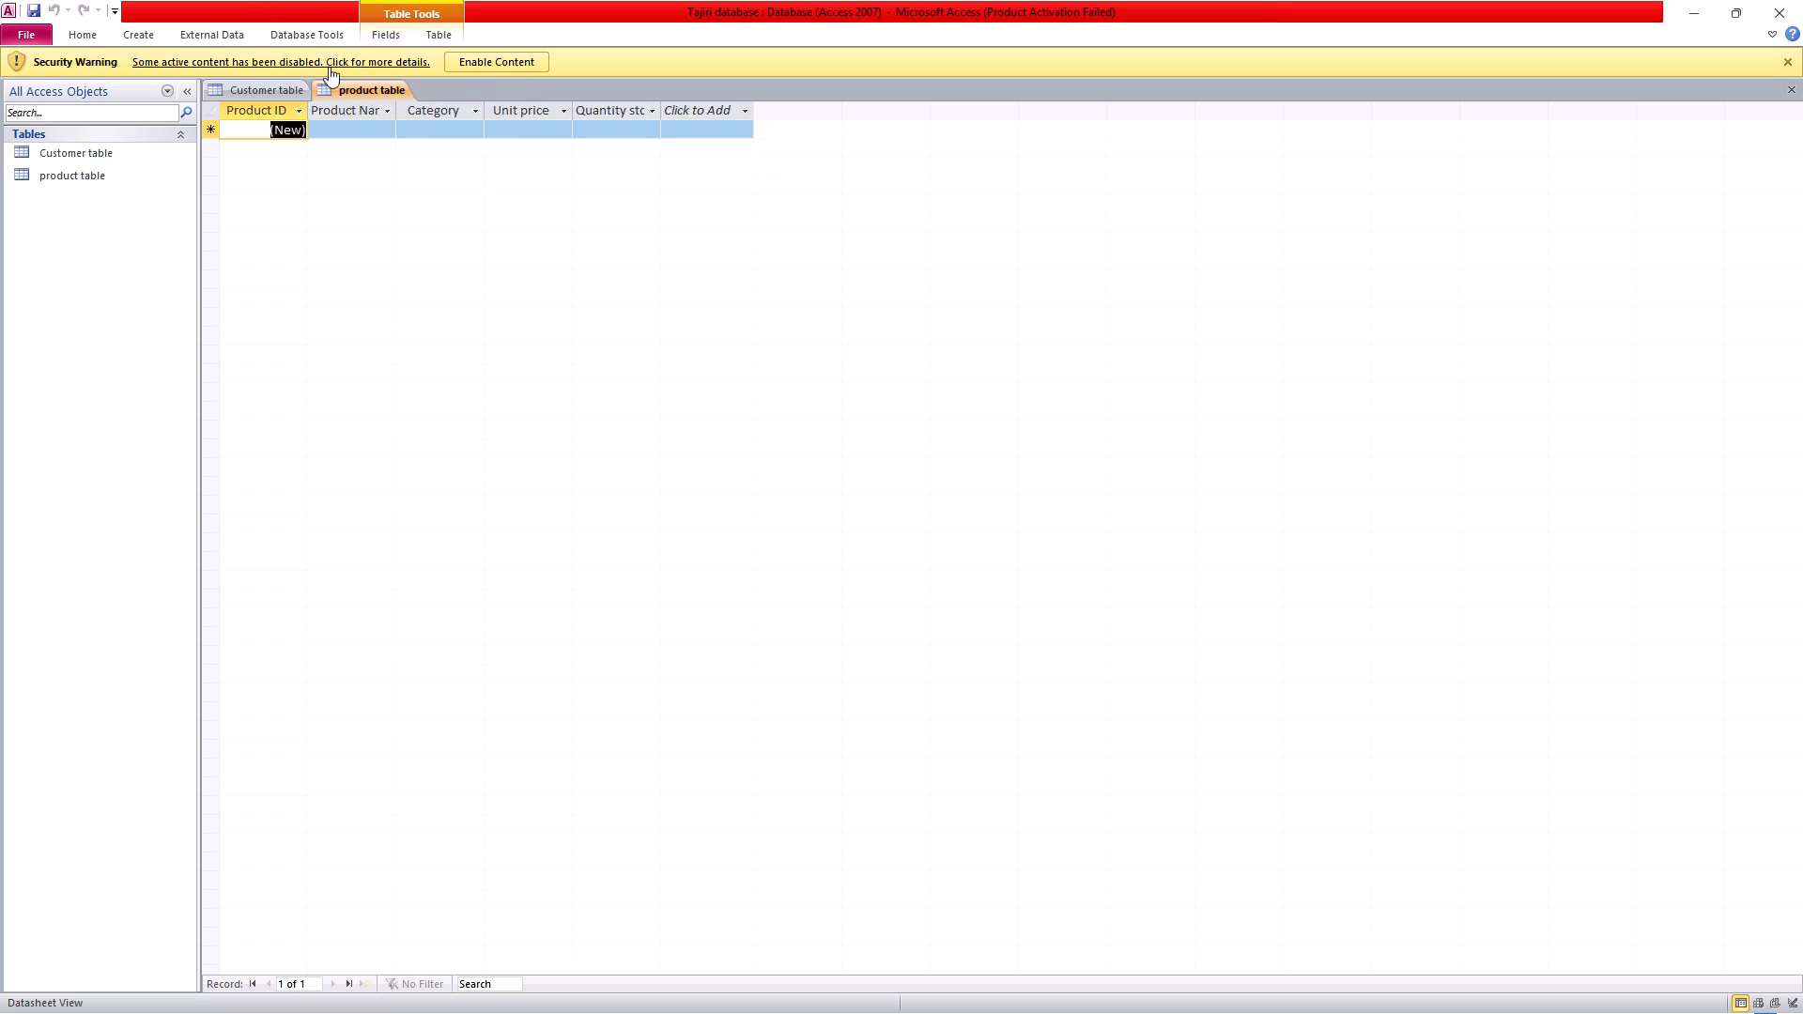
# Widen the Product Name column so its full heading fits.
pyautogui.moveTo(397, 112); pyautogui.dragTo(409, 110)
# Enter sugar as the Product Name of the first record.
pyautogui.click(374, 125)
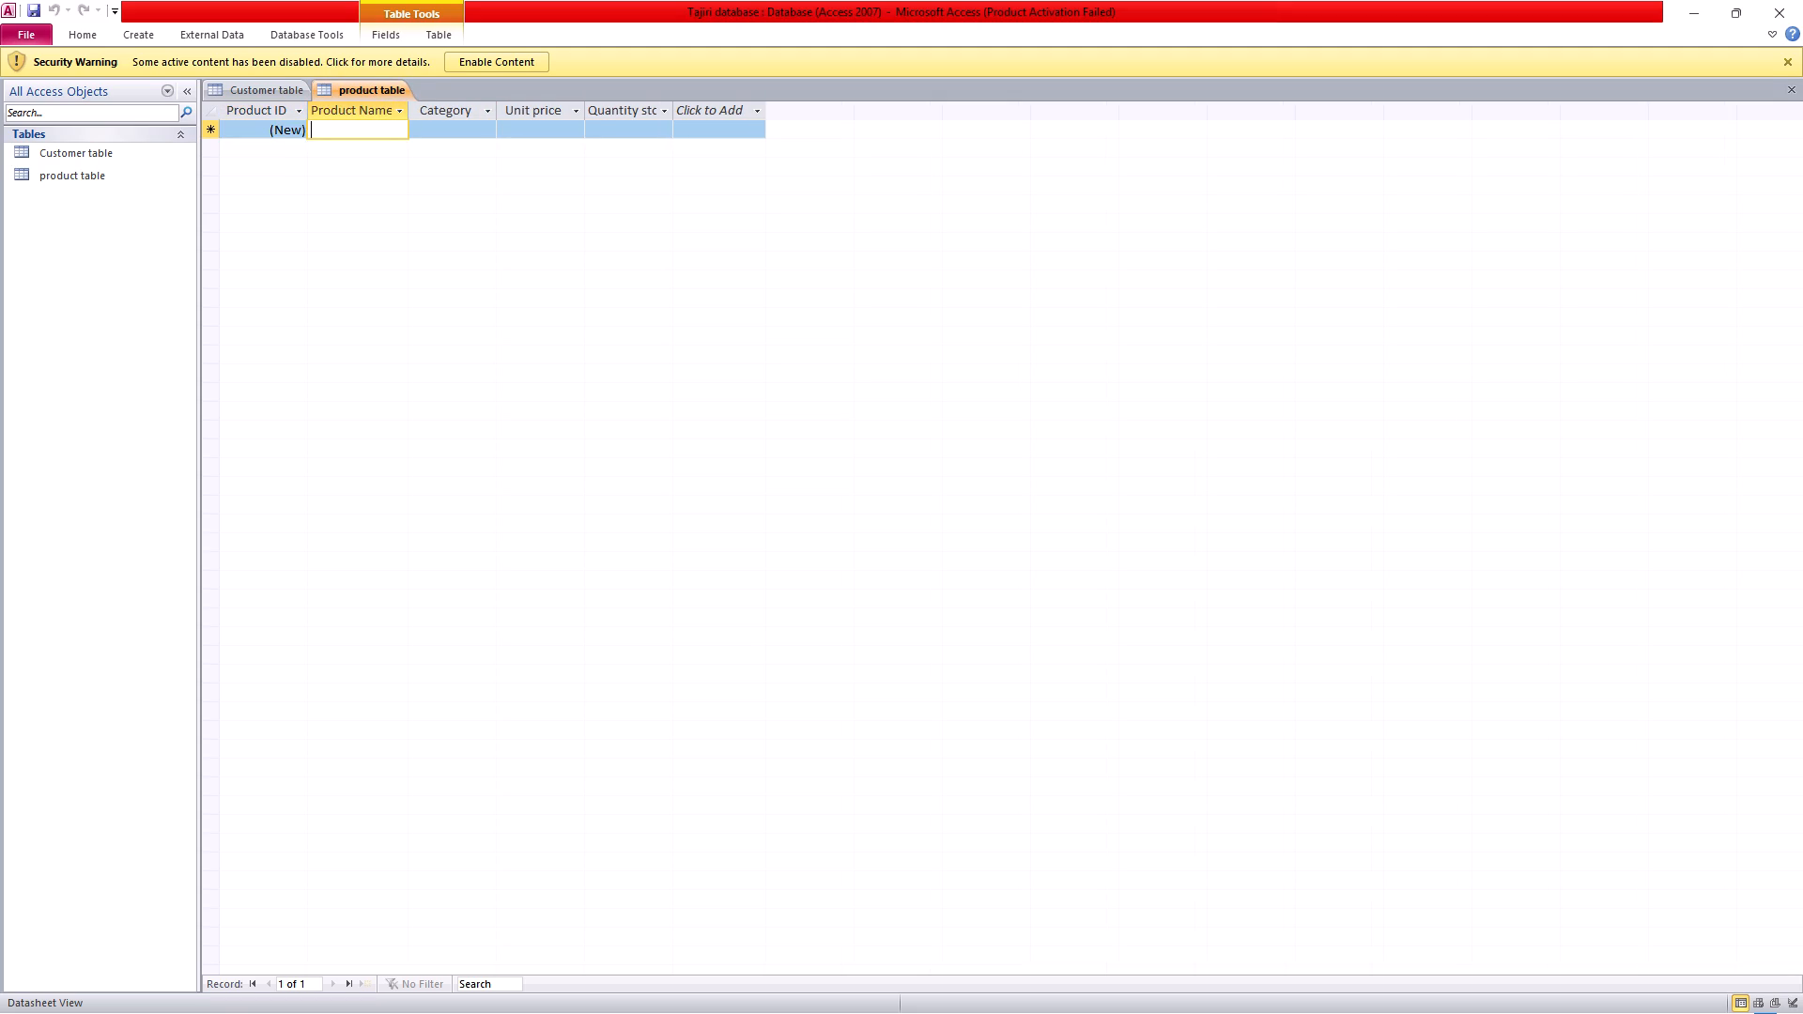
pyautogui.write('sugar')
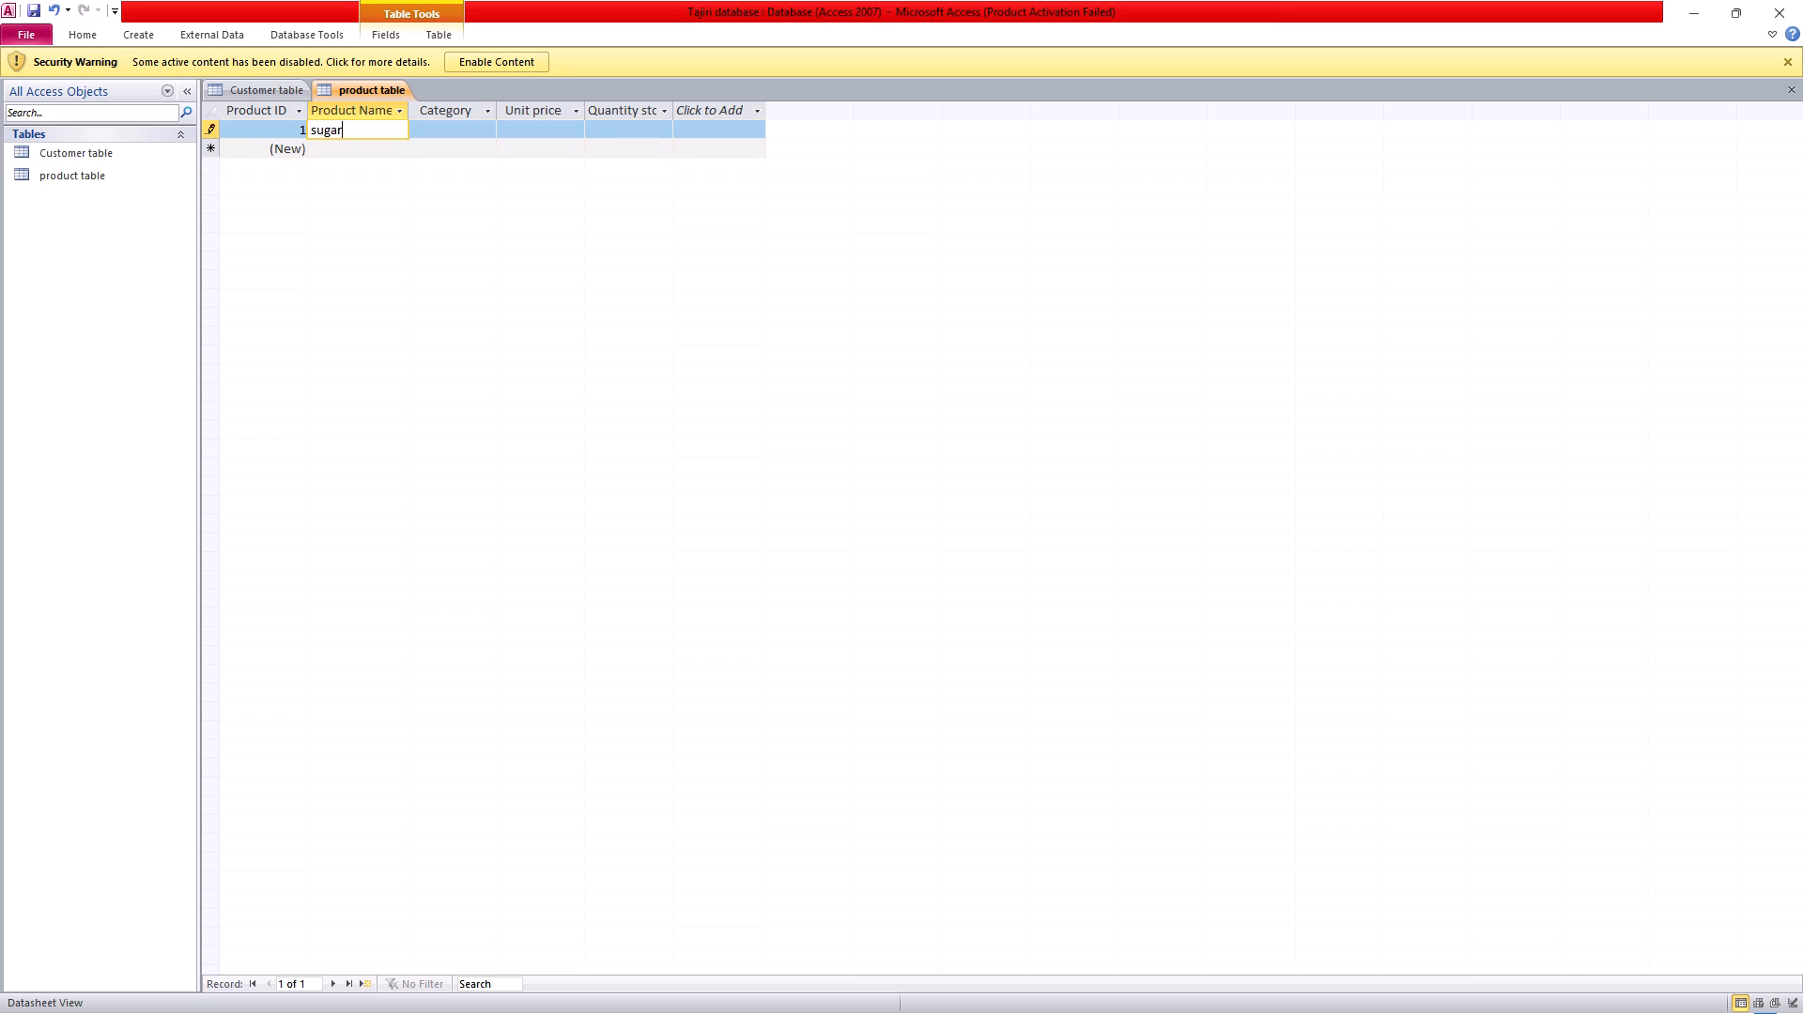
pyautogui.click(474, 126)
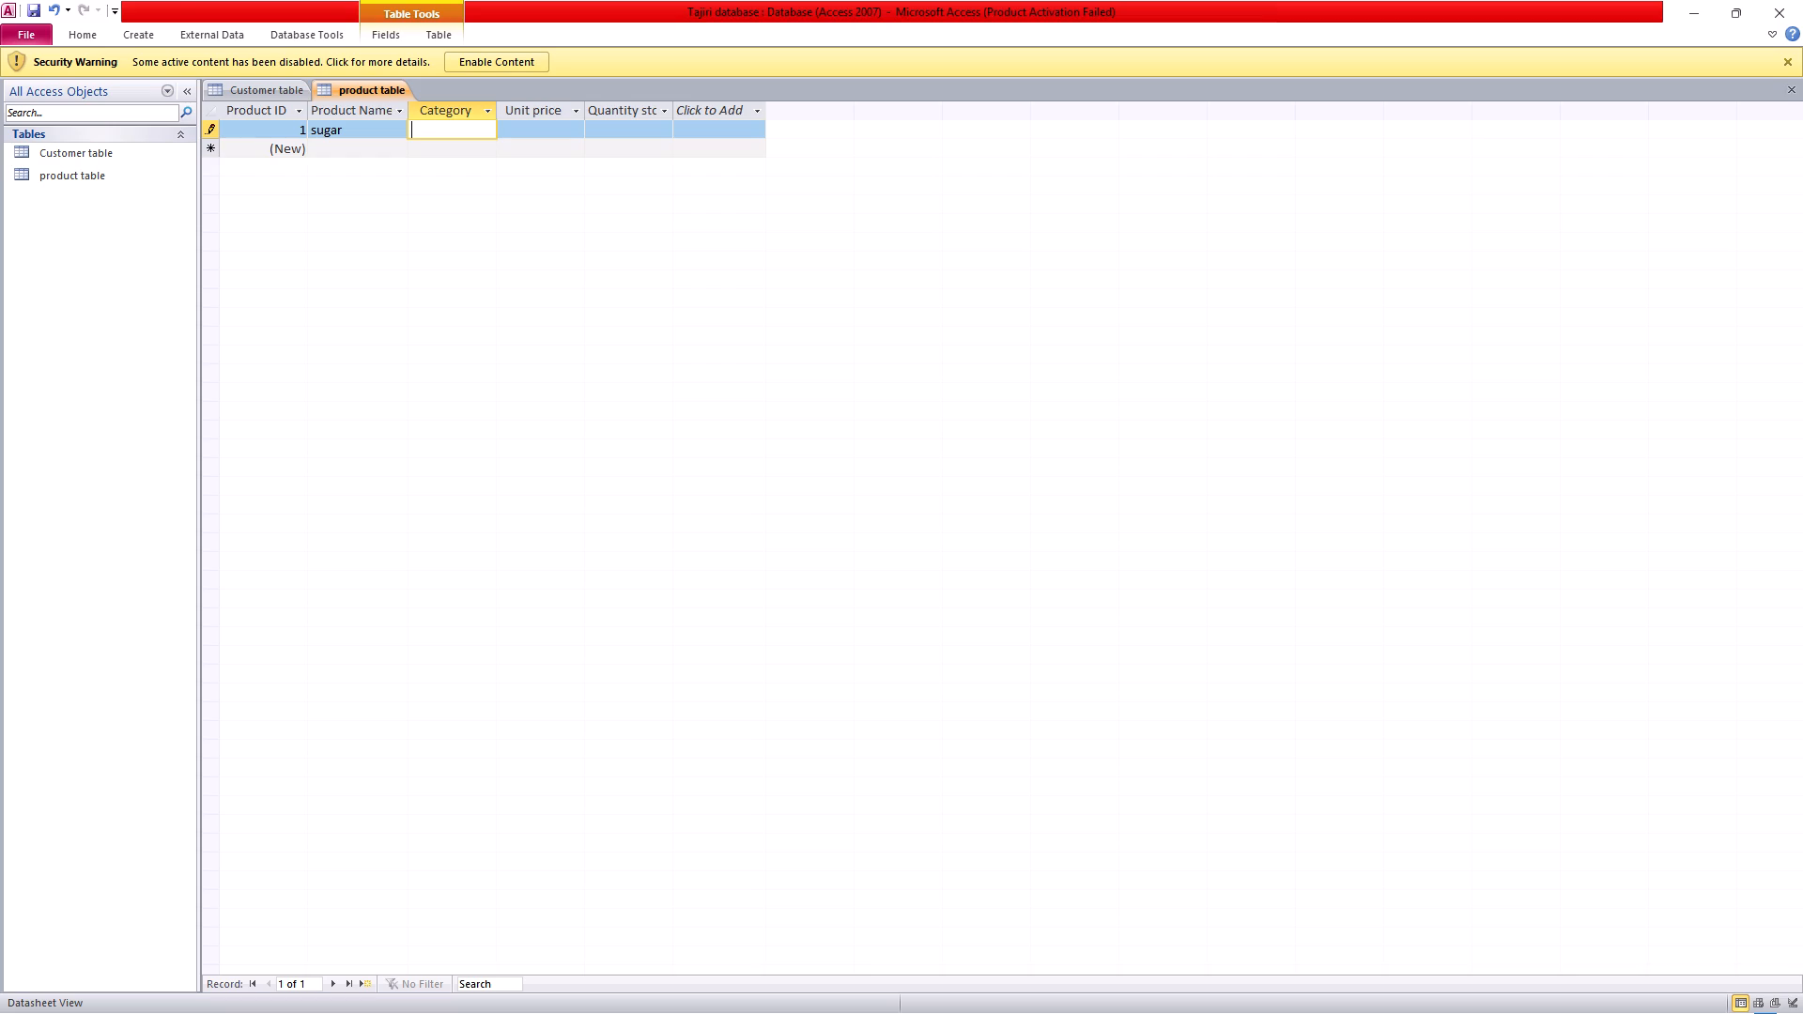
# Replace the first record's Product Name with Laptop.
pyautogui.click(355, 131)
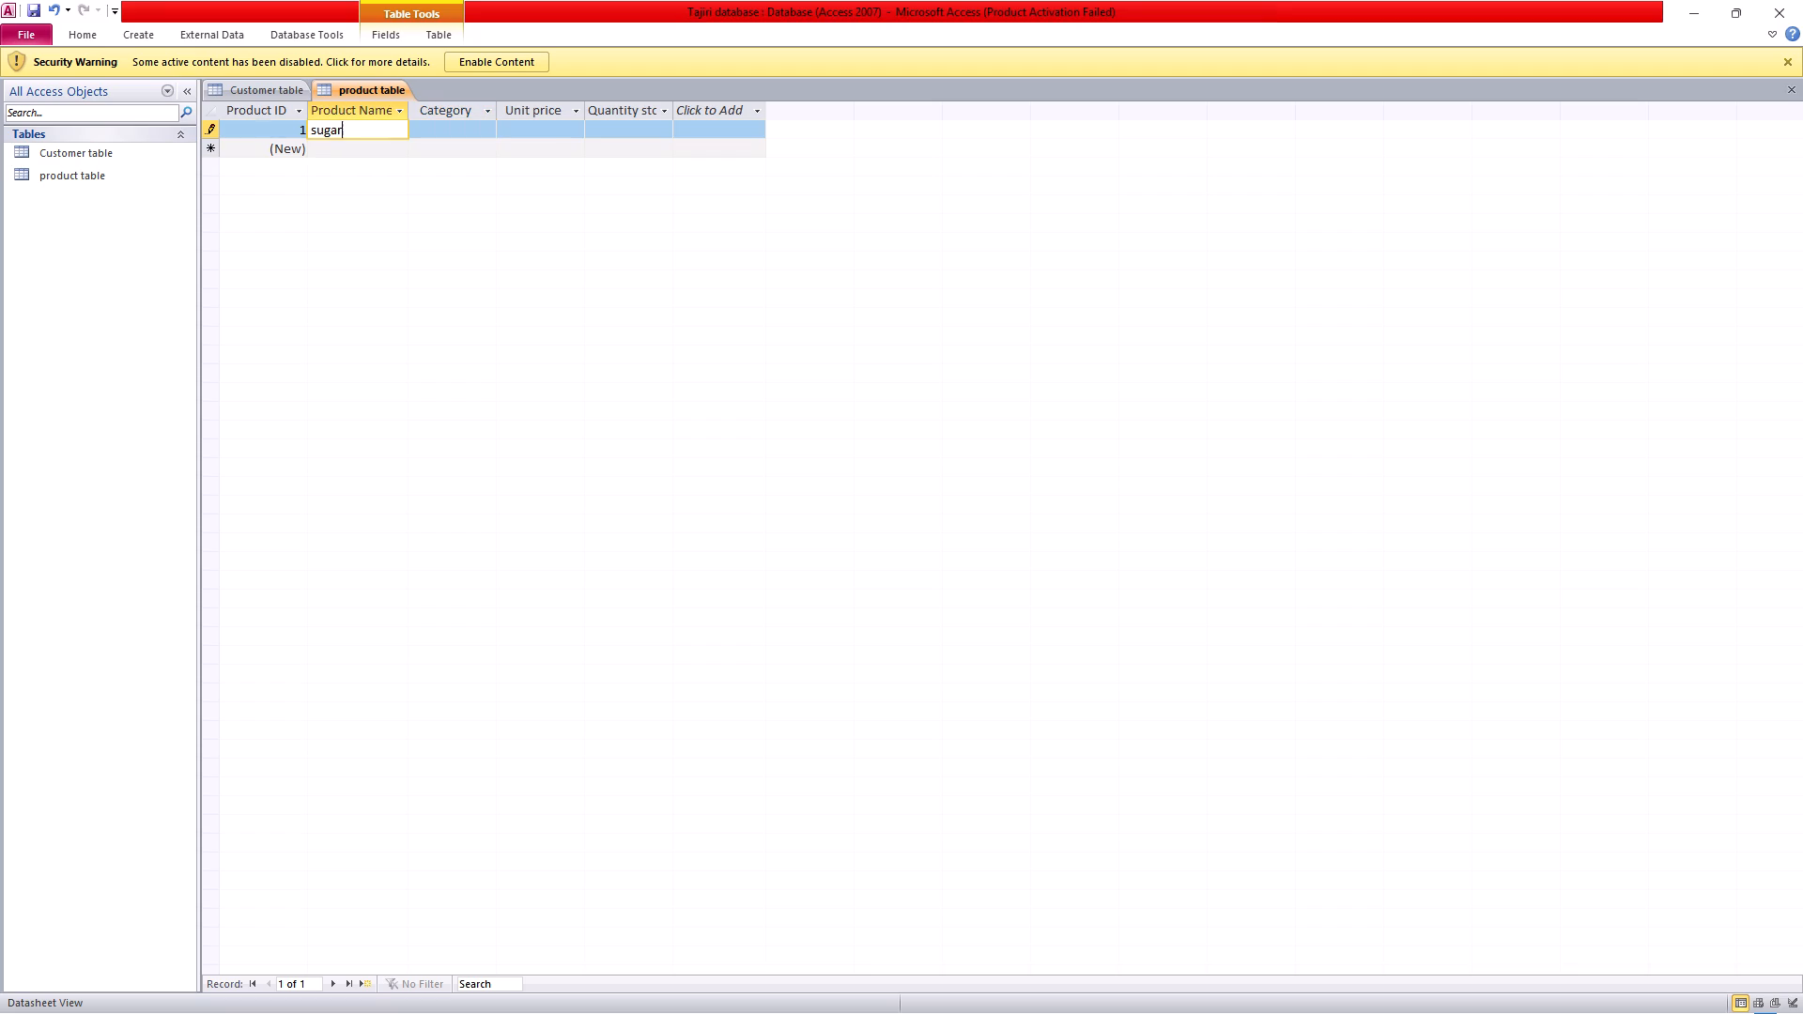
pyautogui.press('BackSpace')
pyautogui.press('BackSpace')
pyautogui.press('BackSpace')
pyautogui.press('BackSpace')
pyautogui.press('BackSpace')
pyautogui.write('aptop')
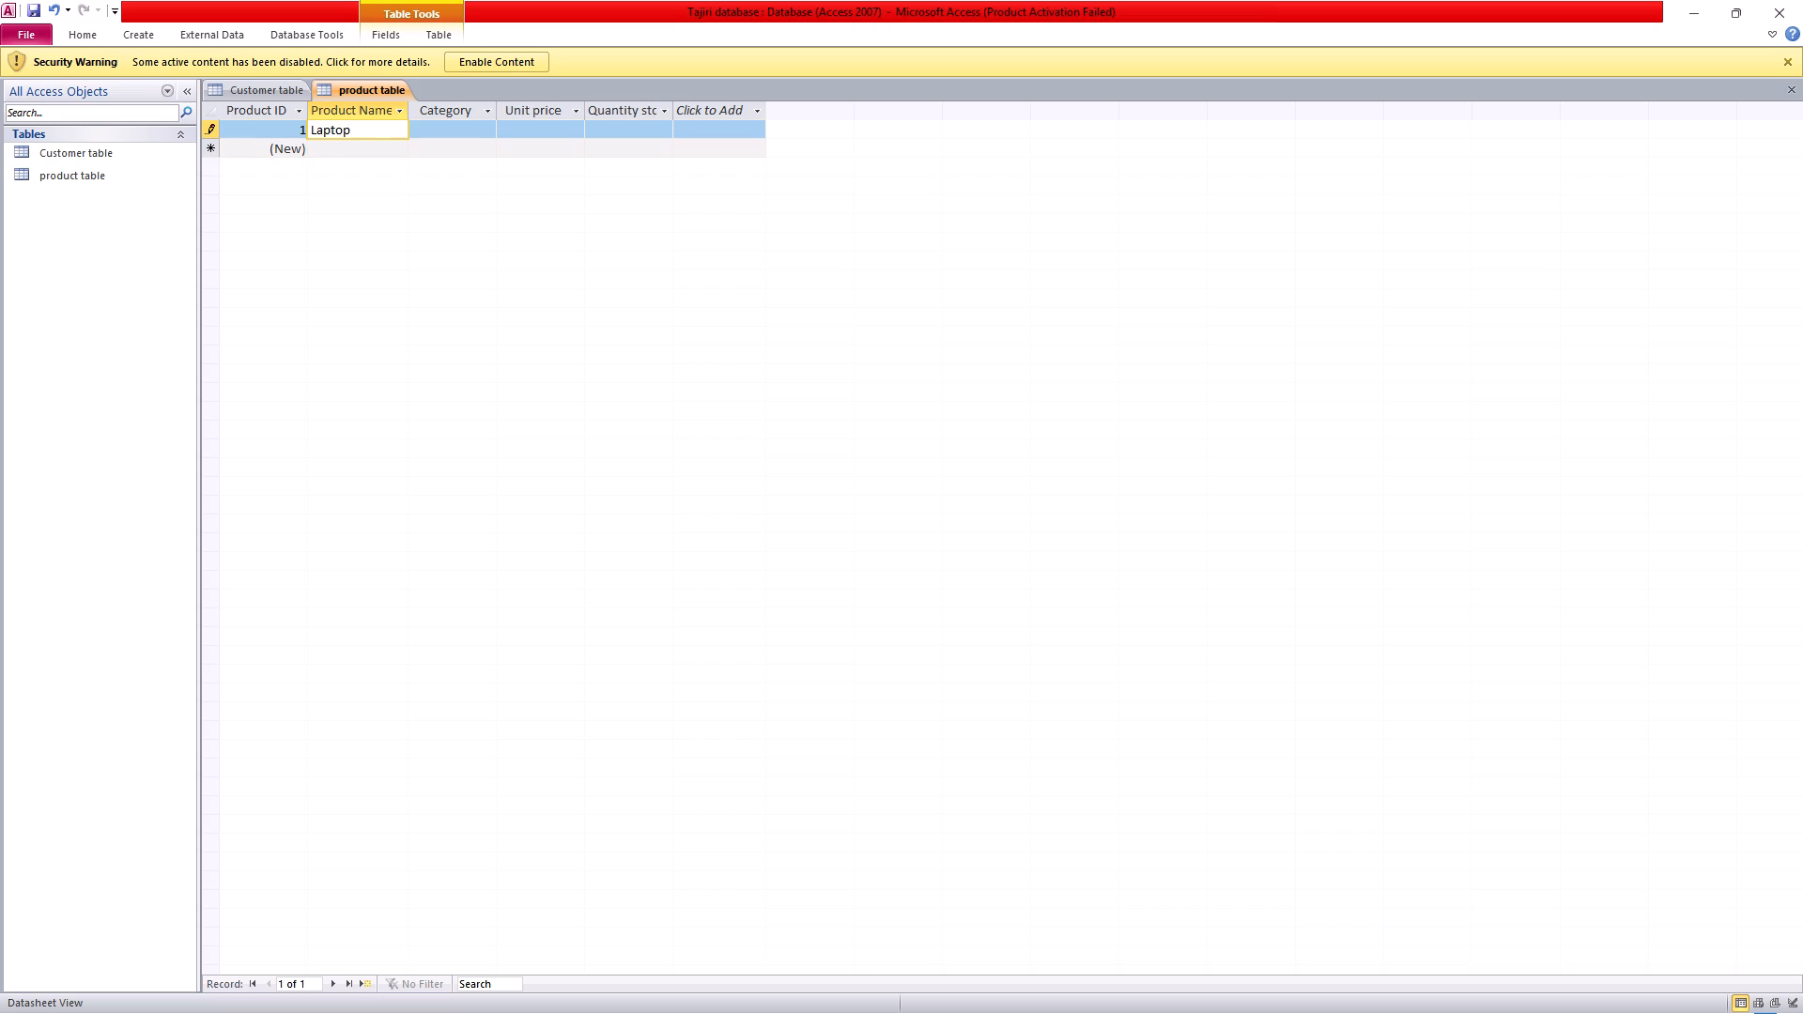
# Complete the Laptop record with Category Electronic, Unit price 30000 and Quantity stock 10.
pyautogui.click(415, 124)
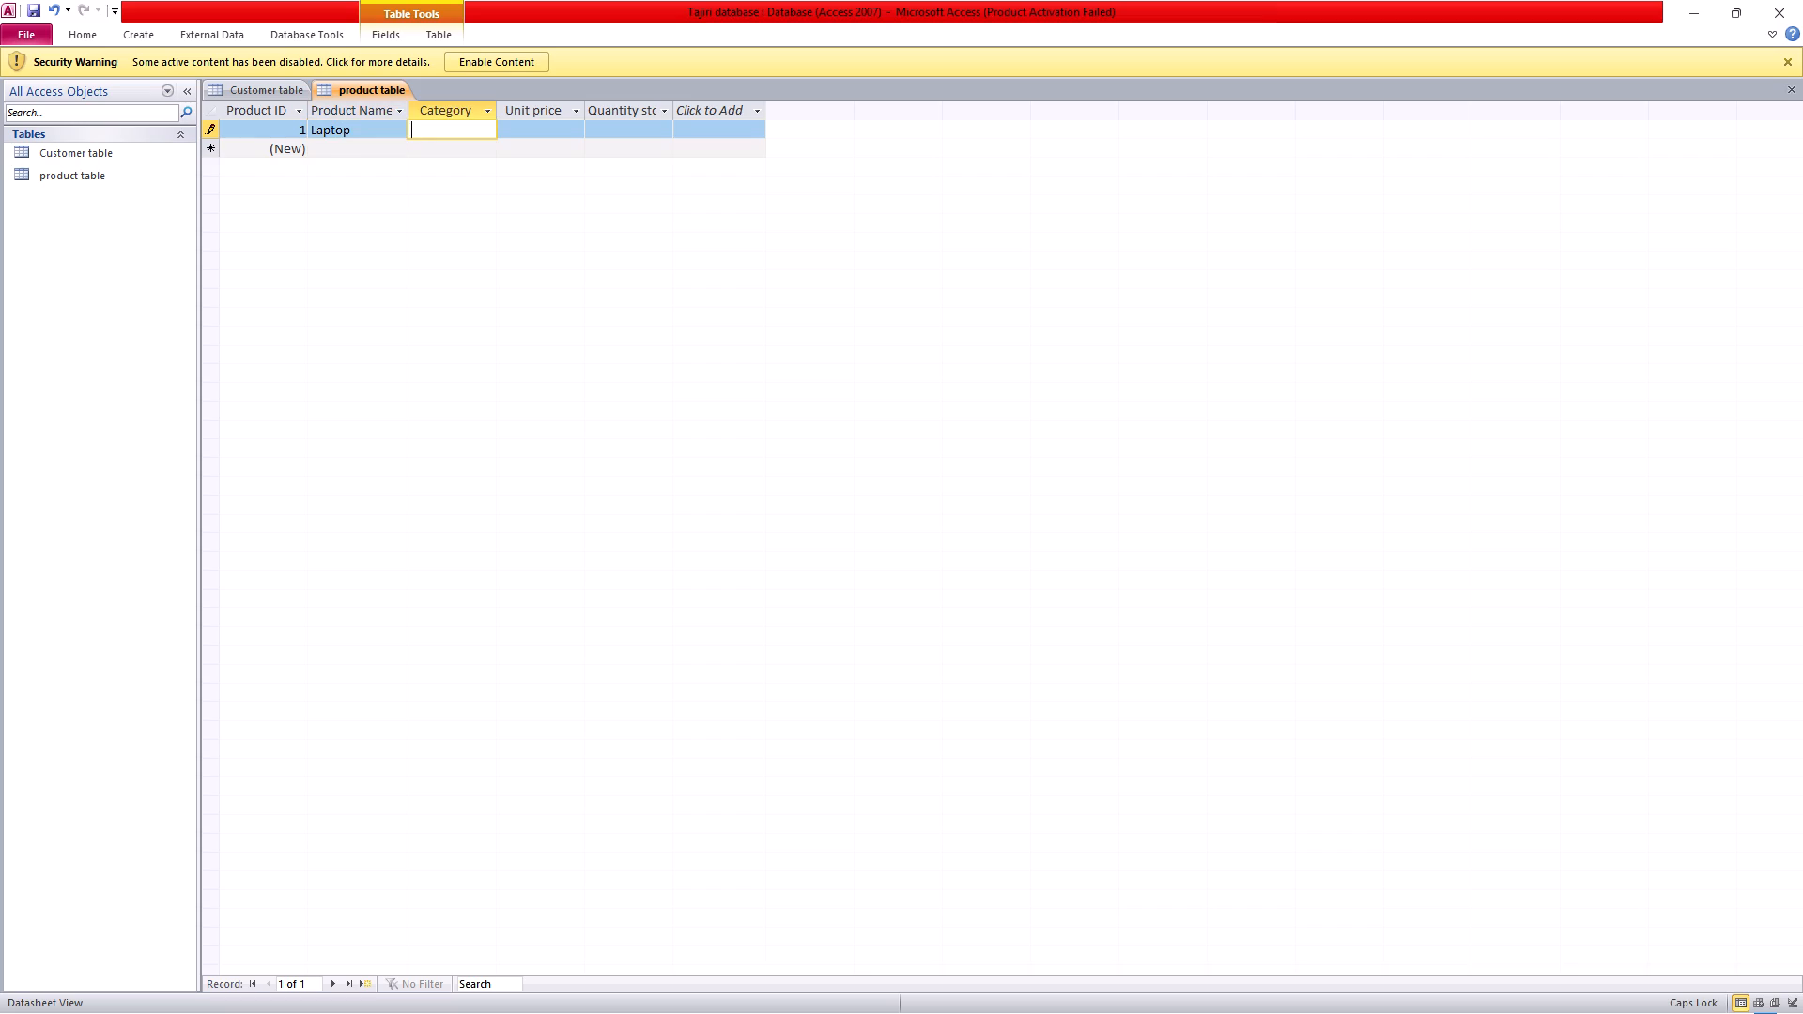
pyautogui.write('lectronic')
pyautogui.click(555, 125)
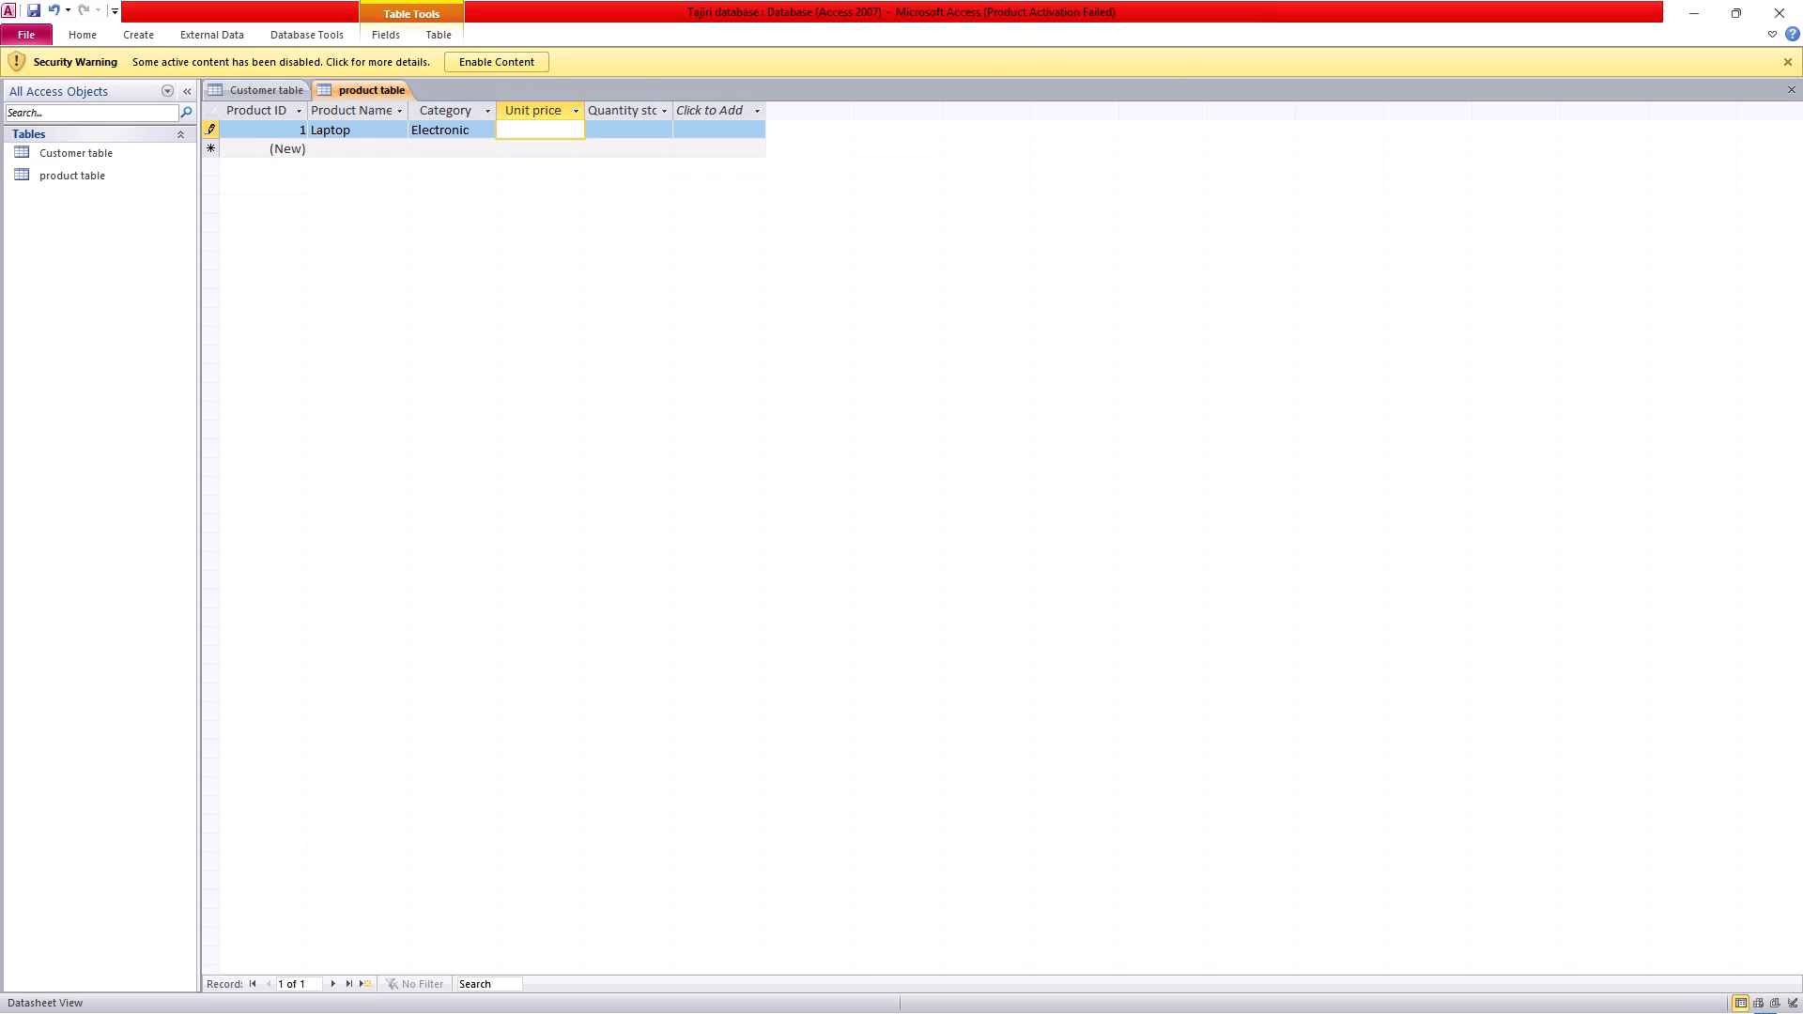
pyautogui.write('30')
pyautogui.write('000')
pyautogui.click(613, 128)
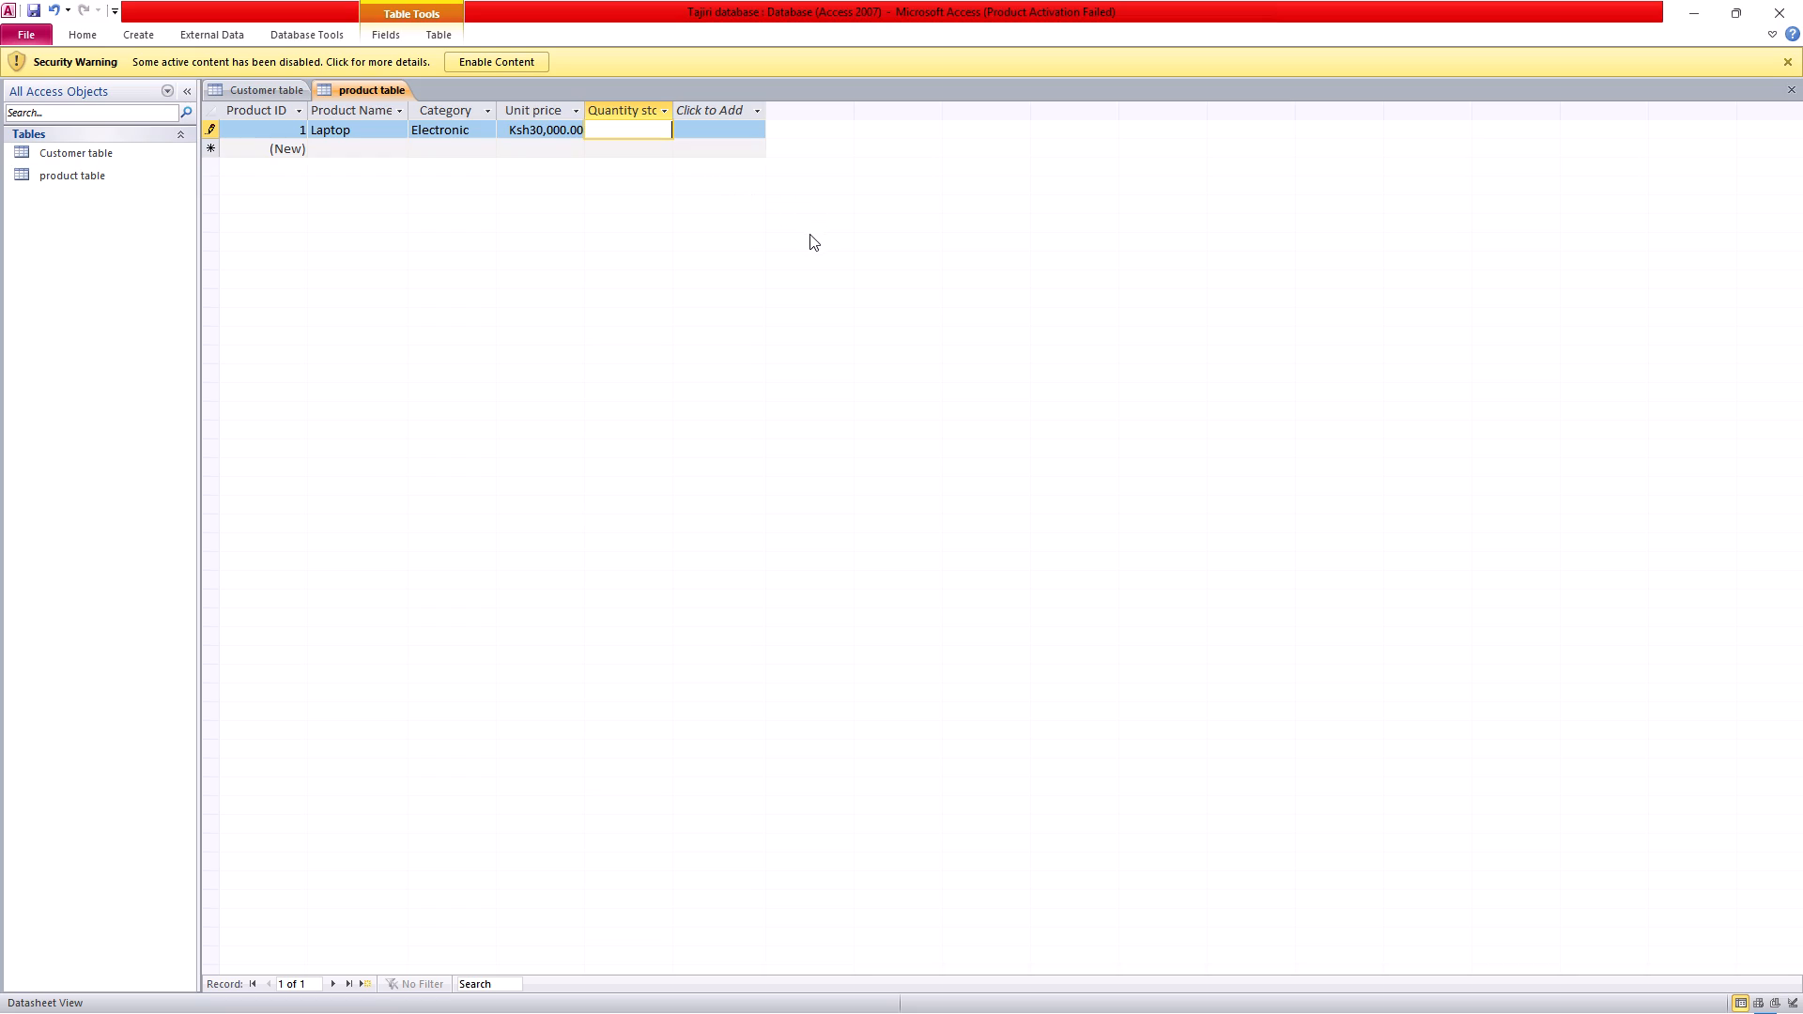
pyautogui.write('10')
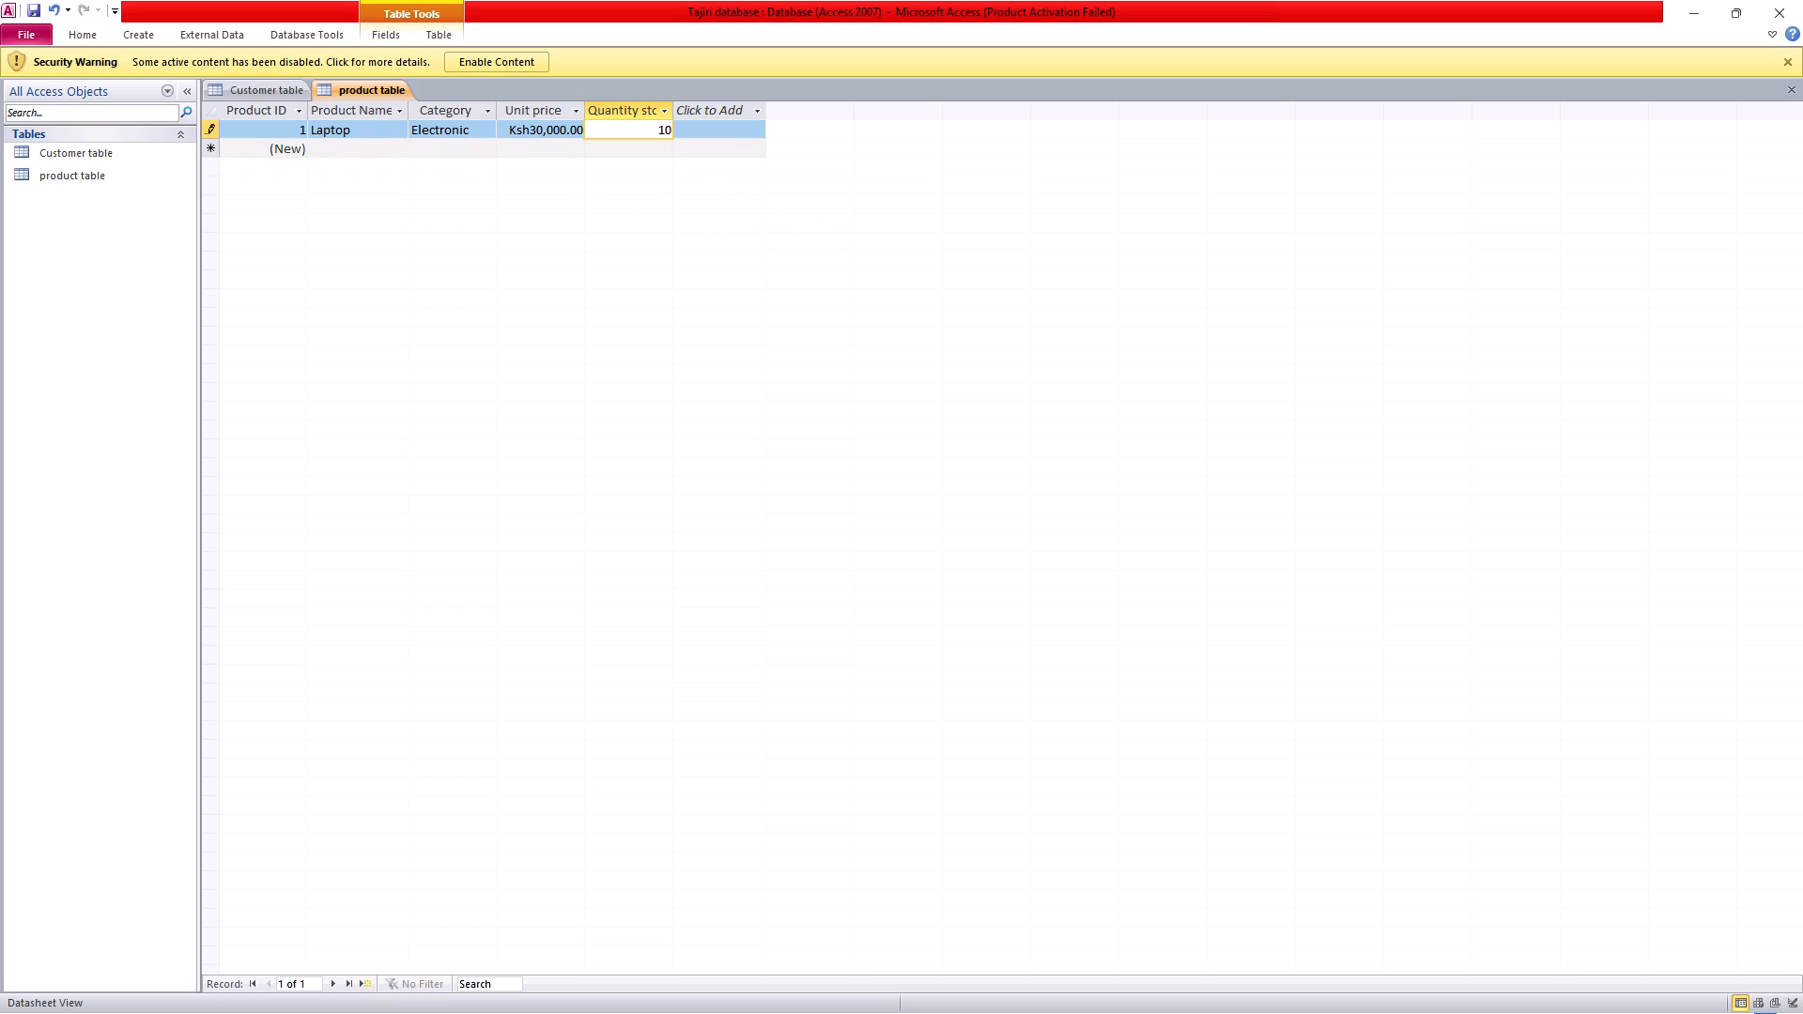
# Add a second record with Product Name Mouse, Category Accessories, Unit price 5000 and Quantity stock 40.
pyautogui.click(393, 144)
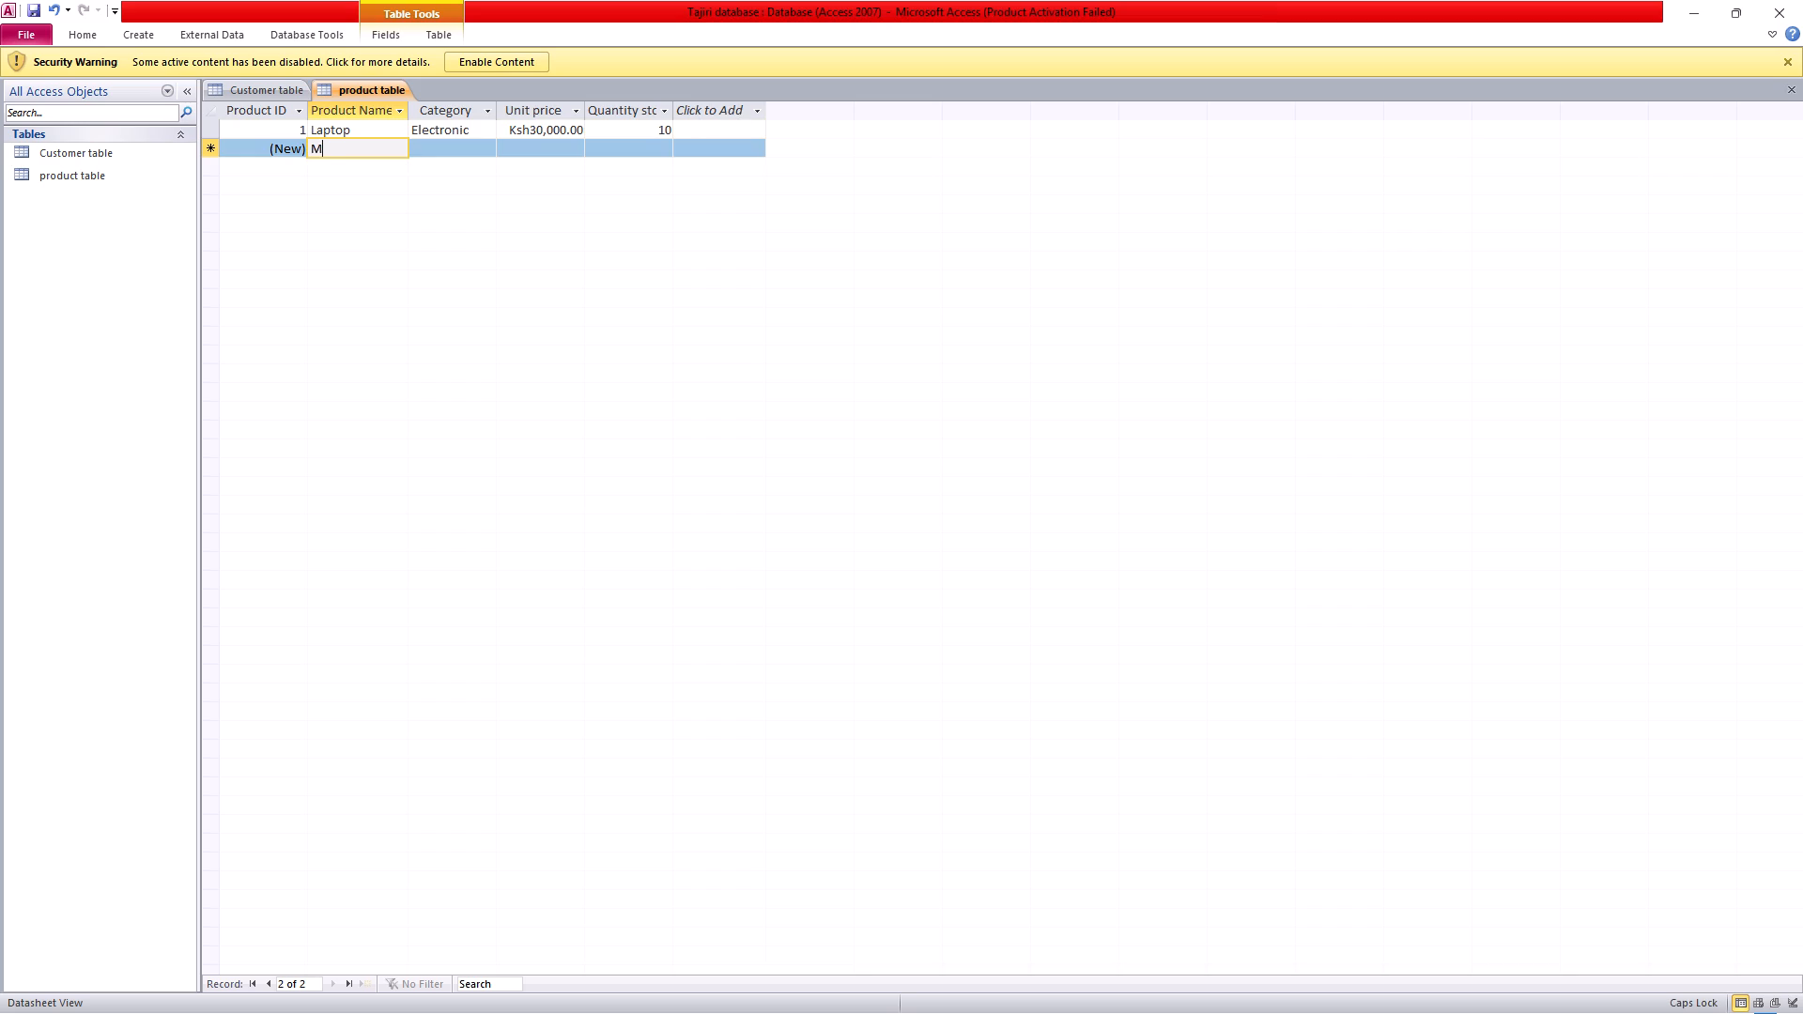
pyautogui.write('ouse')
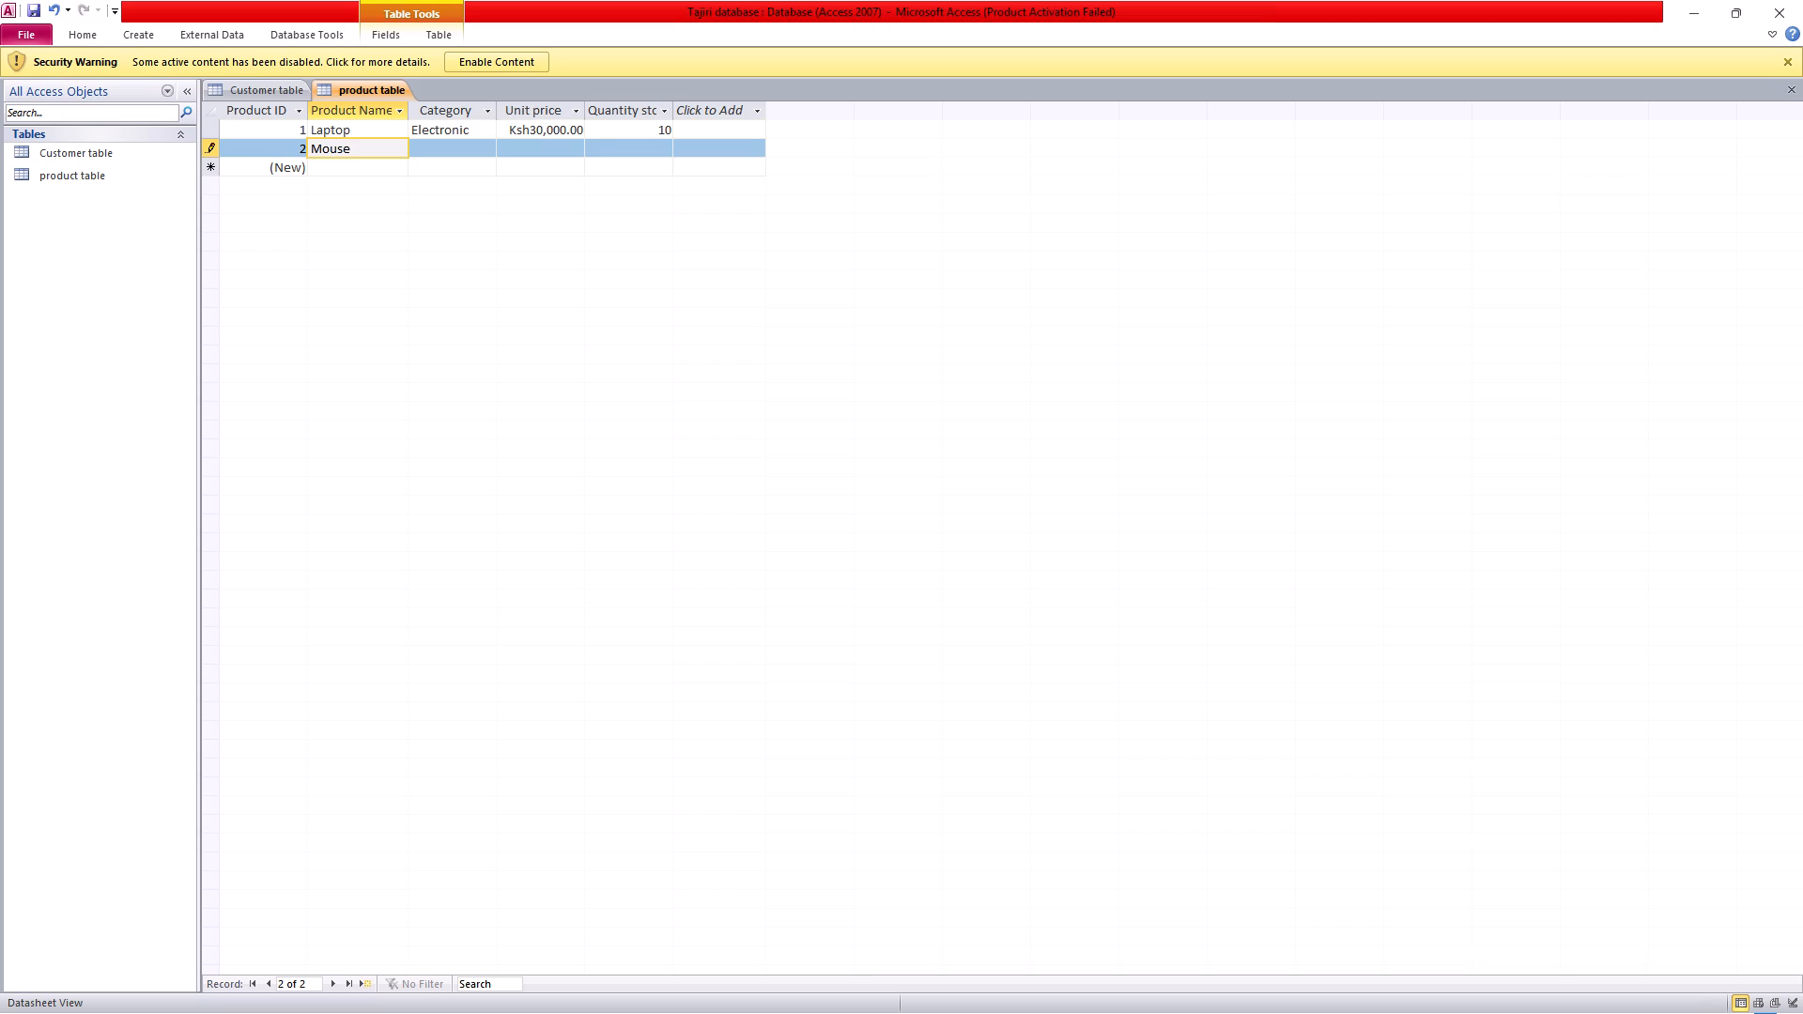
pyautogui.click(440, 144)
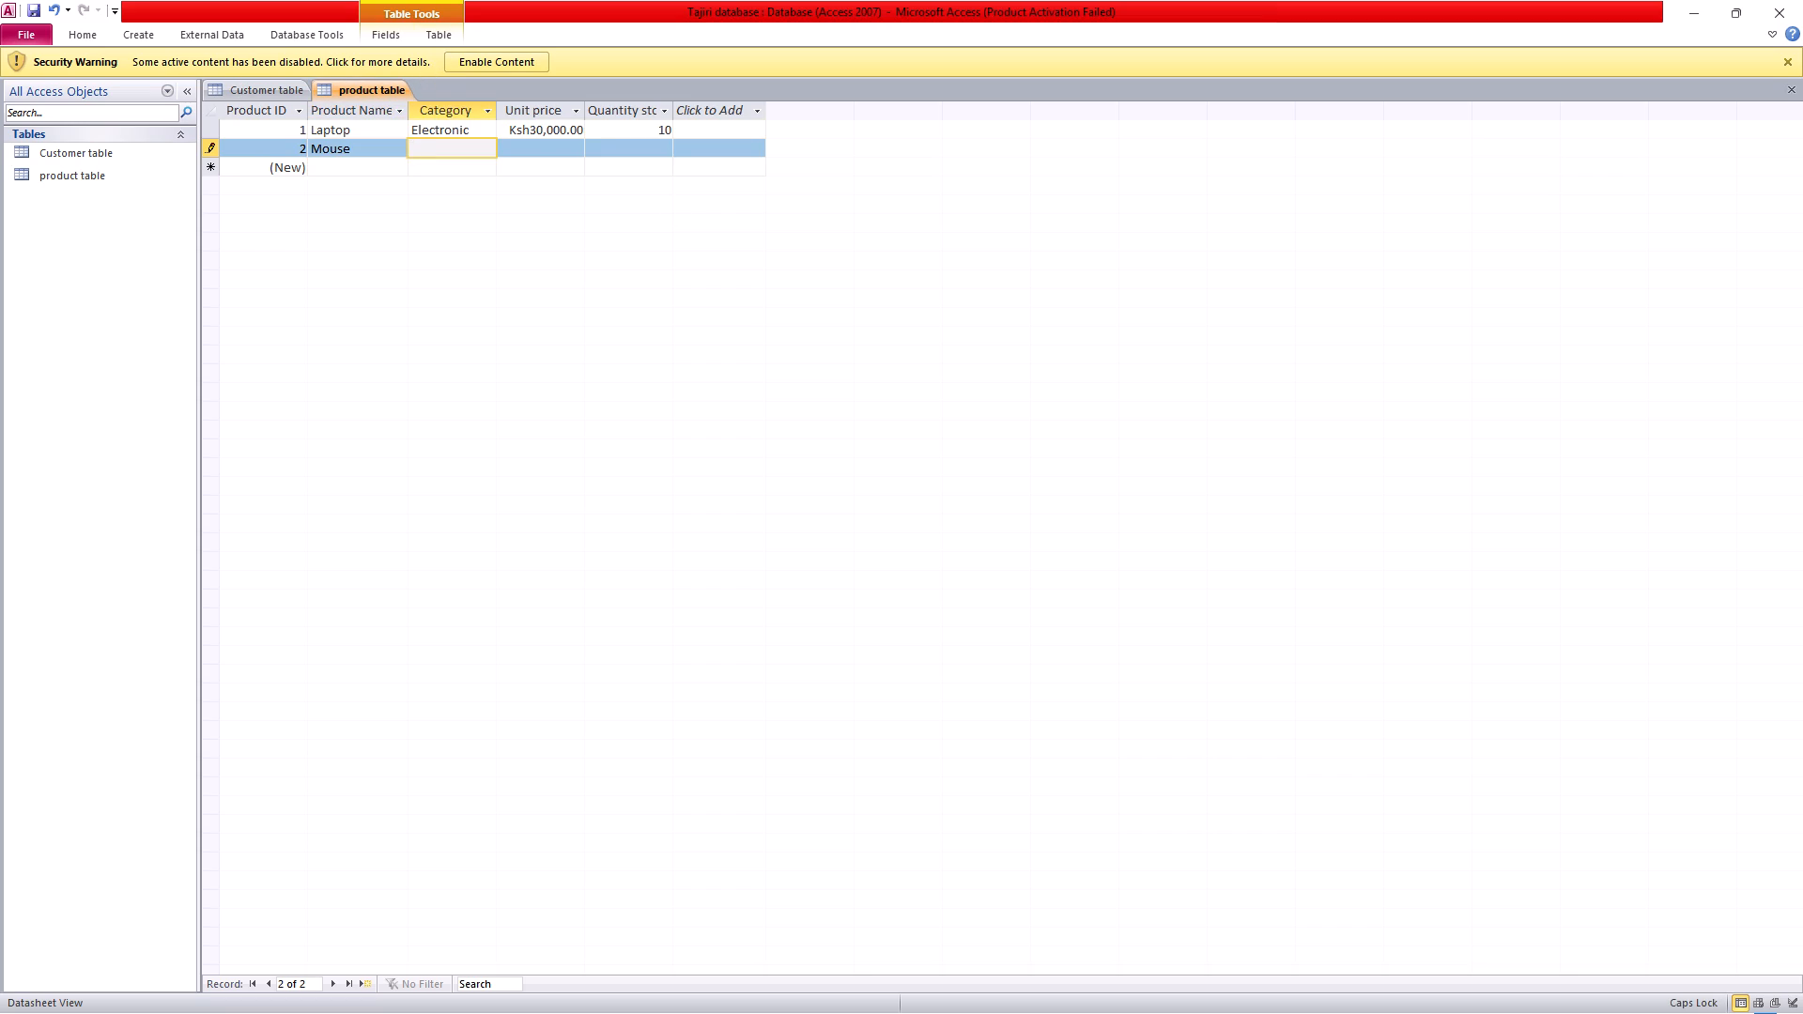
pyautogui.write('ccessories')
pyautogui.click(567, 146)
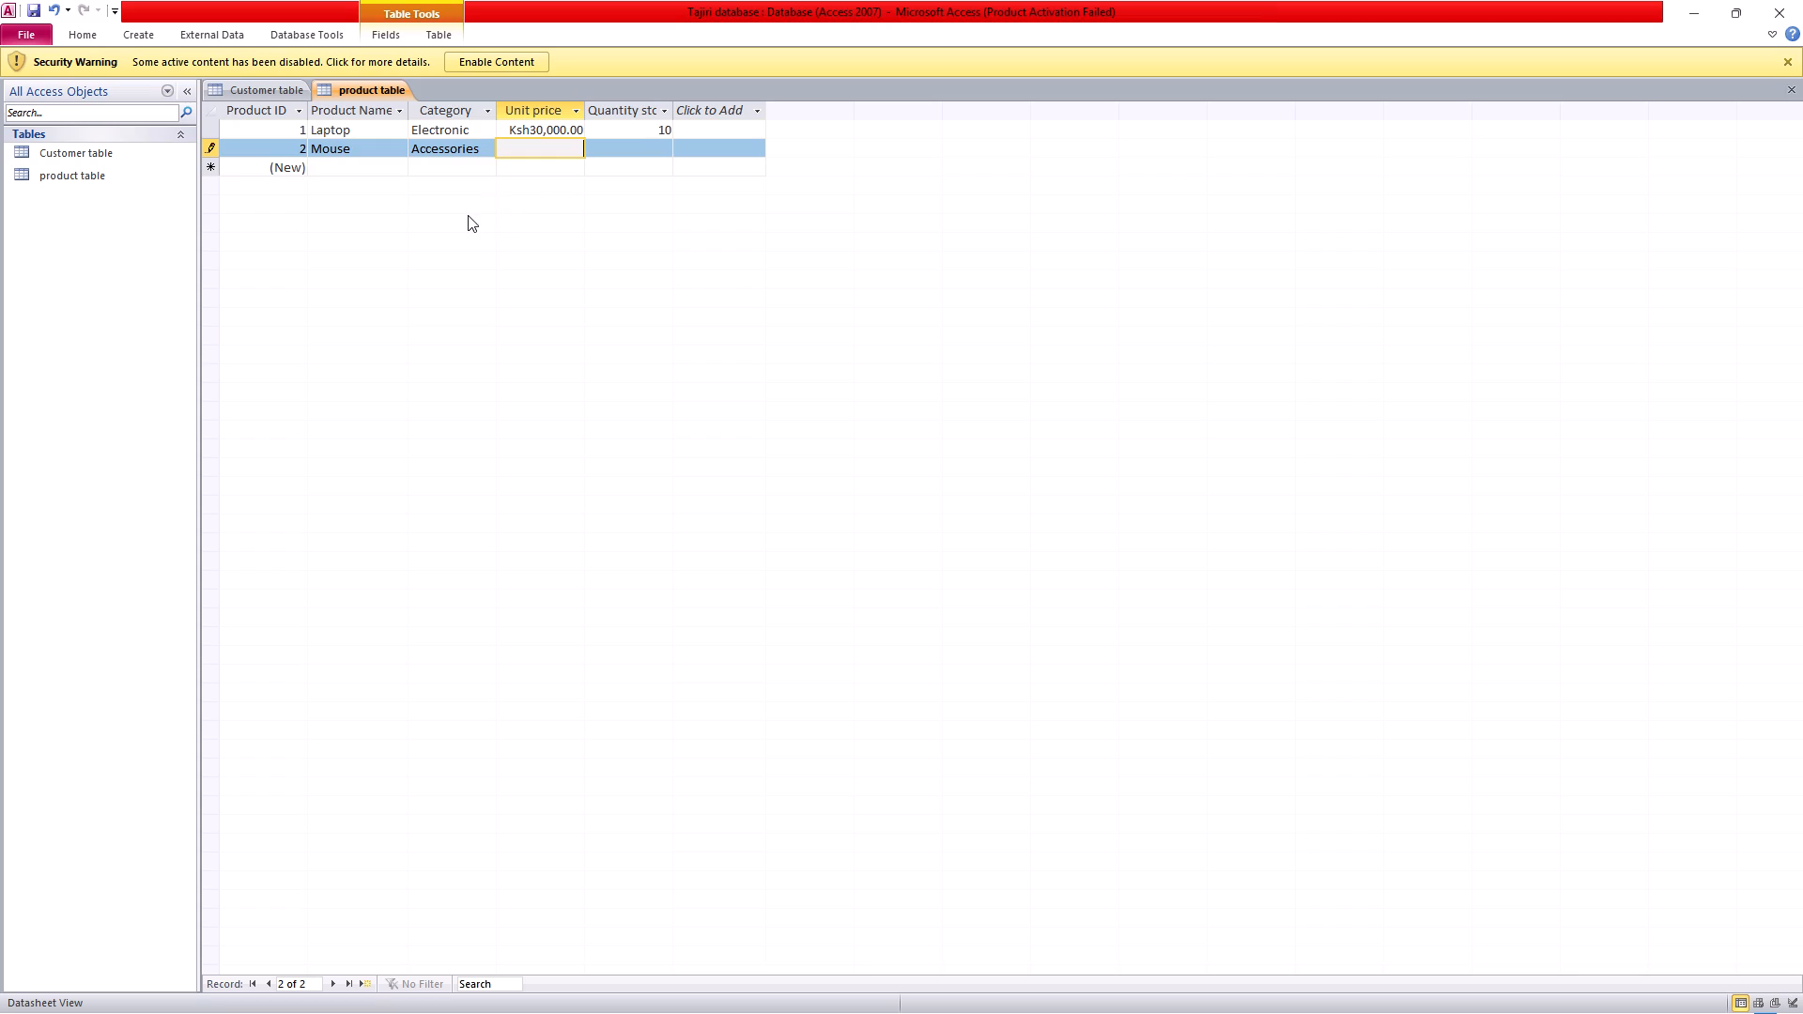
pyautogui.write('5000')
pyautogui.click(616, 150)
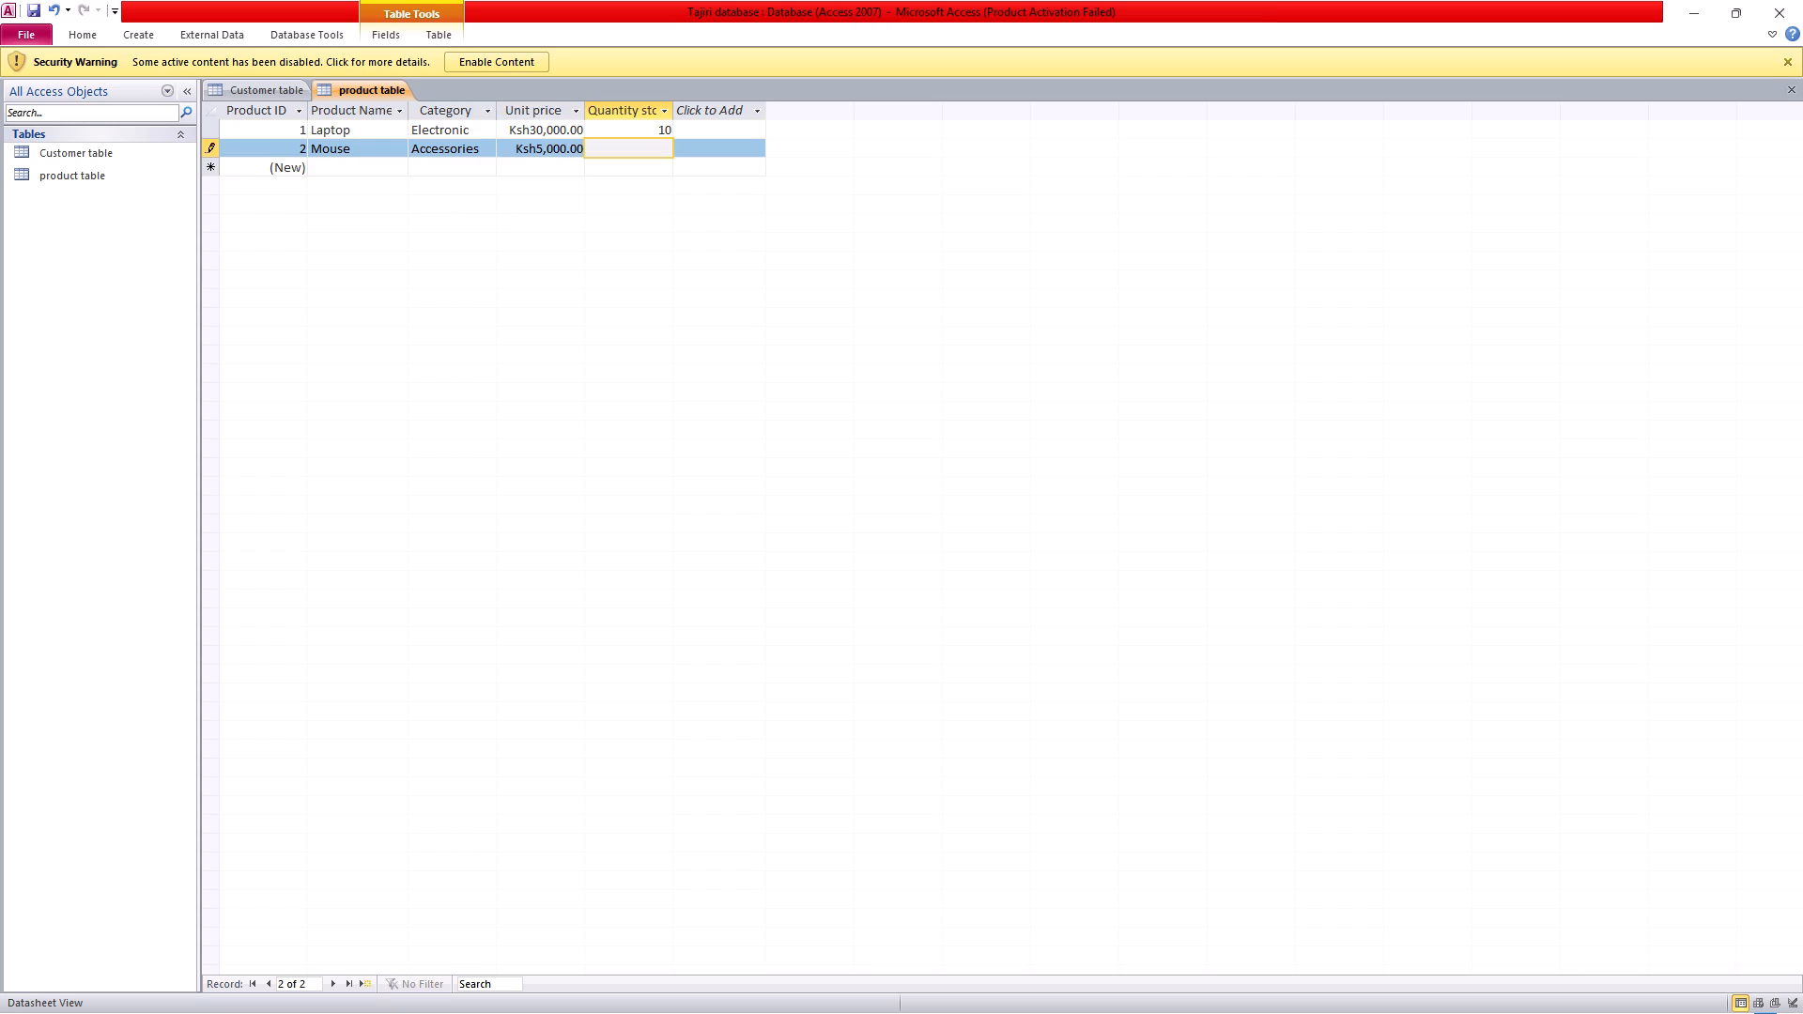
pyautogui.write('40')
# Add a third record with Product Name Keyboard, Category Accessories, Unit price 2500 and Quantity stock 30, and save the product table.
pyautogui.click(390, 168)
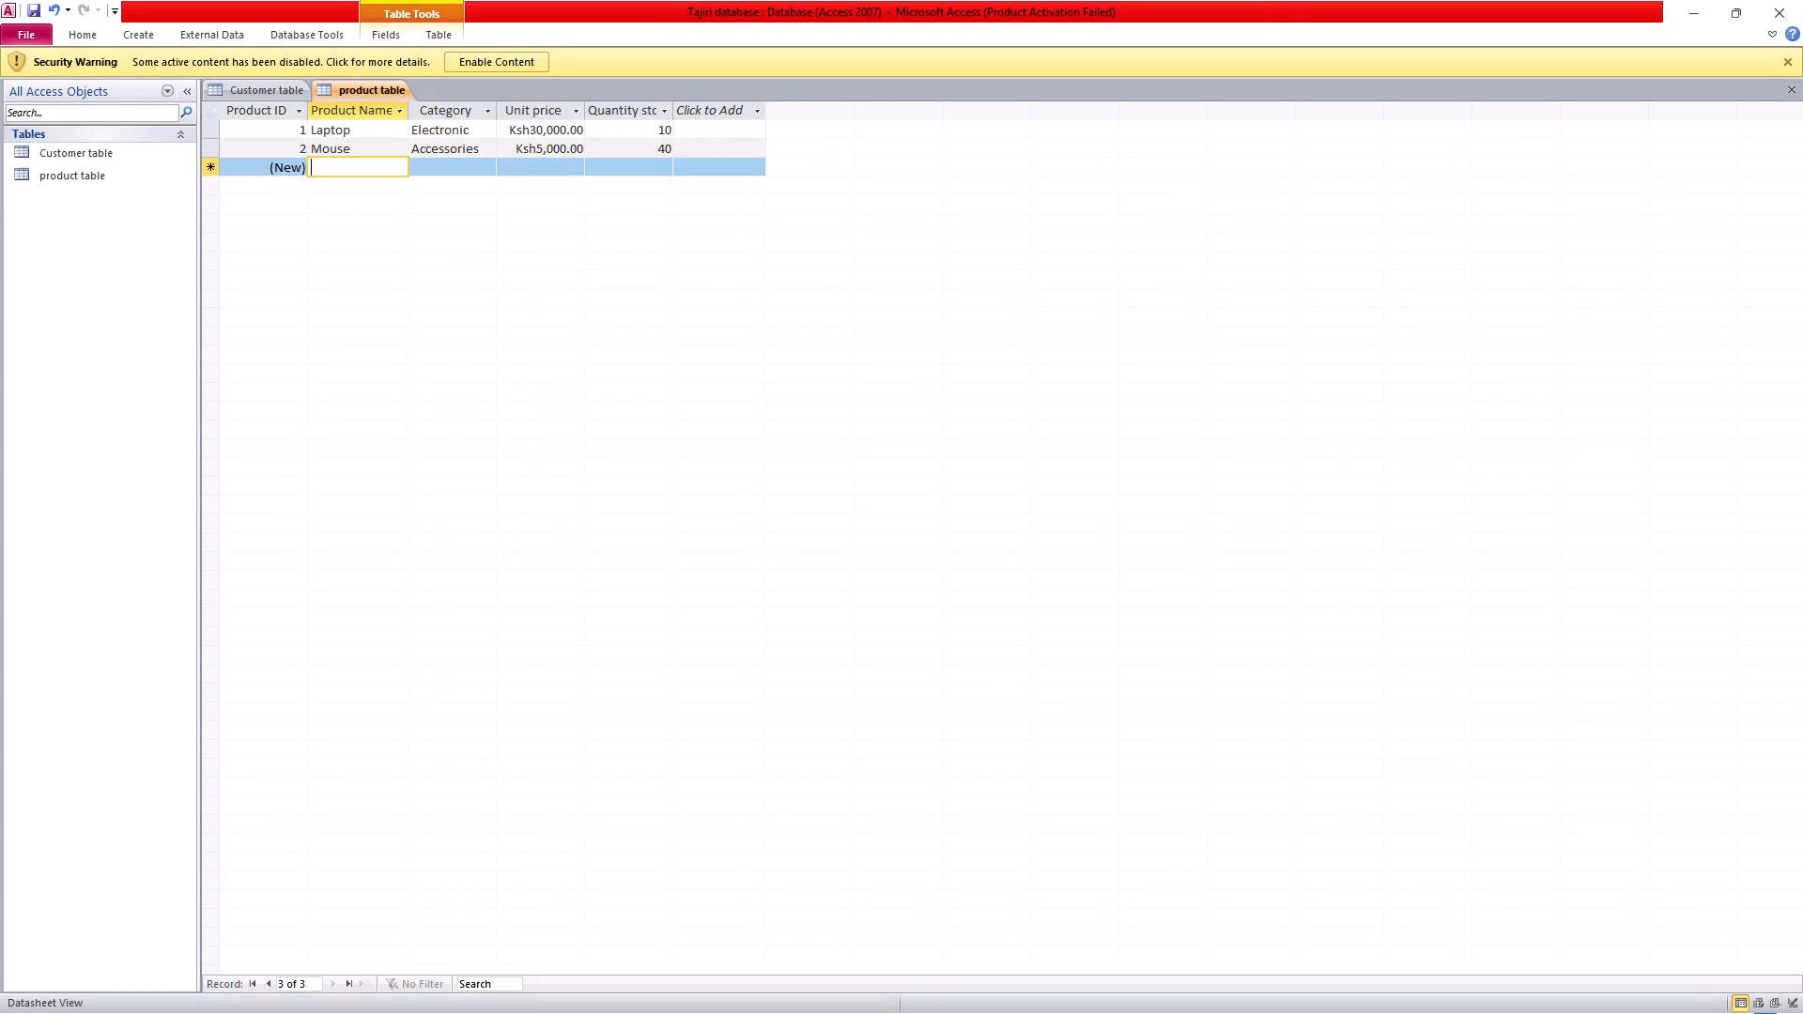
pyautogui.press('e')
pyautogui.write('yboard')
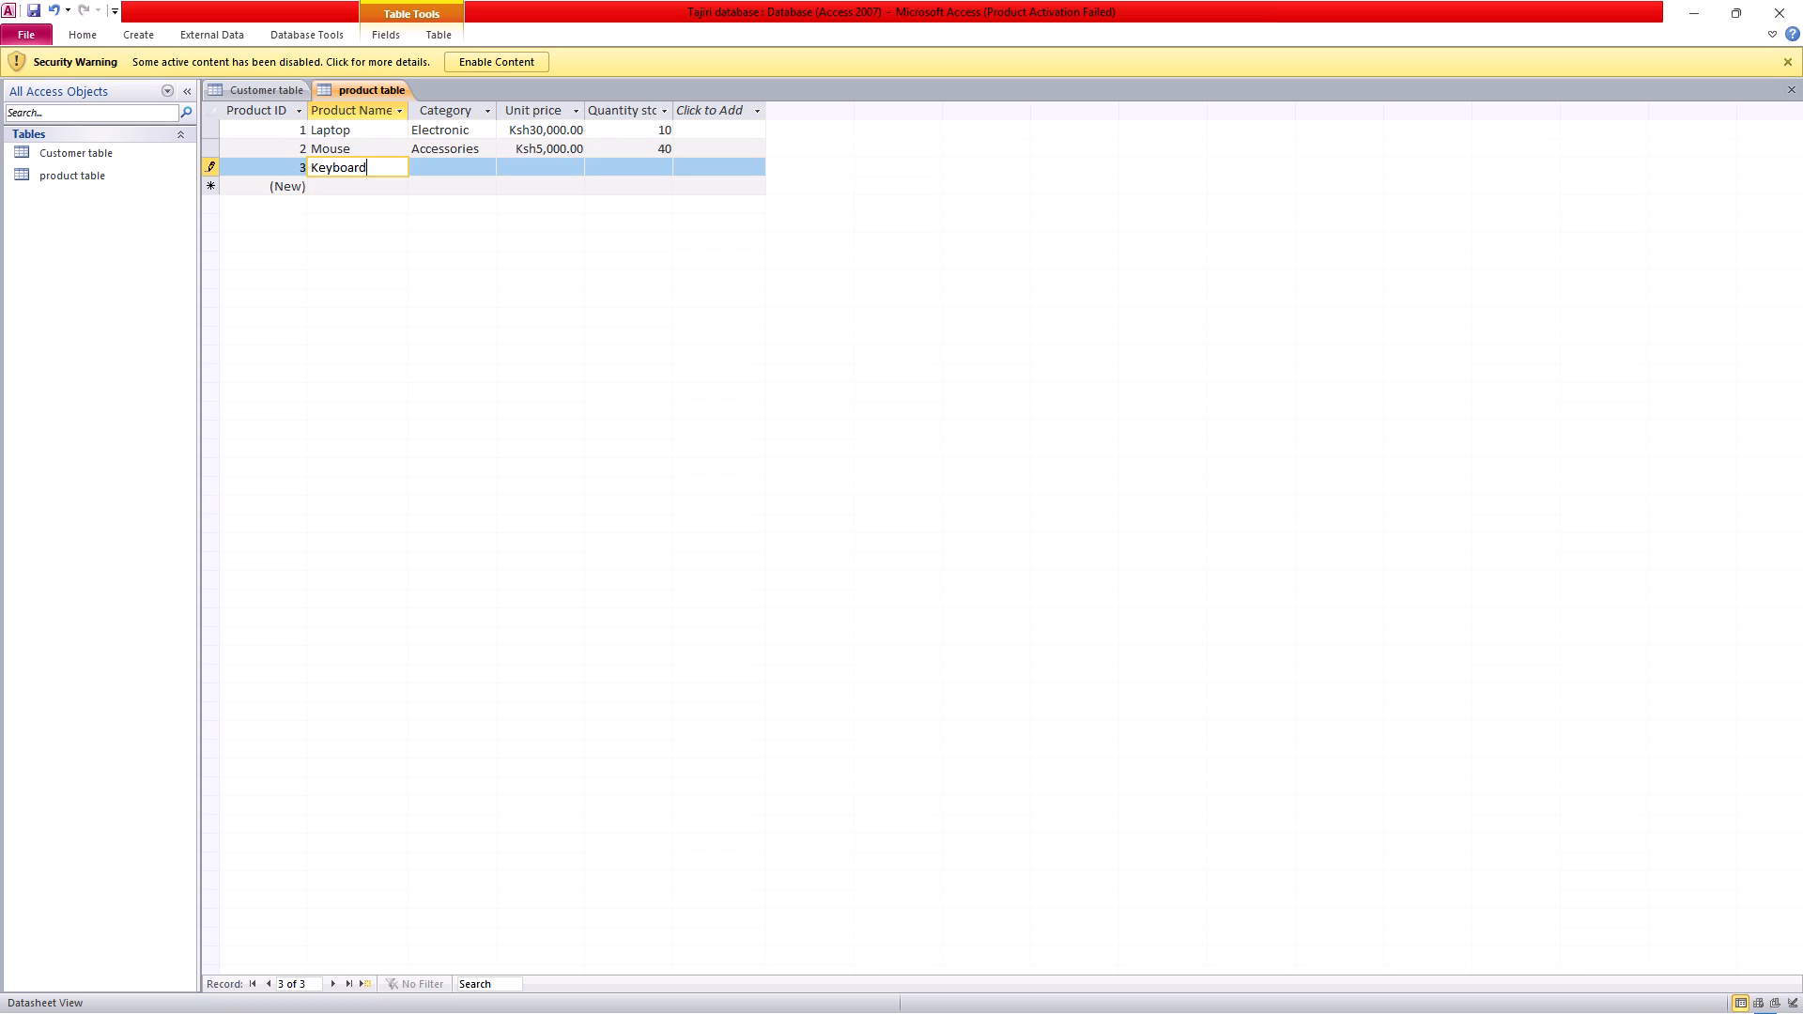
pyautogui.click(470, 168)
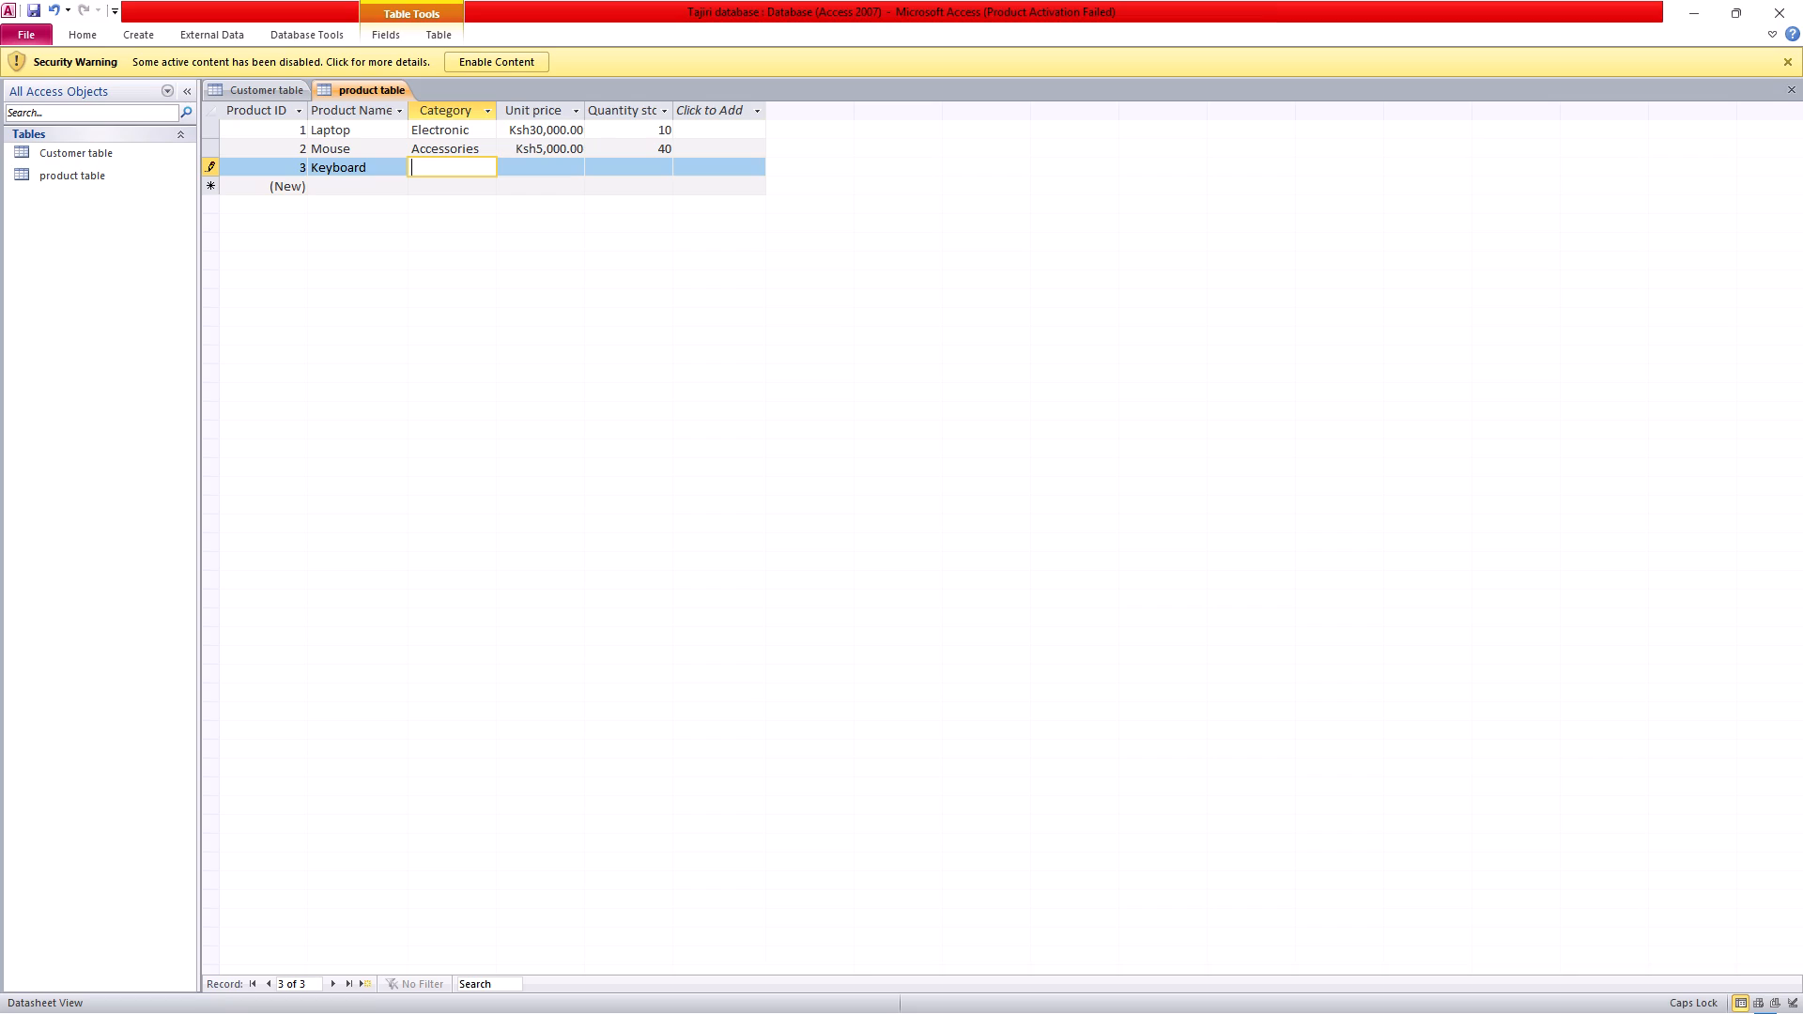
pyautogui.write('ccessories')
pyautogui.click(528, 163)
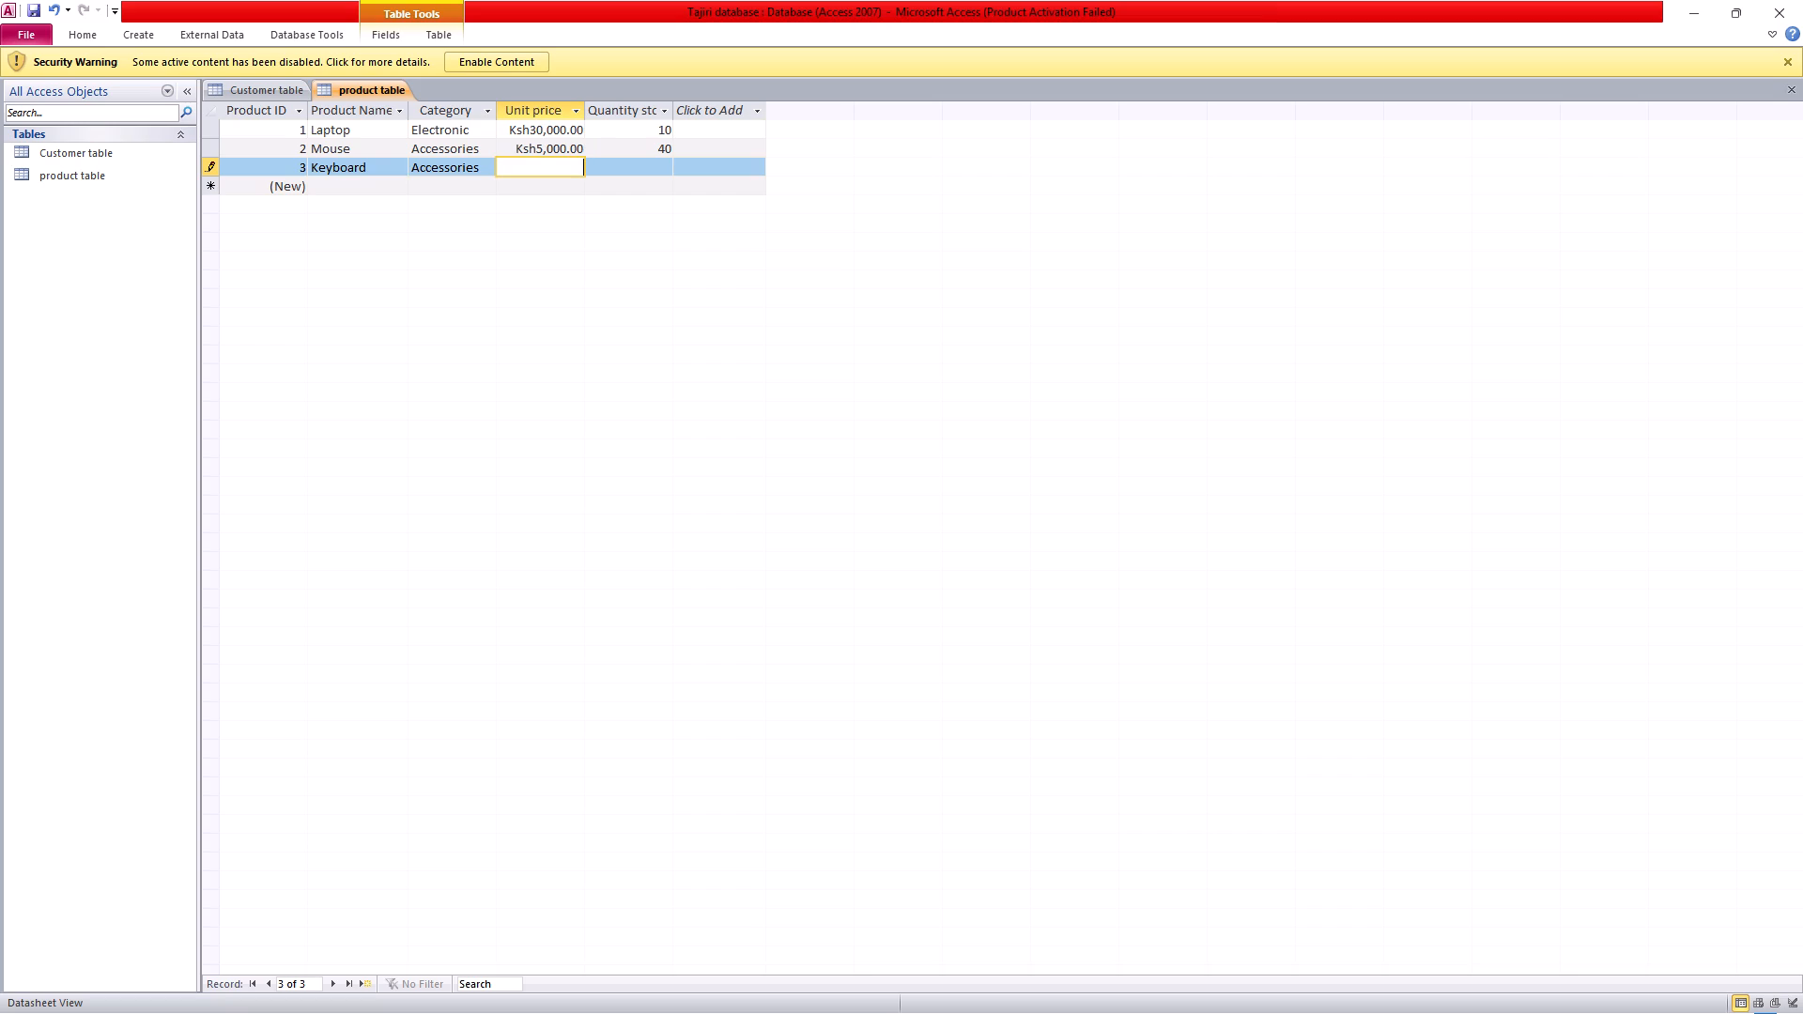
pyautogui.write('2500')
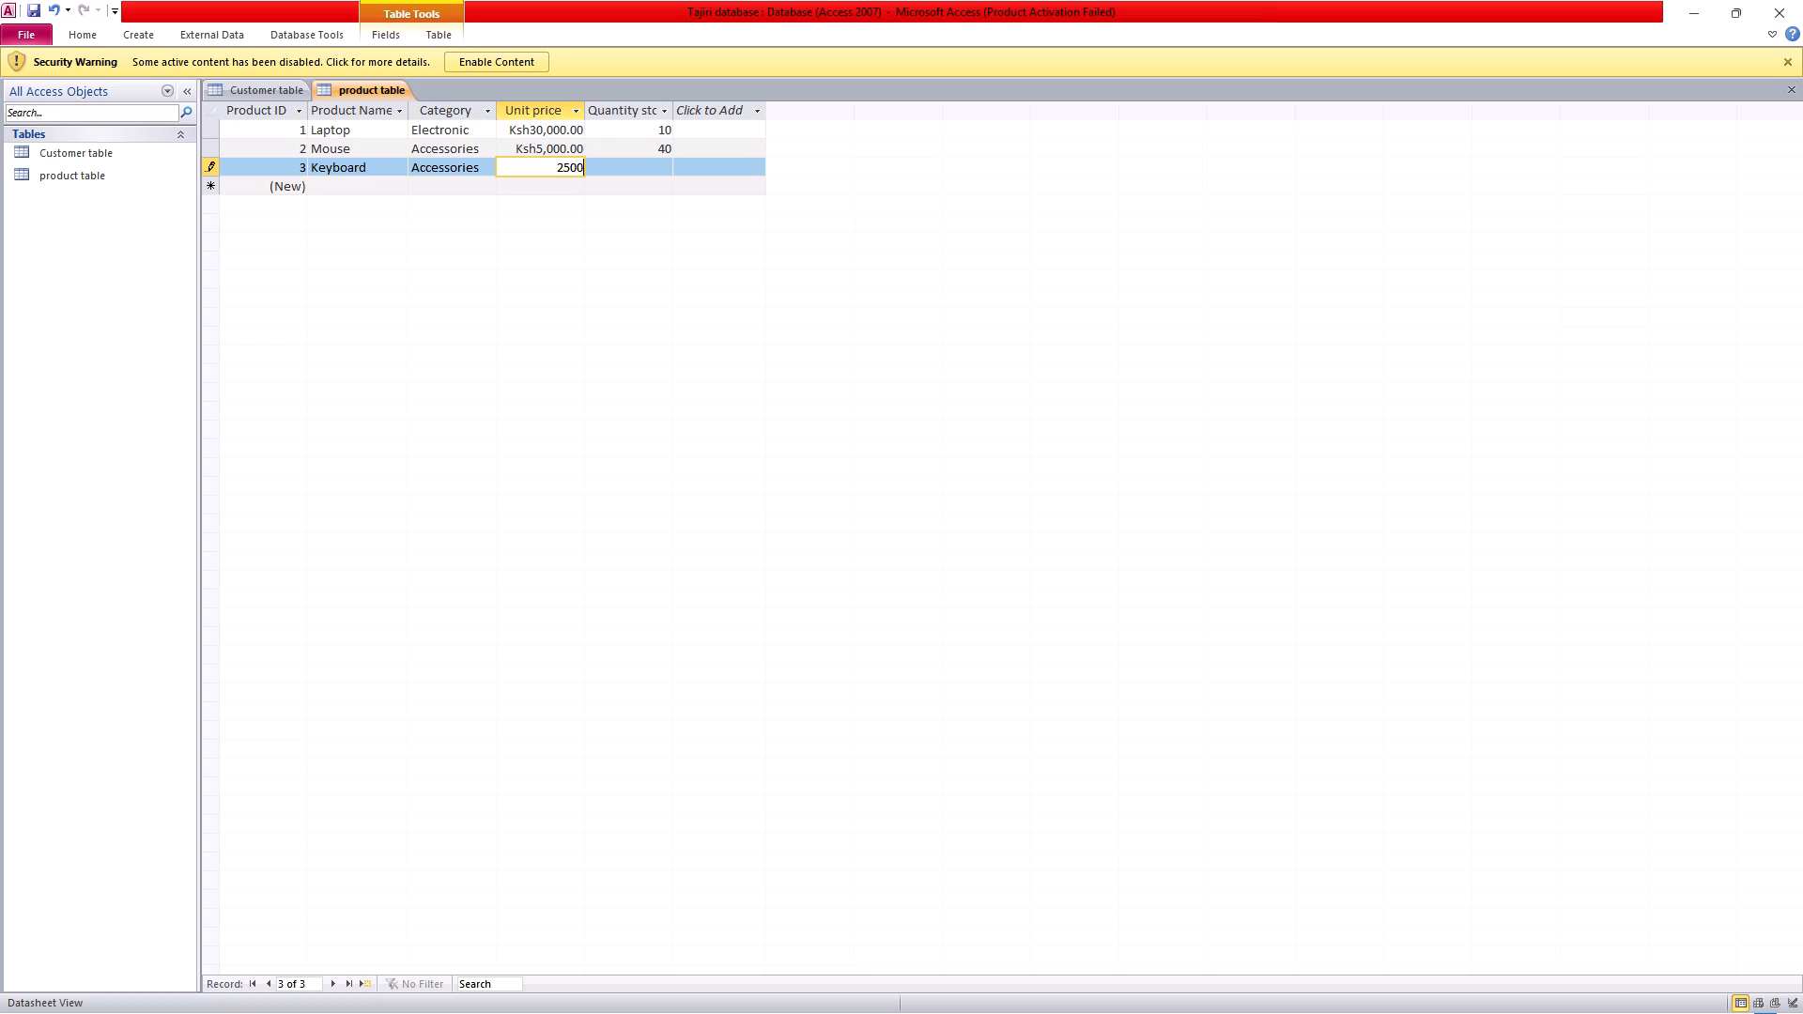
pyautogui.click(645, 165)
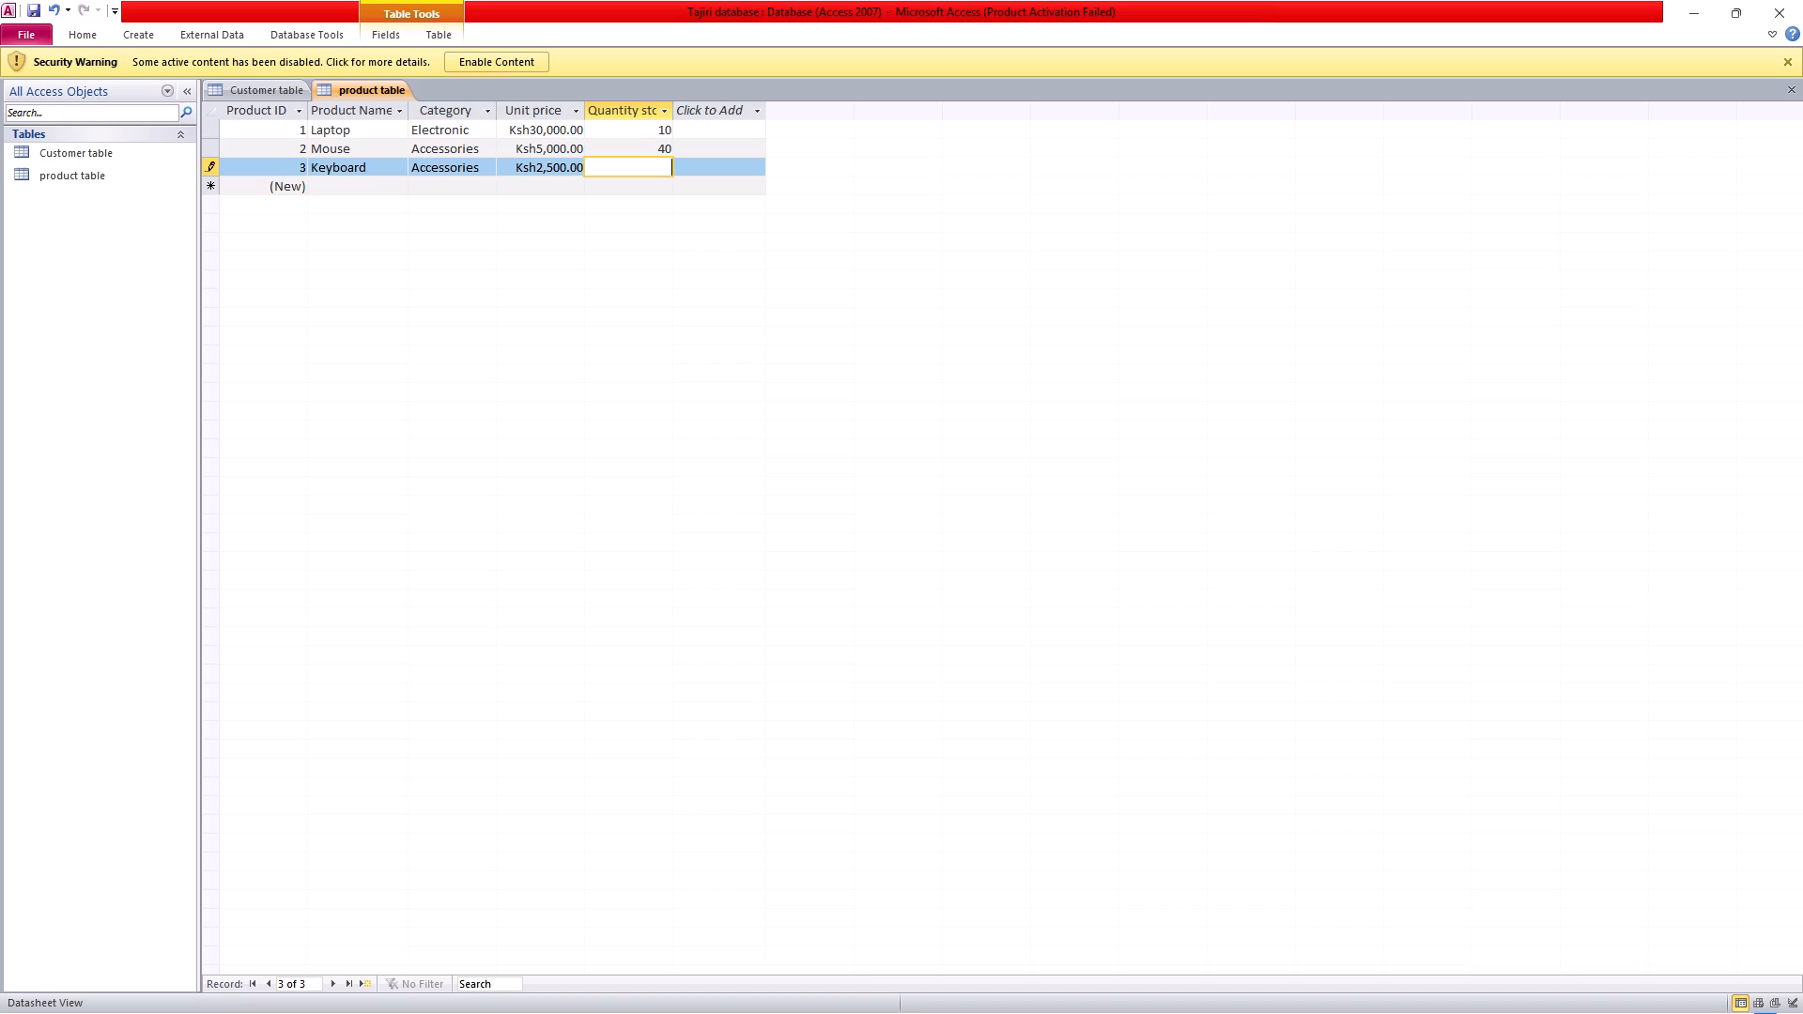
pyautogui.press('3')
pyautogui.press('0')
pyautogui.rightClick(355, 86)
pyautogui.click(404, 95)
# Create a new table and save it as Sales table.
pyautogui.click(152, 29)
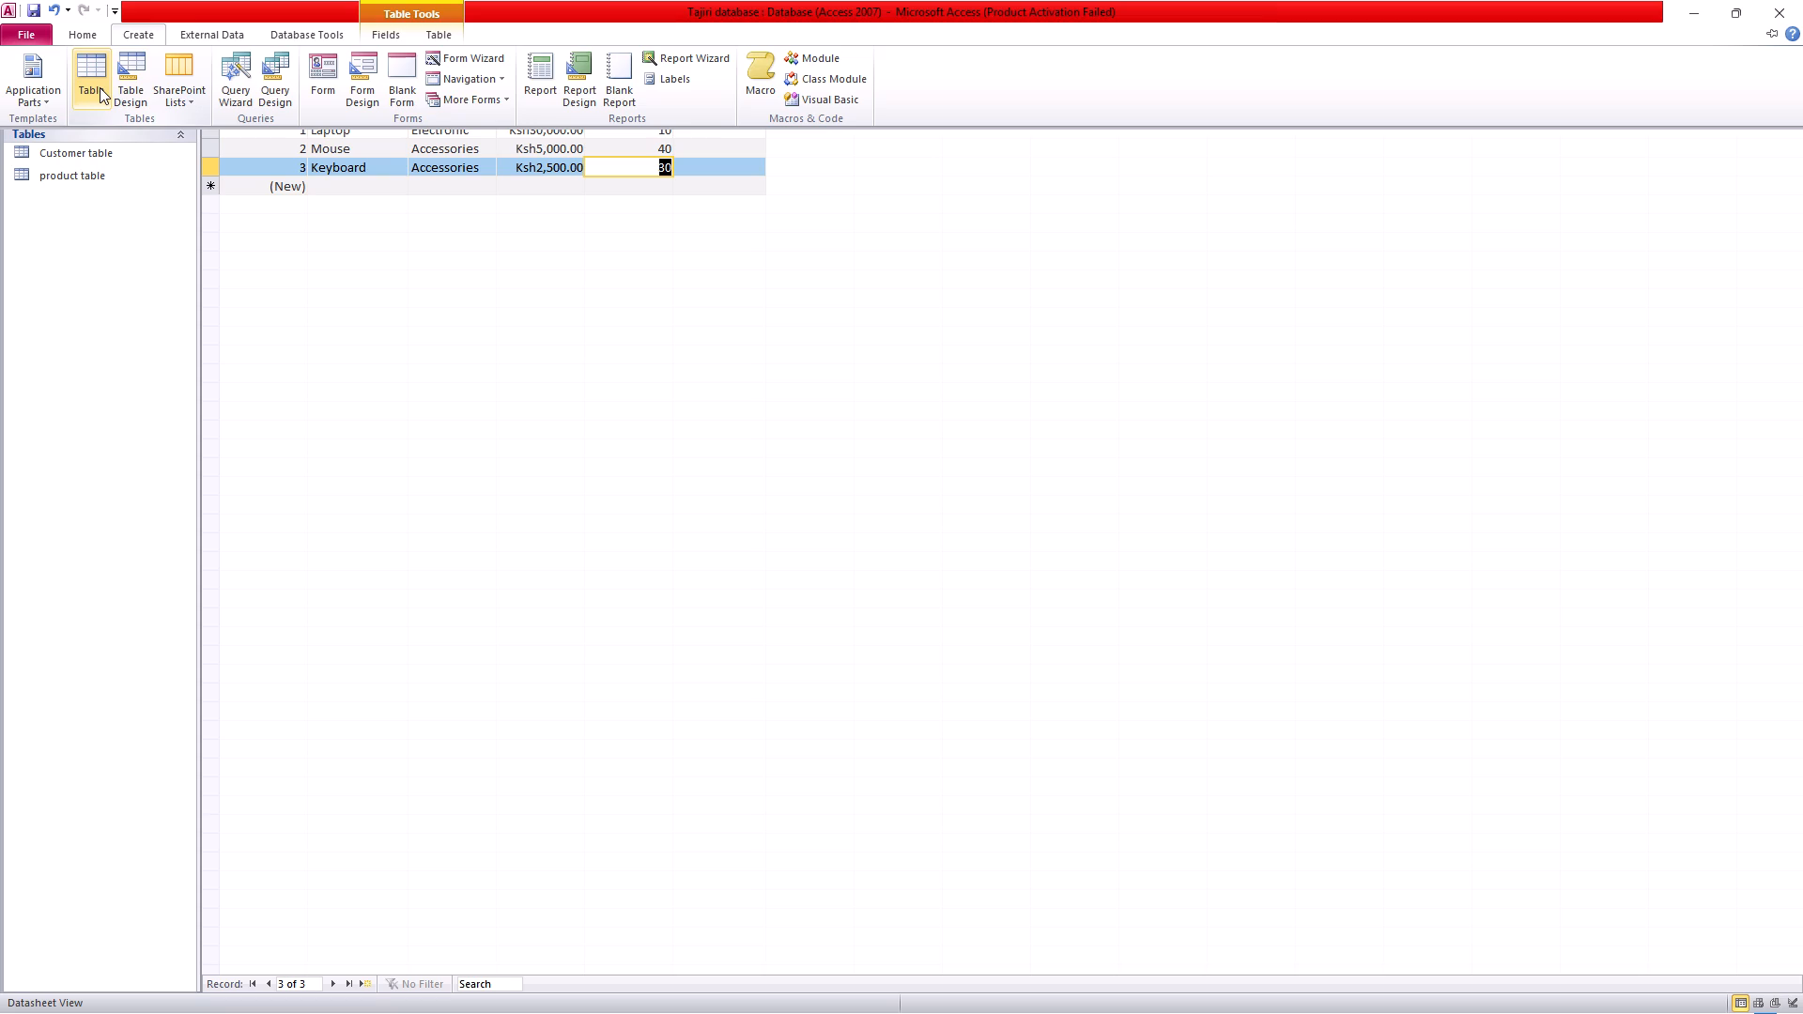
pyautogui.click(100, 87)
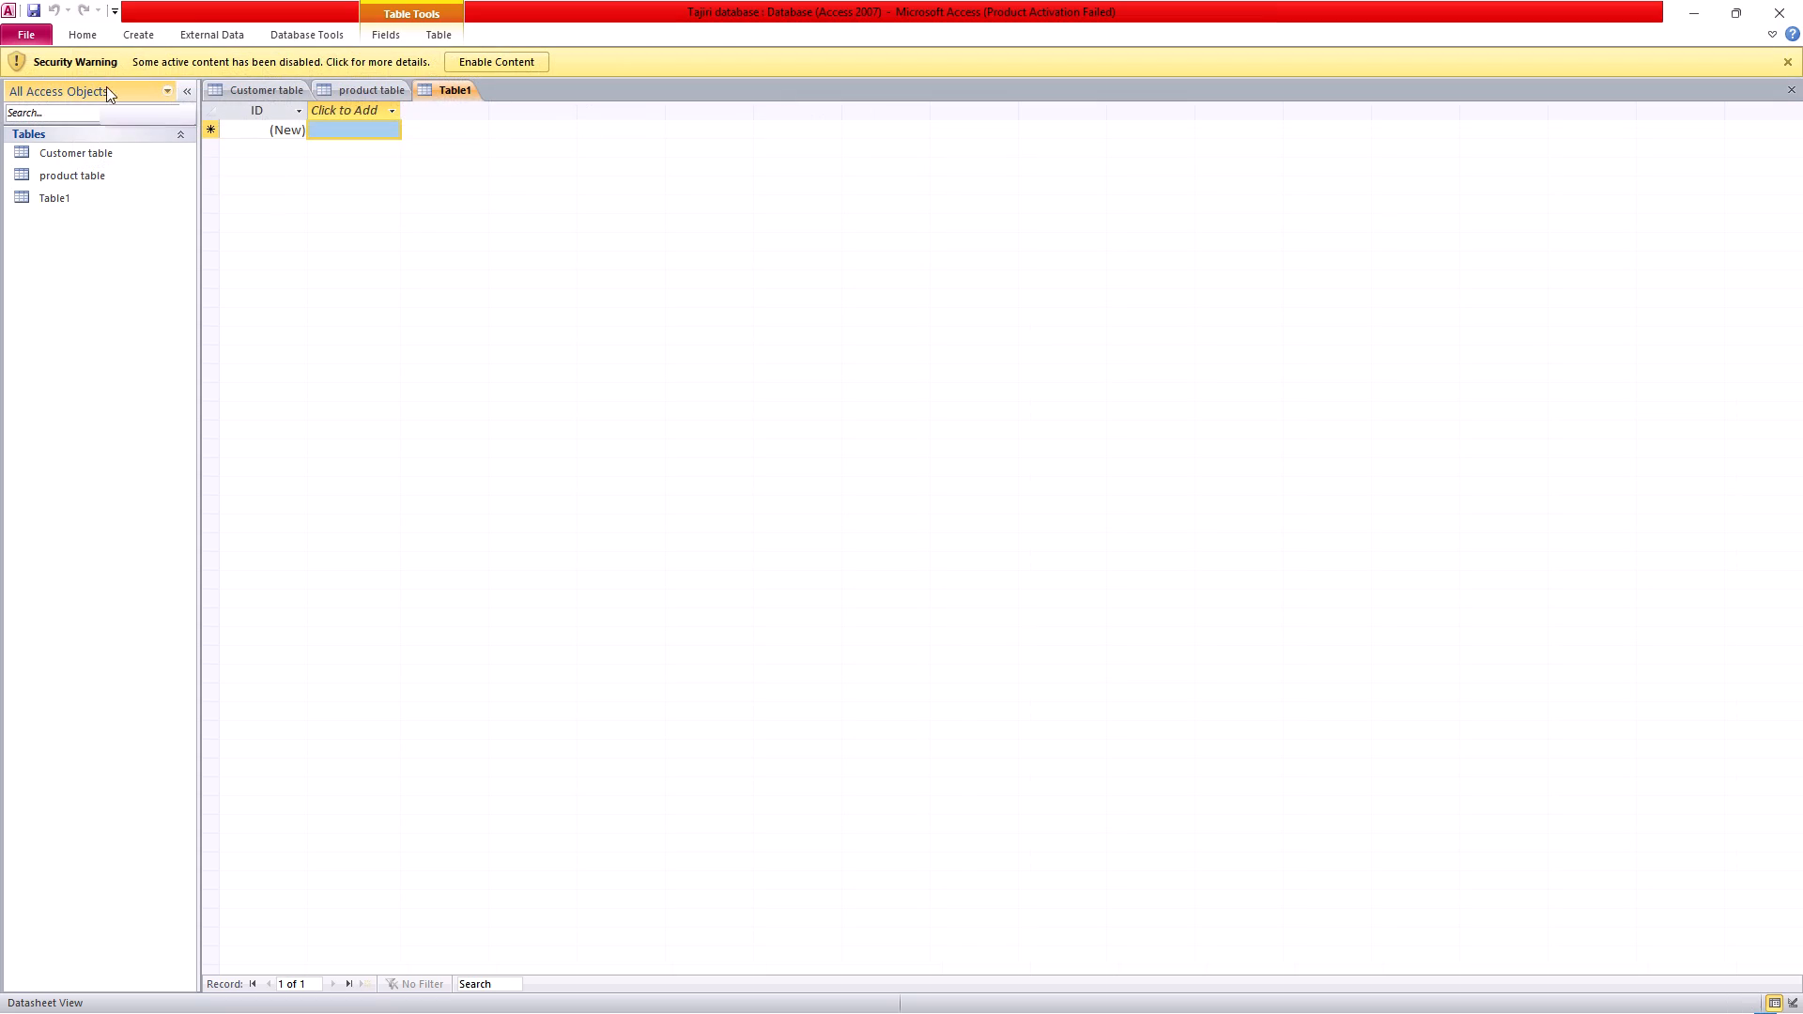
pyautogui.rightClick(430, 91)
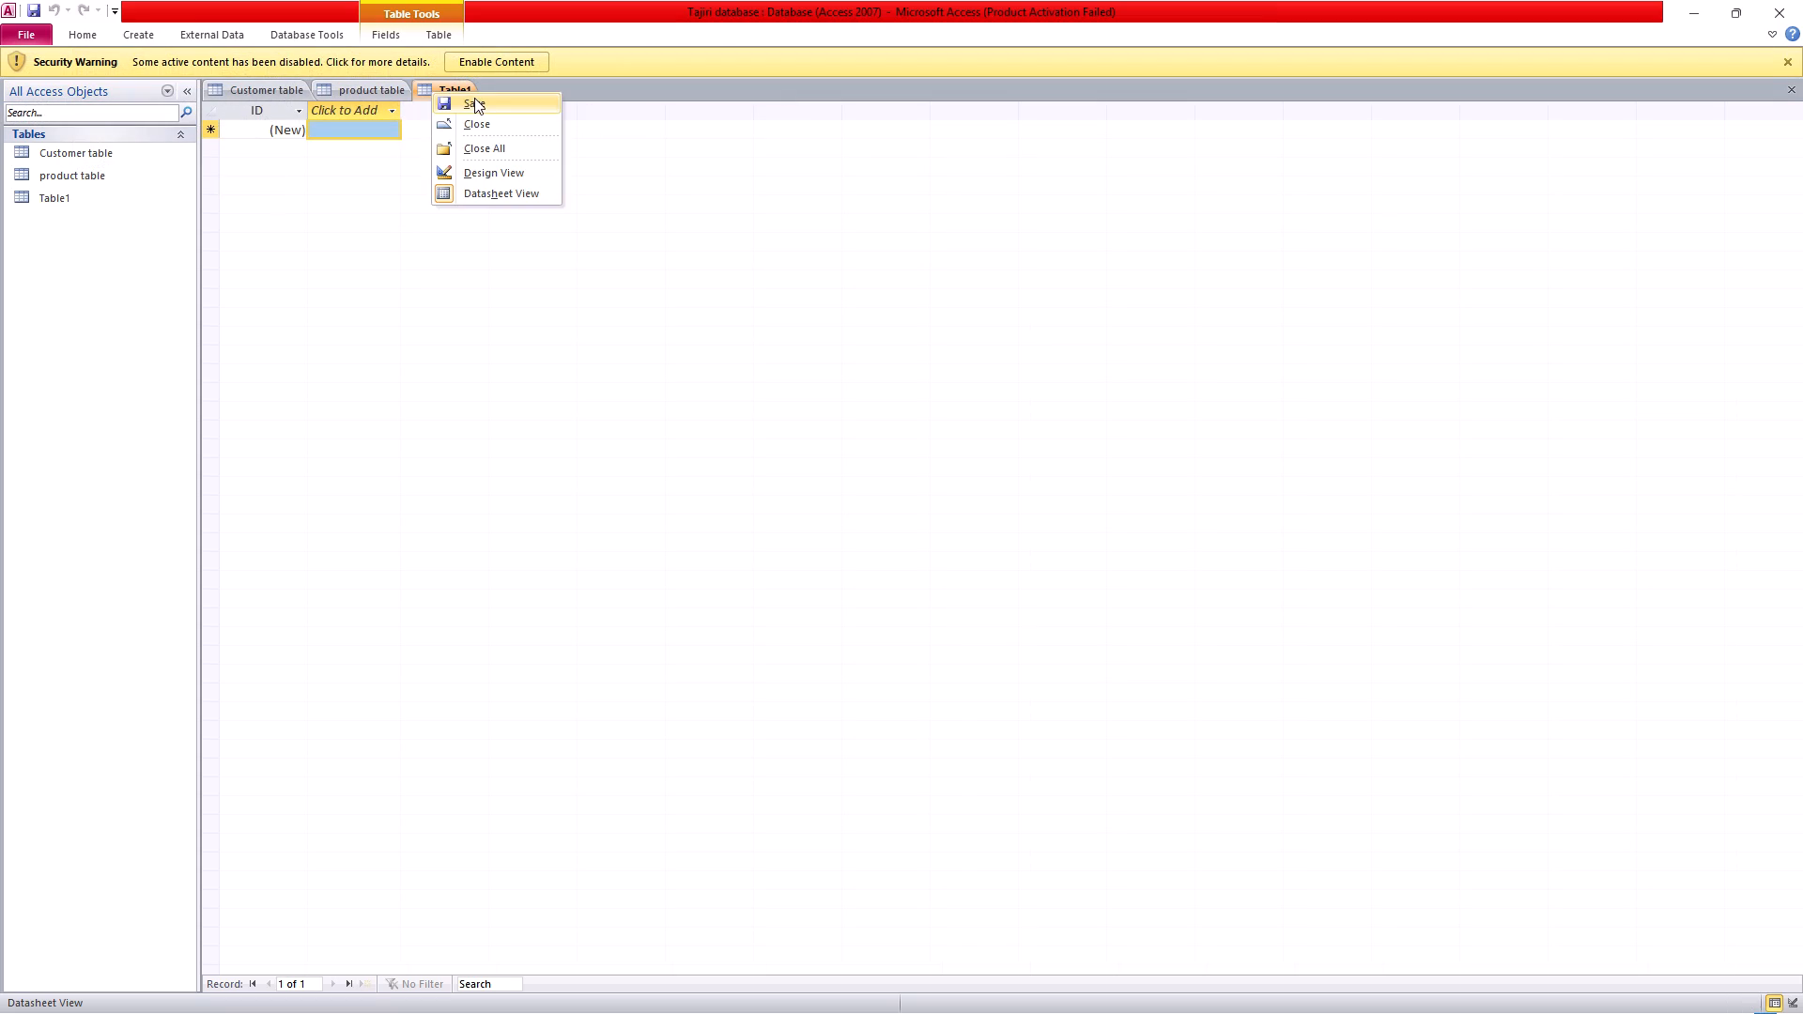
pyautogui.click(474, 98)
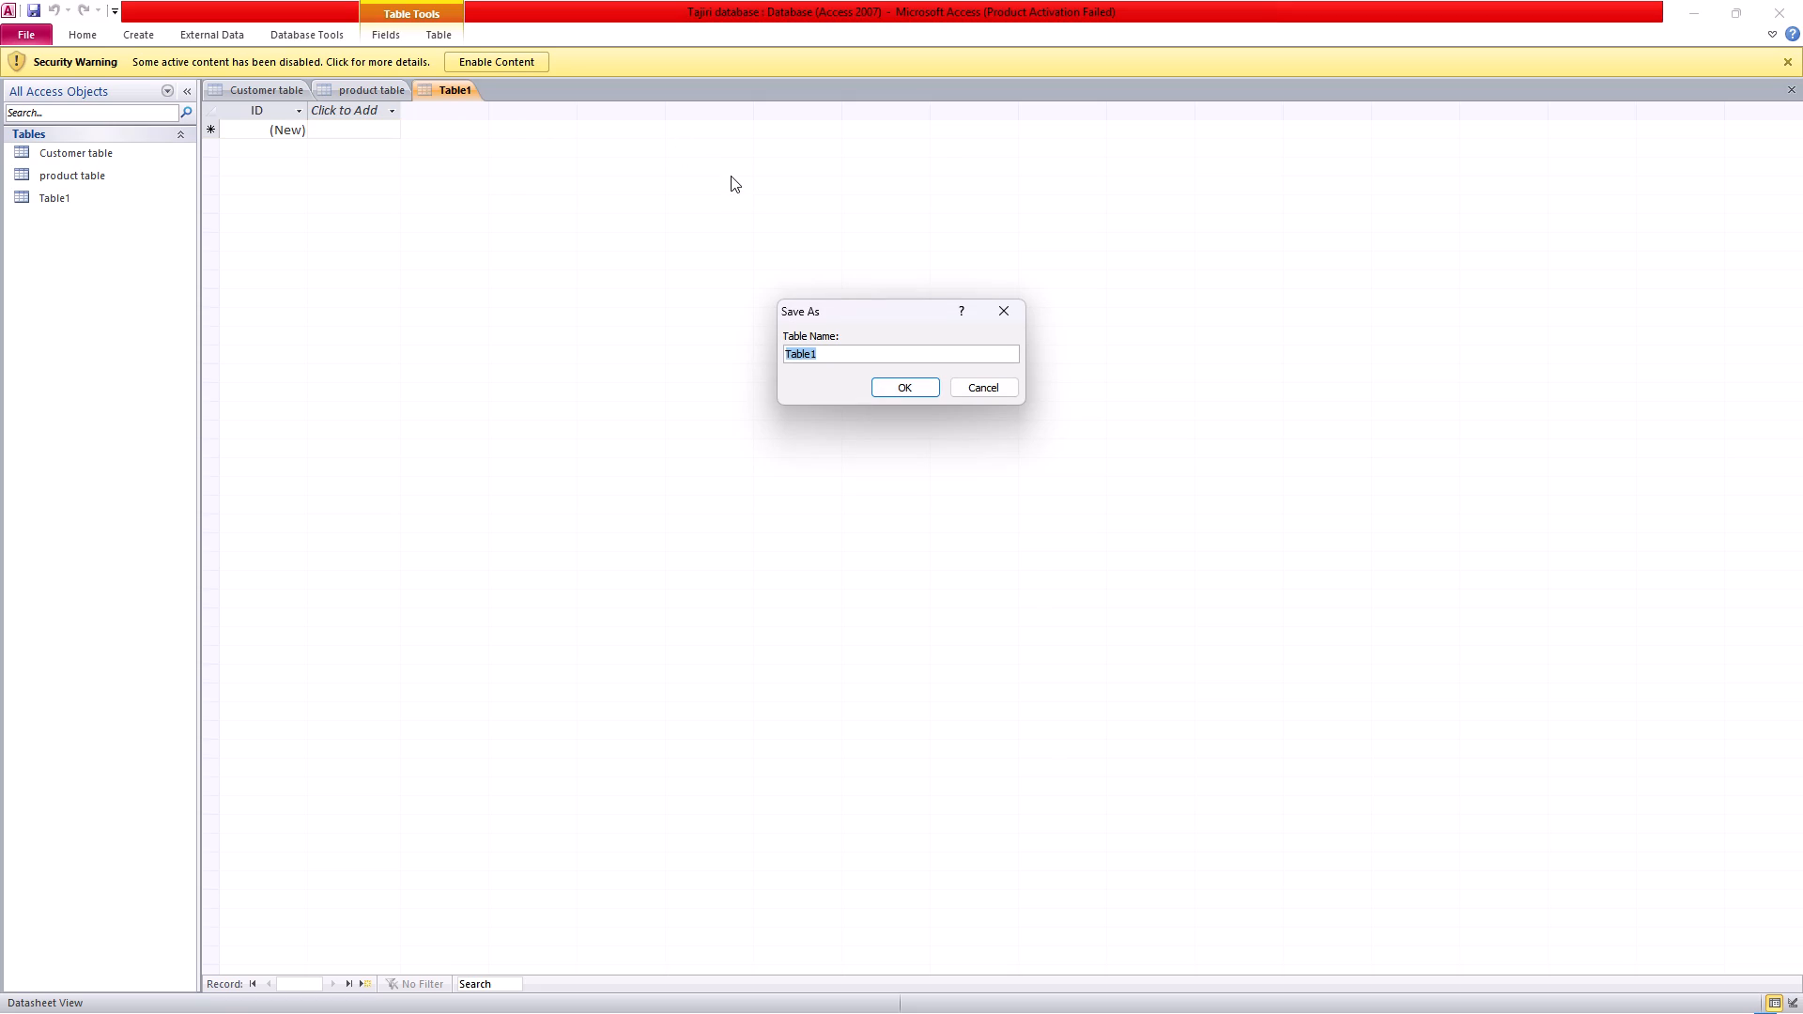
pyautogui.press('BackSpace')
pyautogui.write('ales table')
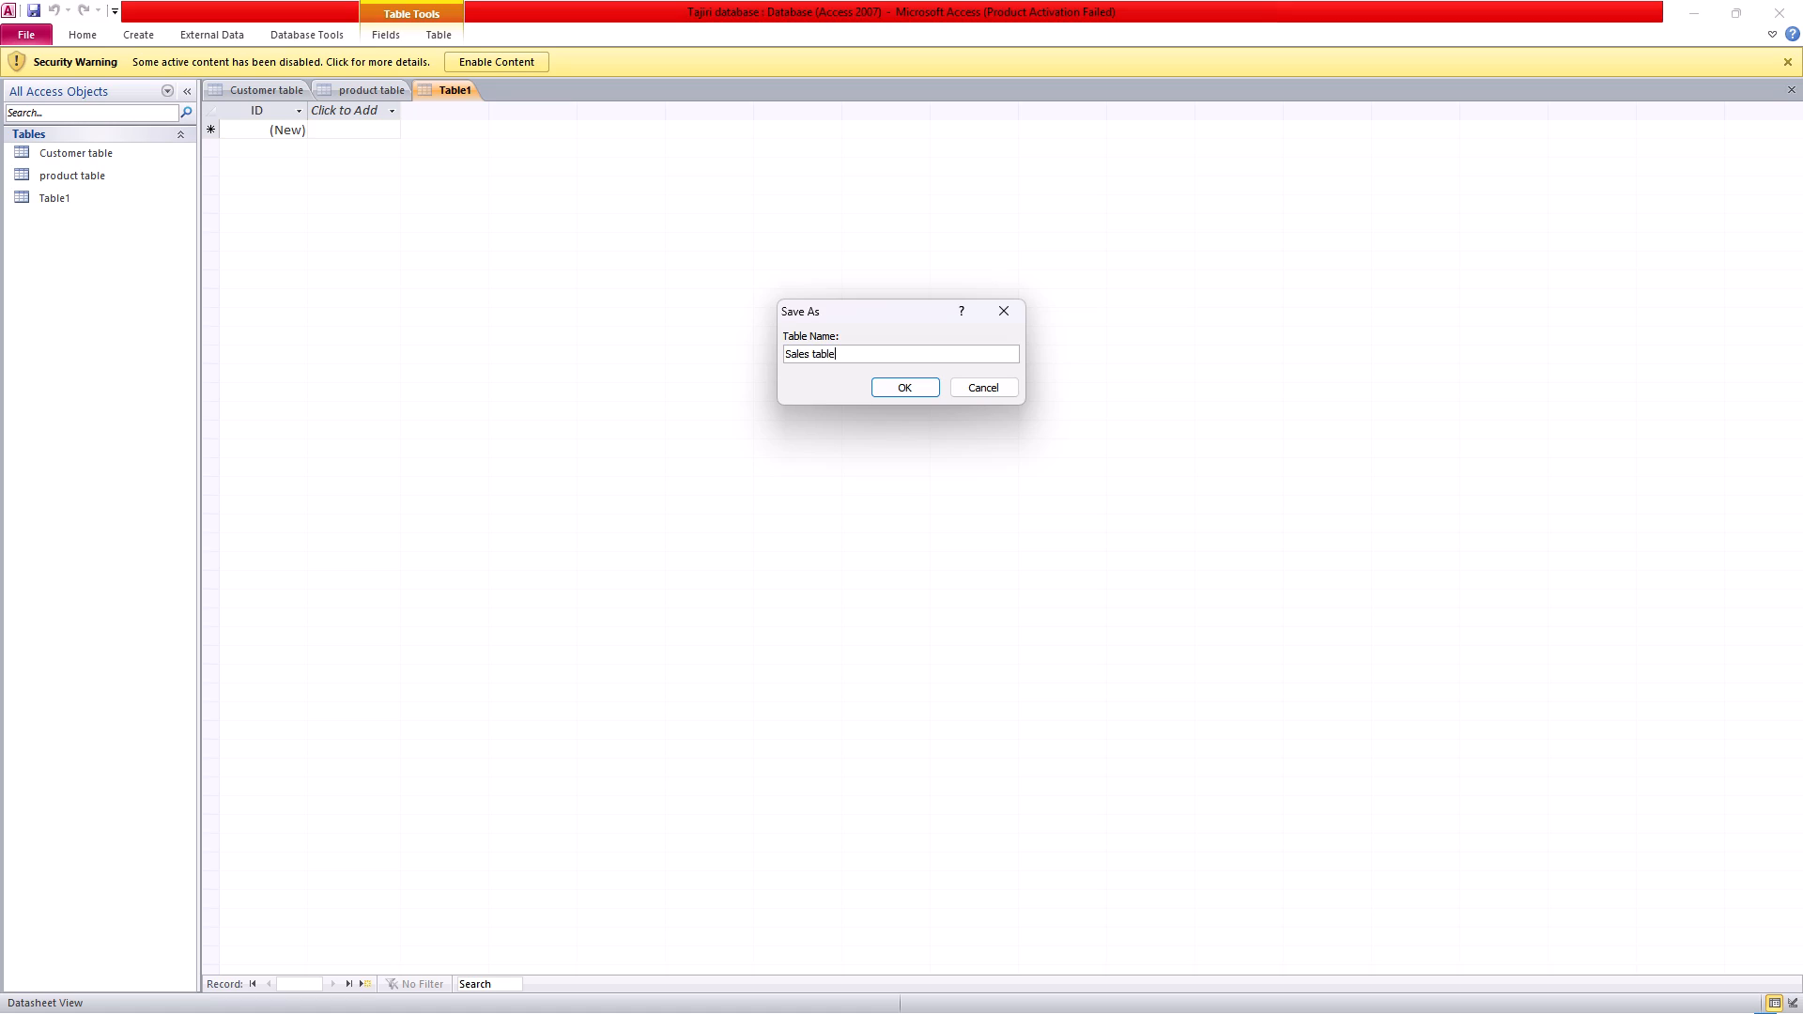
pyautogui.click(912, 383)
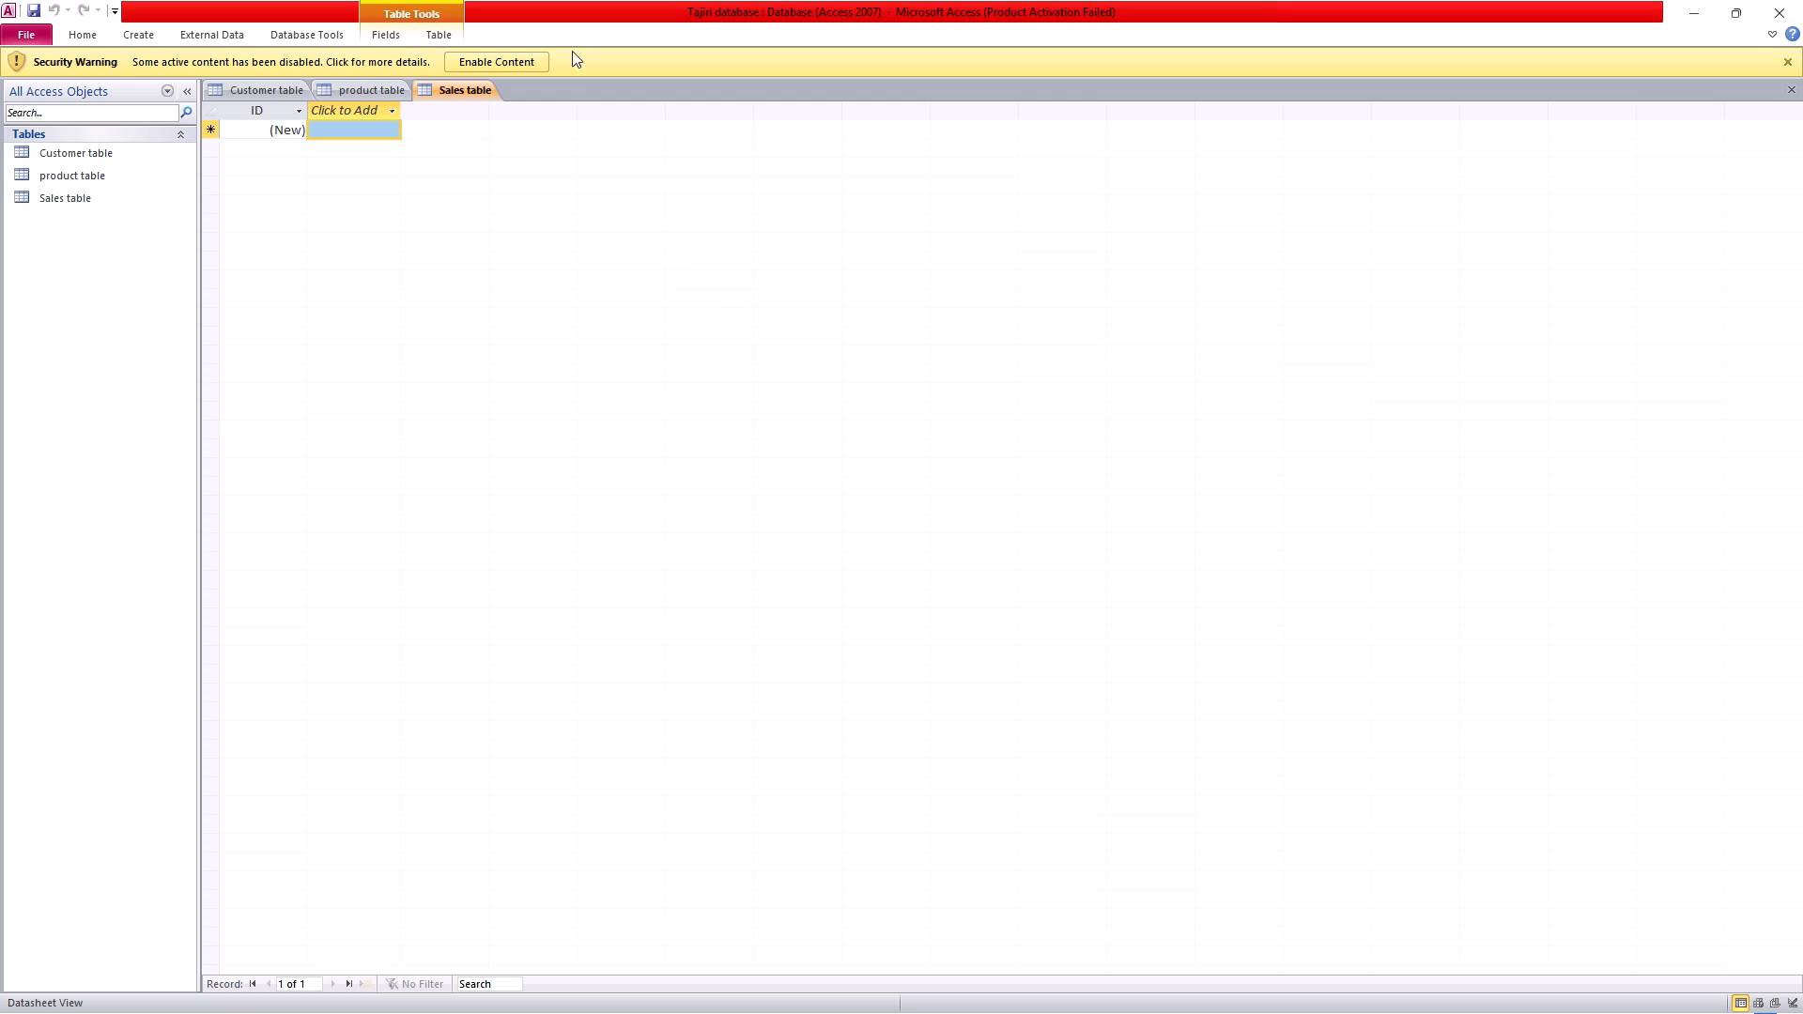
# Open the Sales table in Design View and rename its ID field to Sales ID.
pyautogui.rightClick(425, 89)
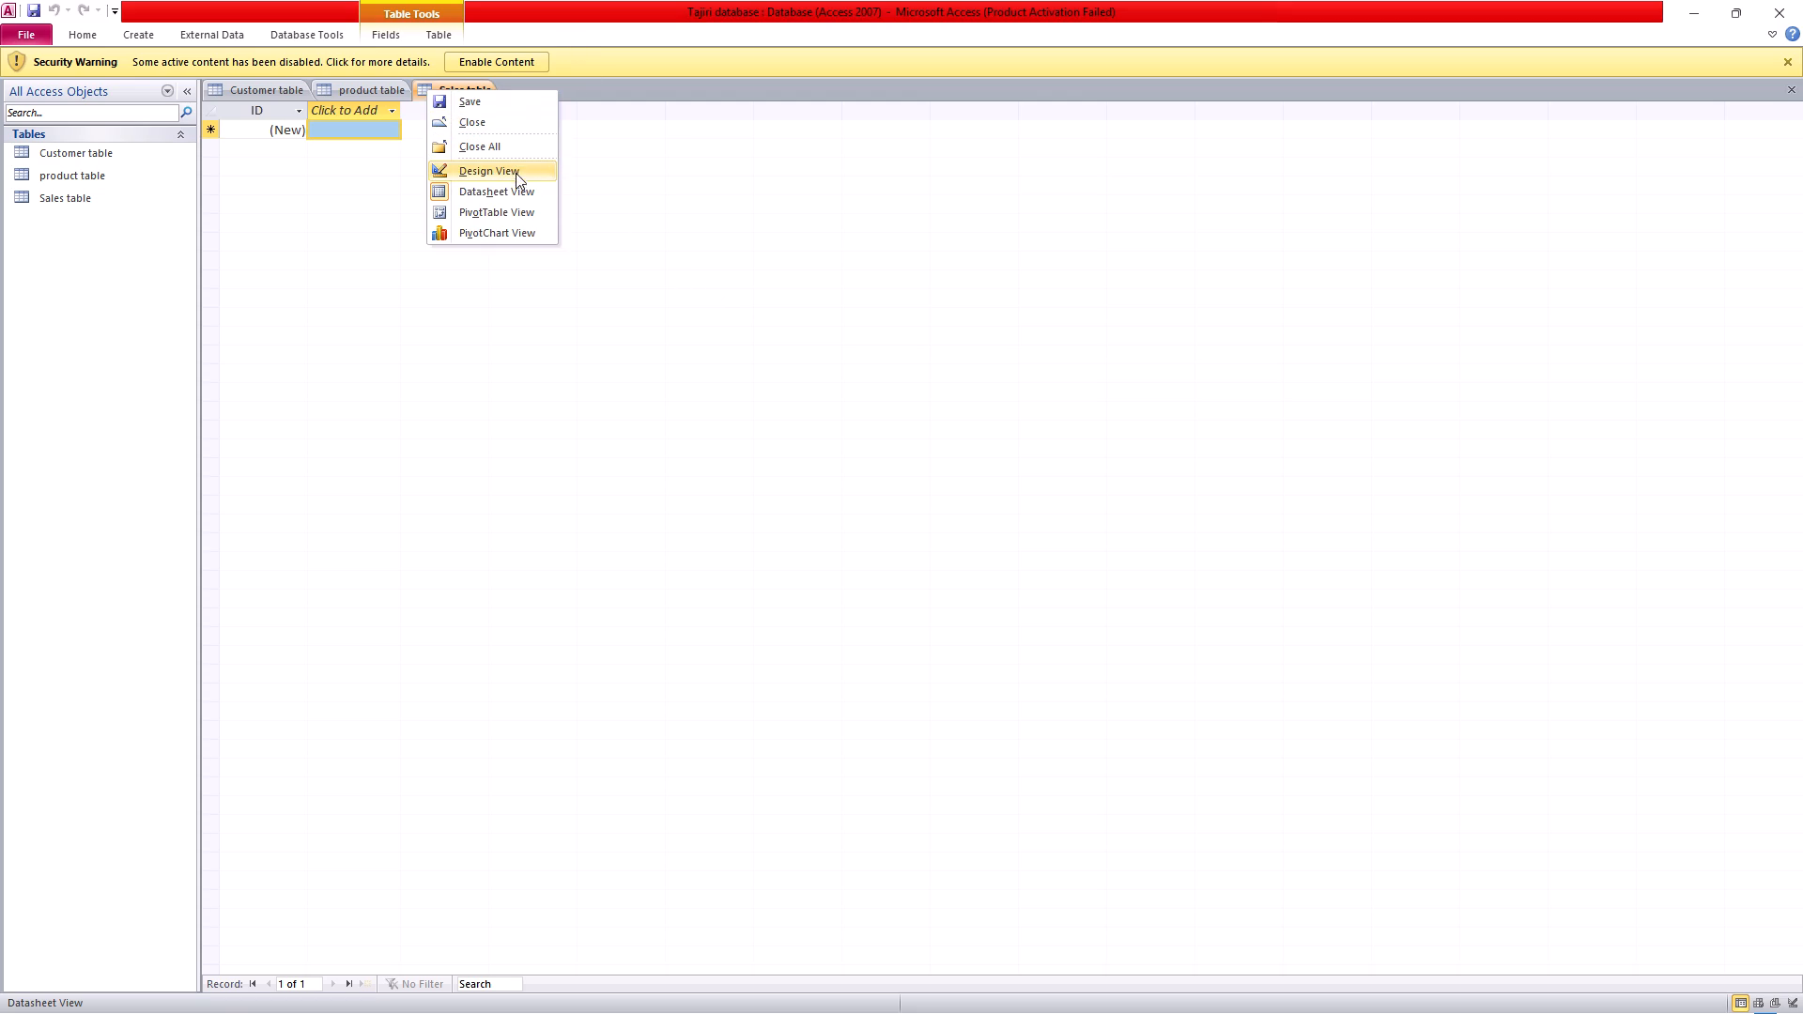
pyautogui.click(513, 190)
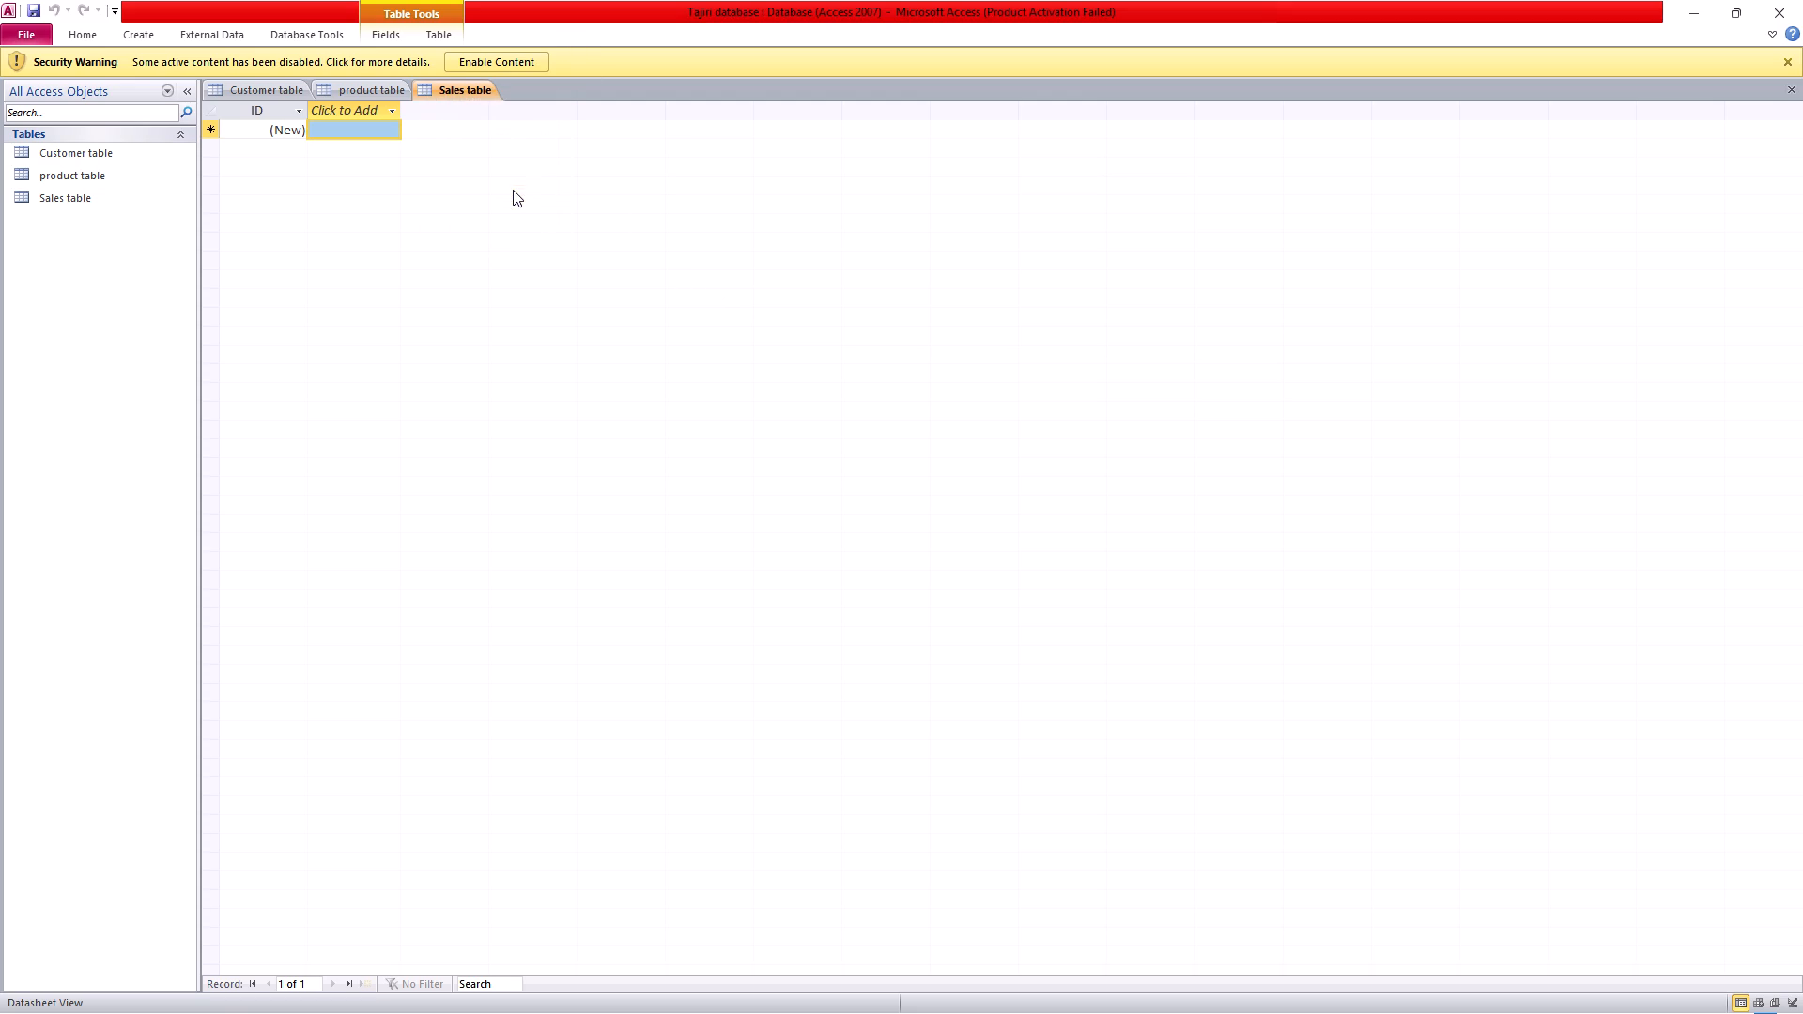
pyautogui.rightClick(450, 87)
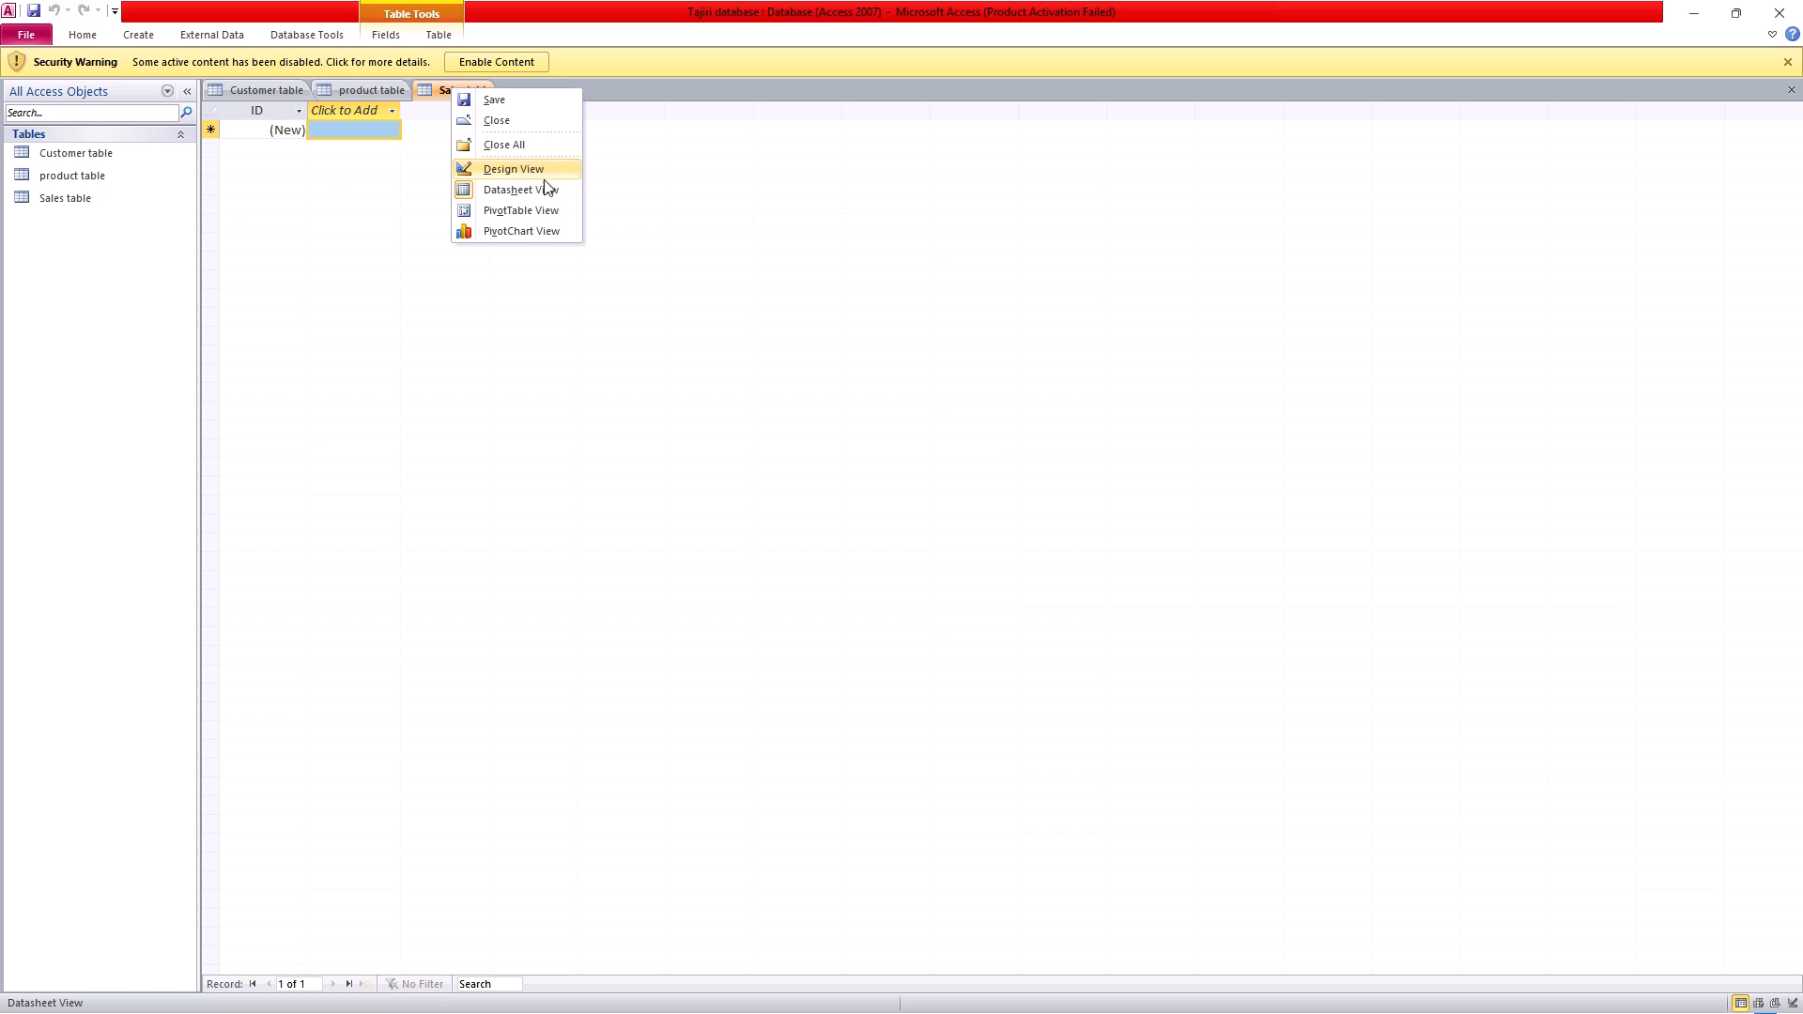
pyautogui.click(546, 174)
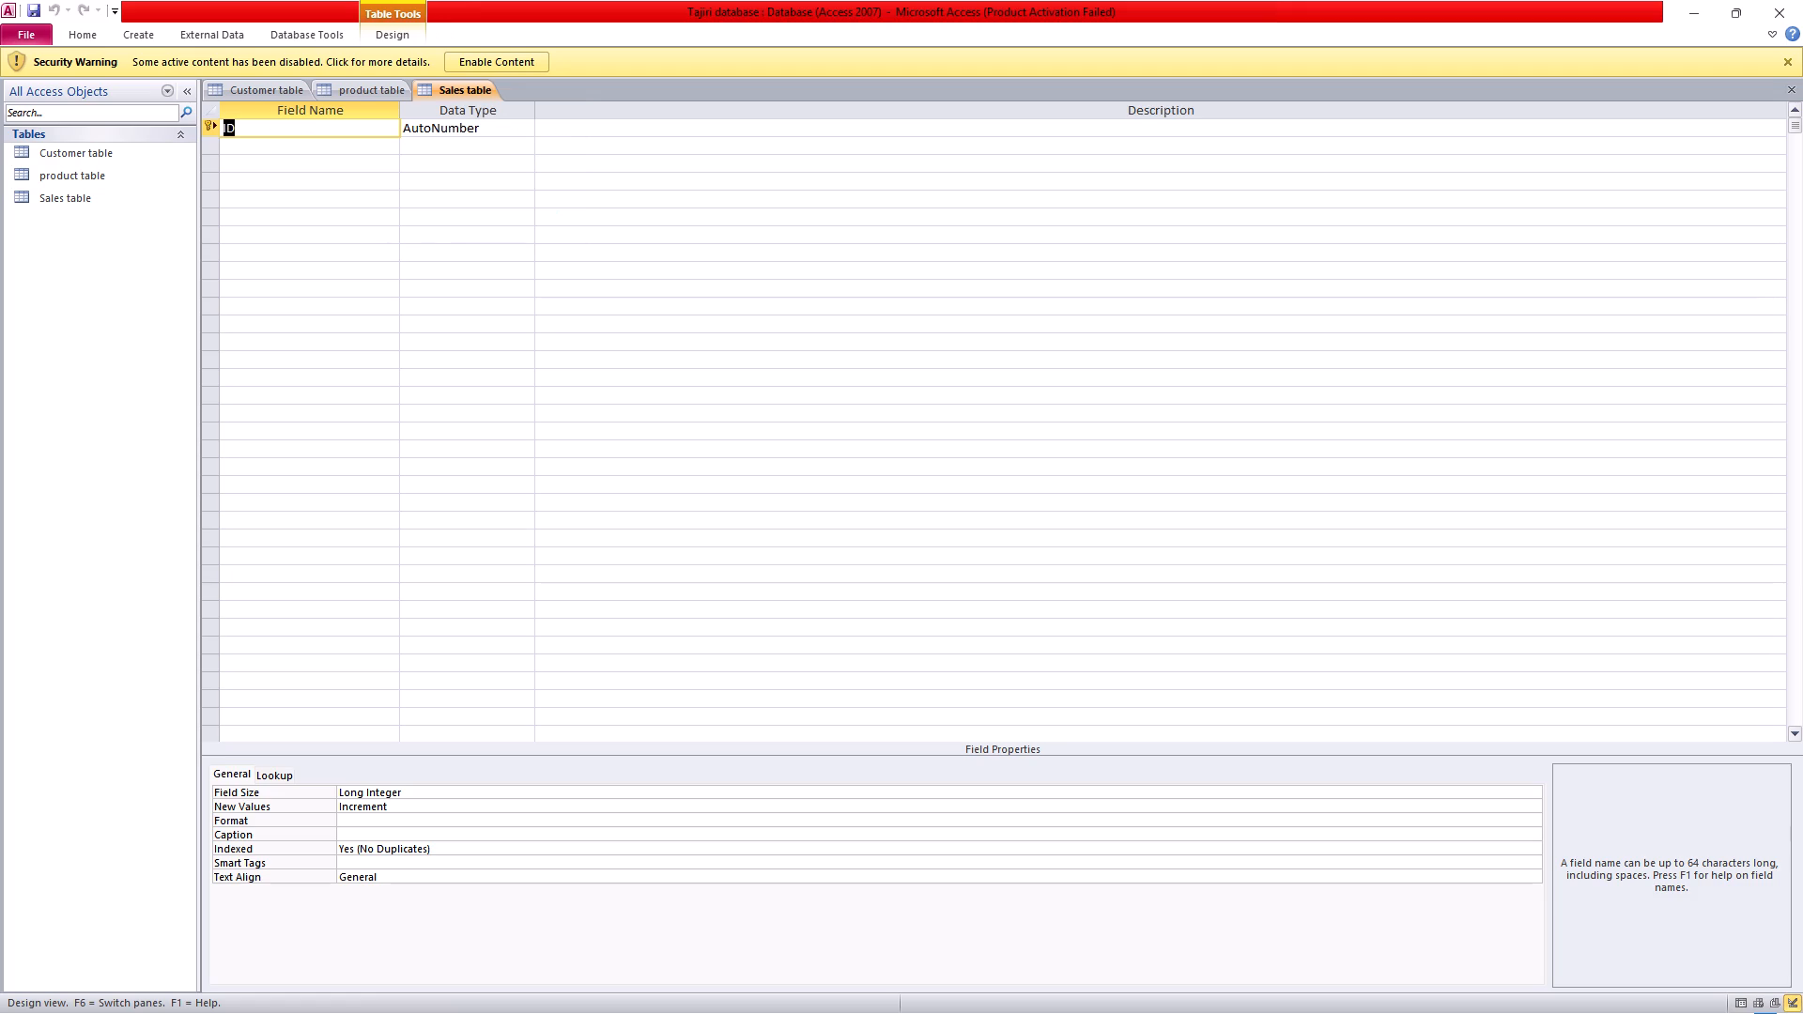
pyautogui.click(296, 132)
pyautogui.press('BackSpace')
pyautogui.press('BackSpace')
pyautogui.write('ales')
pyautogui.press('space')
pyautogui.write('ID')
# Add the fields Customer ID and Product ID below Sales ID in the Sales table.
pyautogui.click(262, 143)
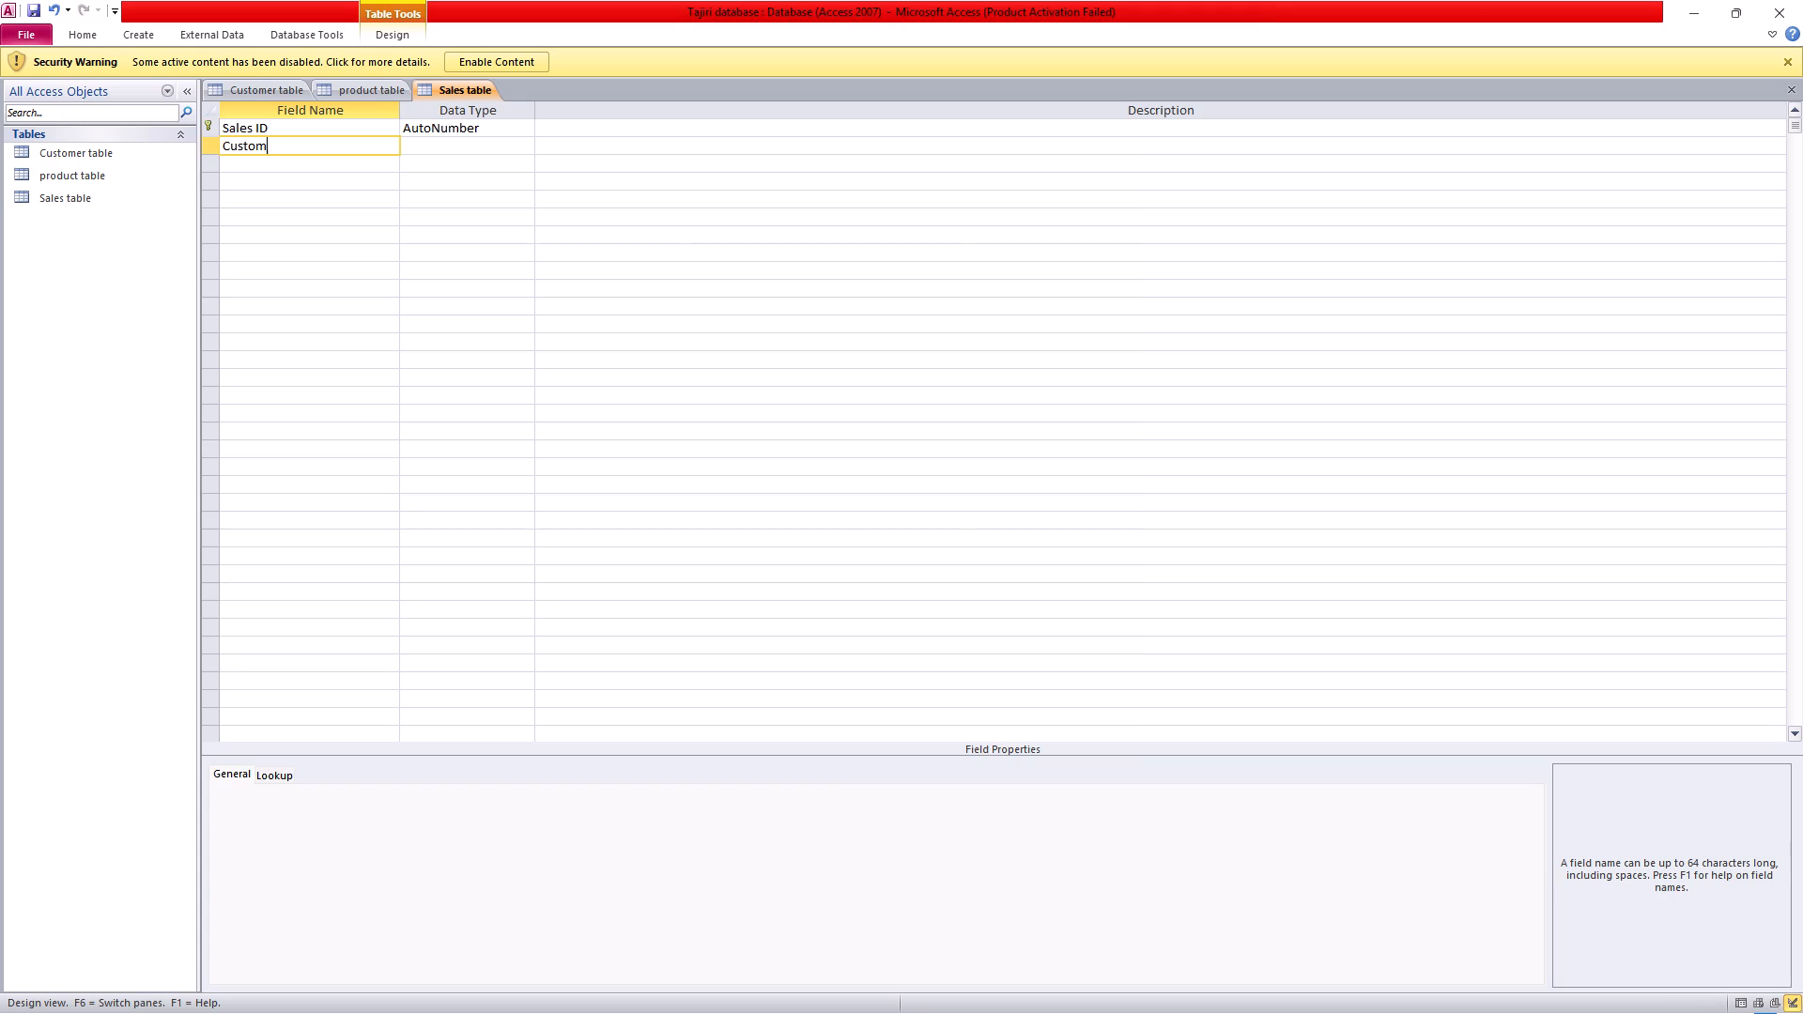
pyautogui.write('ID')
pyautogui.click(255, 159)
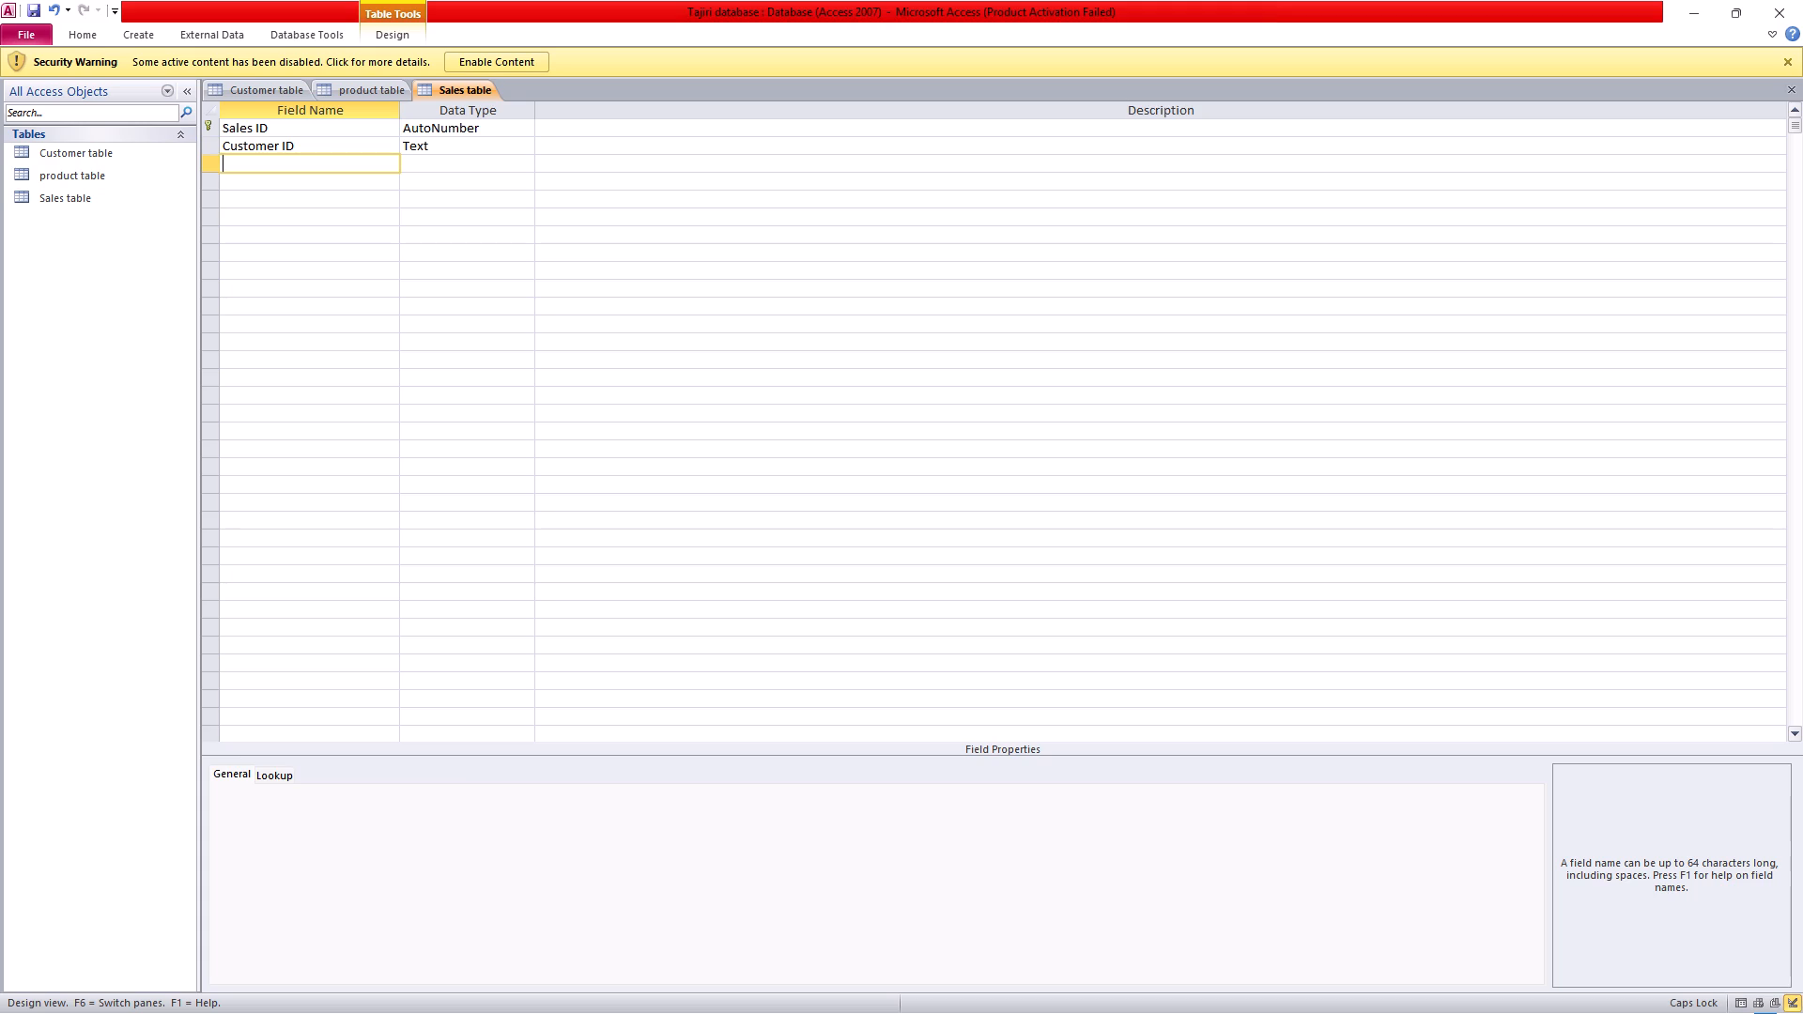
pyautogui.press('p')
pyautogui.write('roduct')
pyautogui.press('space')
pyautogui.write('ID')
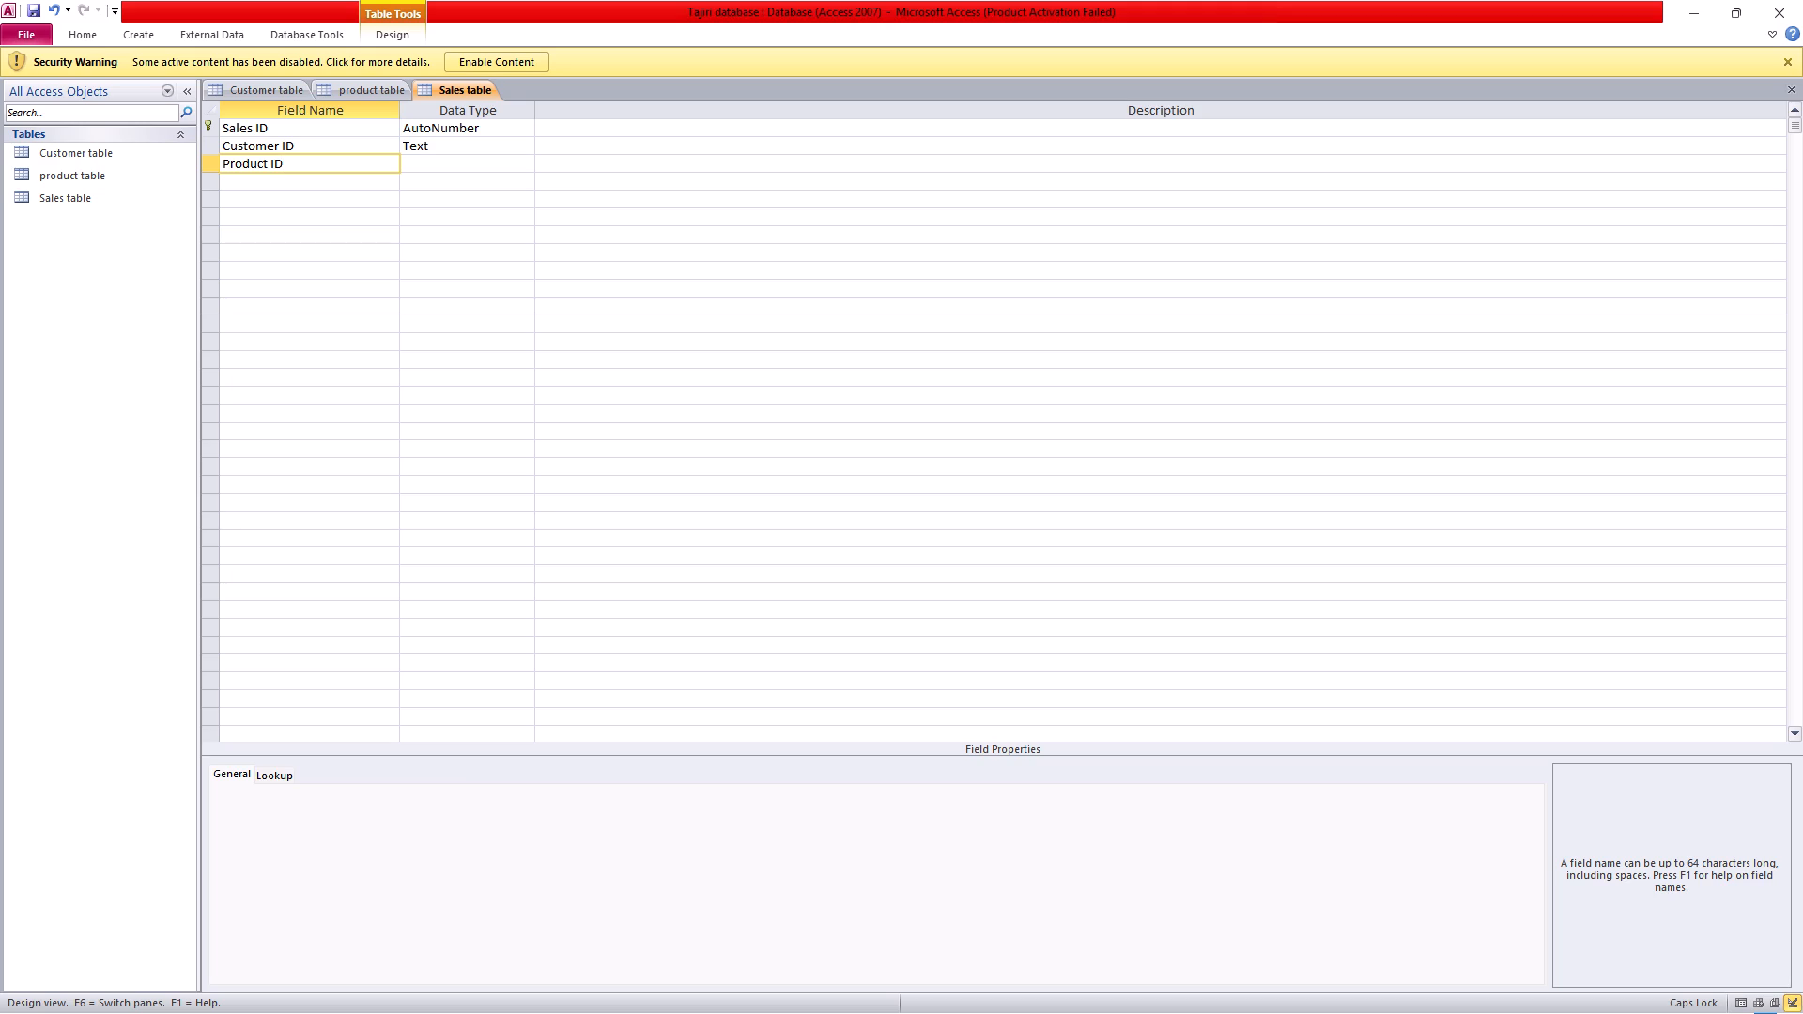
# Add a Sales Date field below Product ID in the Sales table.
pyautogui.click(320, 184)
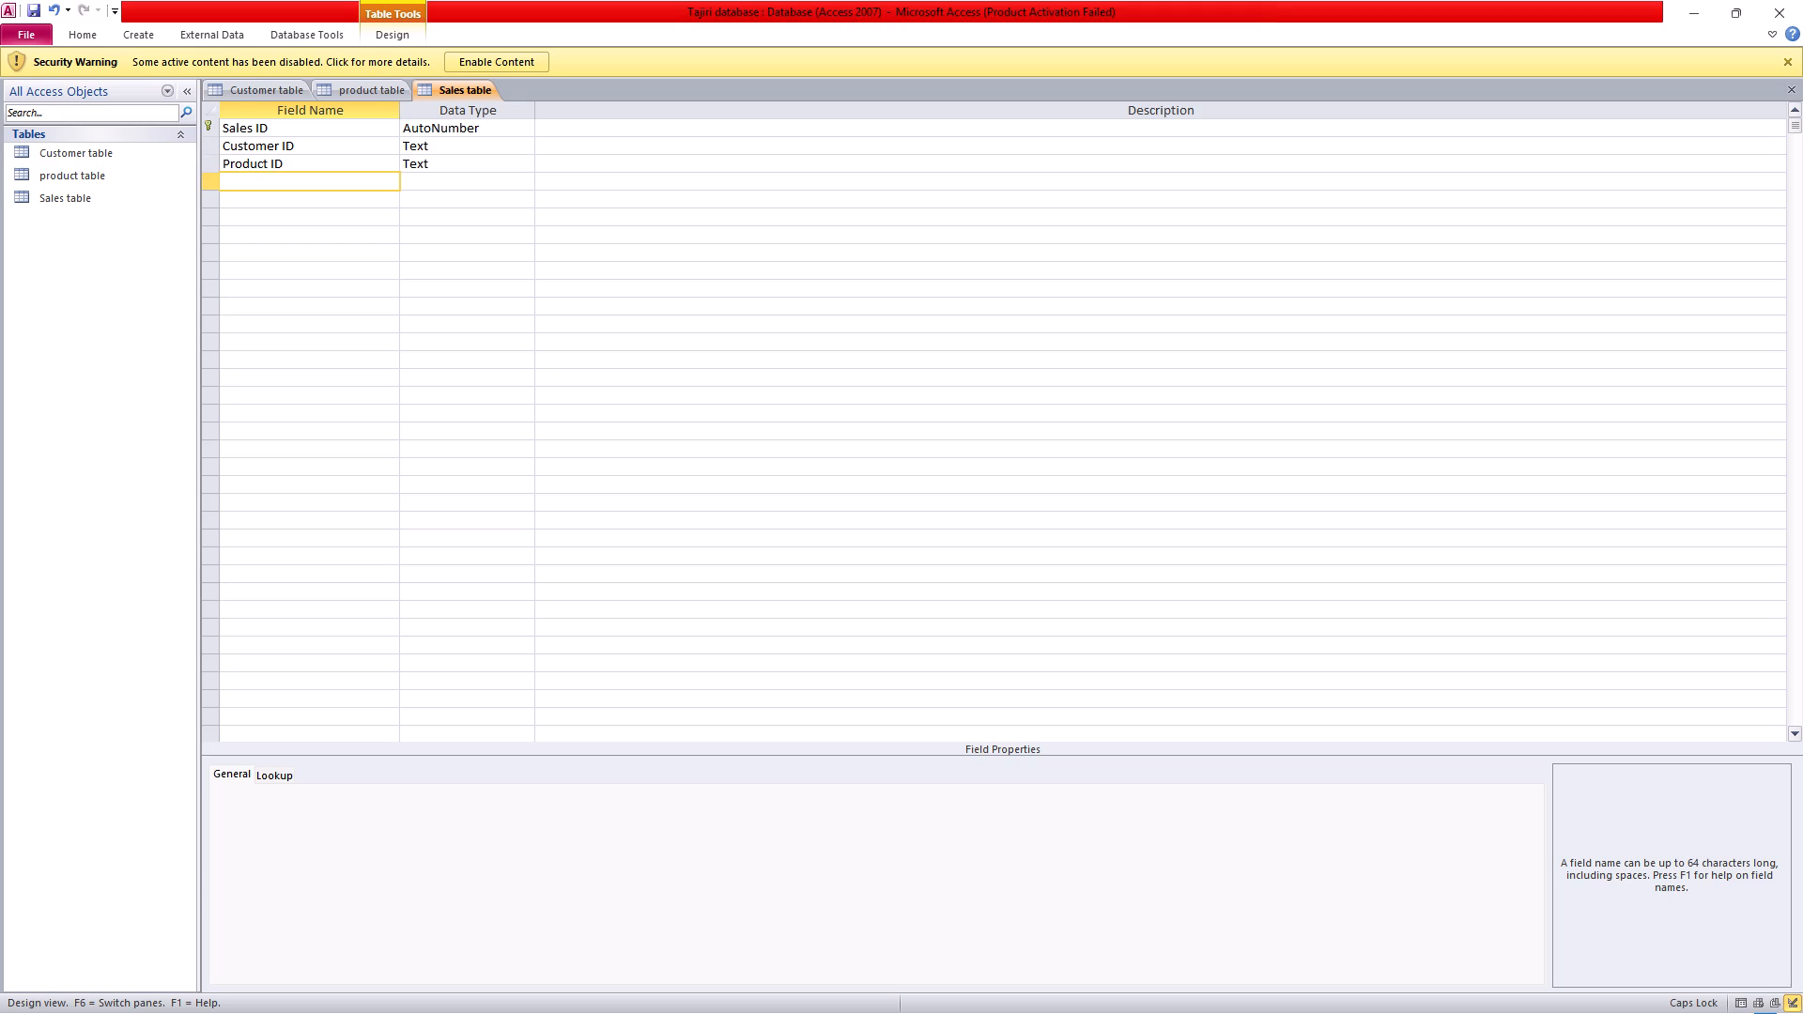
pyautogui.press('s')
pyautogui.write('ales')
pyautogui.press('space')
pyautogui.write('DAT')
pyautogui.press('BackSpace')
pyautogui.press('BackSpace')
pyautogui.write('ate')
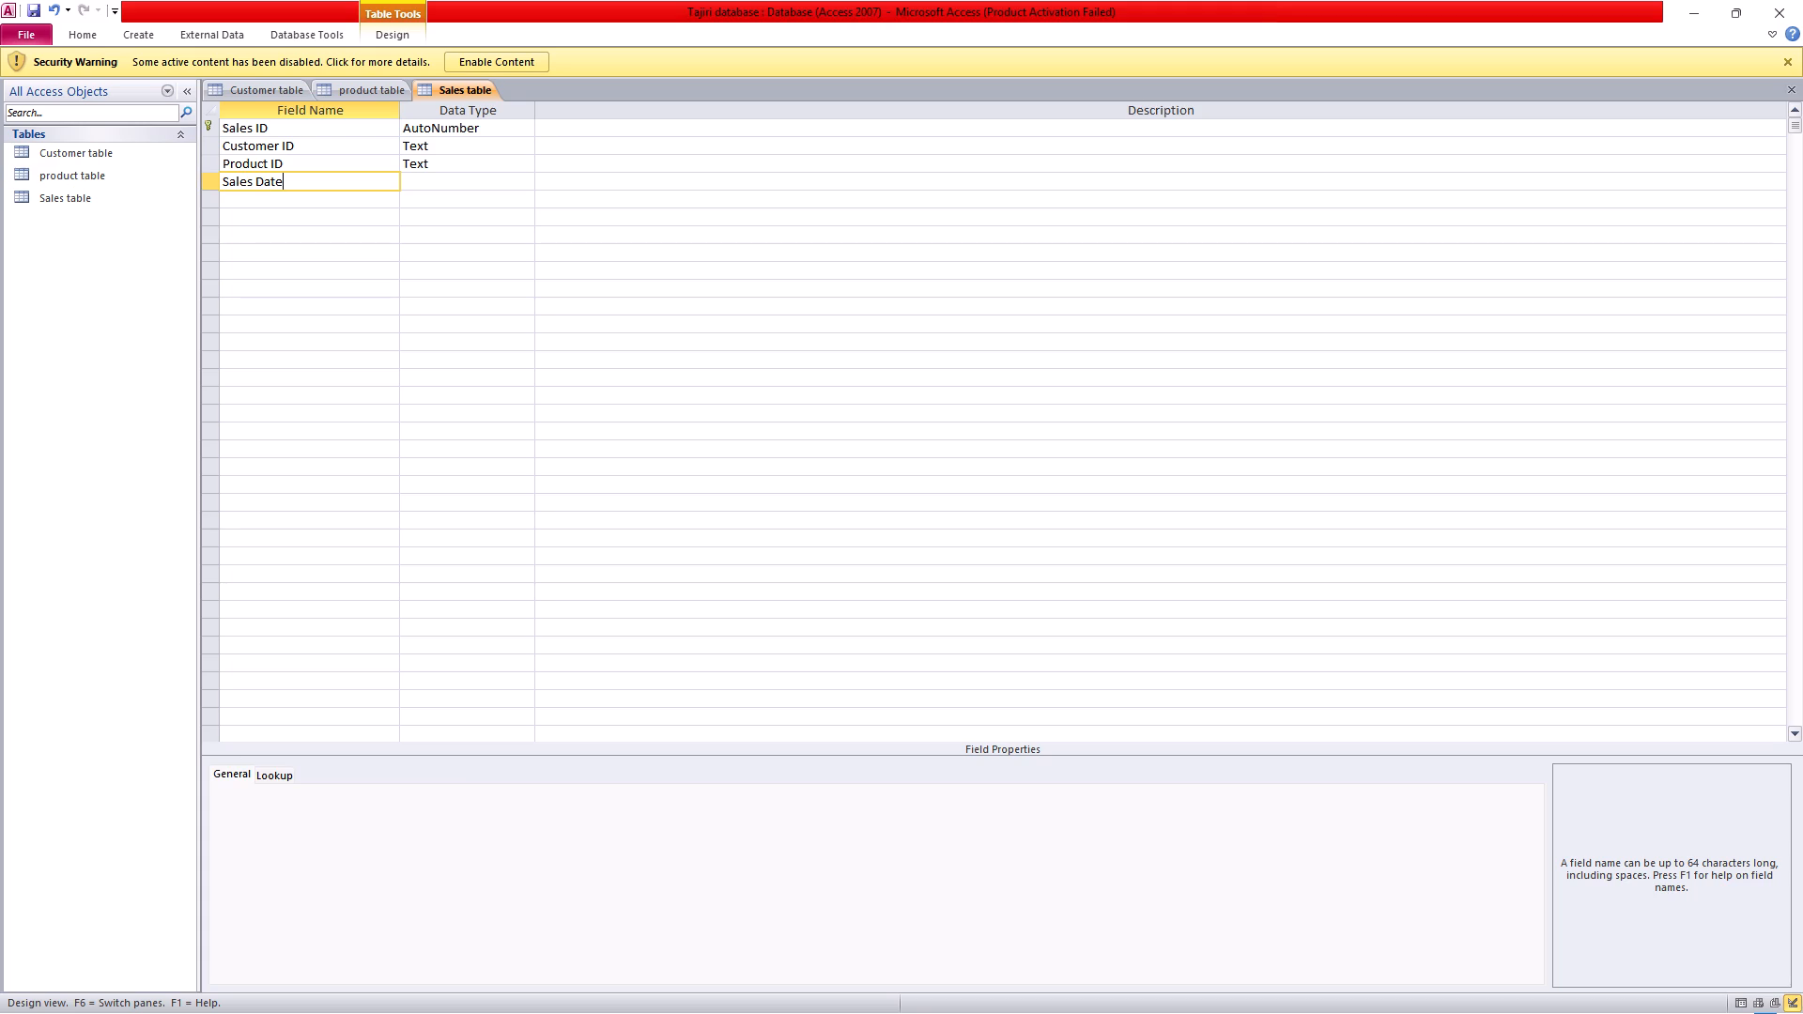
# Add a Quantity sold field below Sales Date in the Sales table.
pyautogui.click(331, 200)
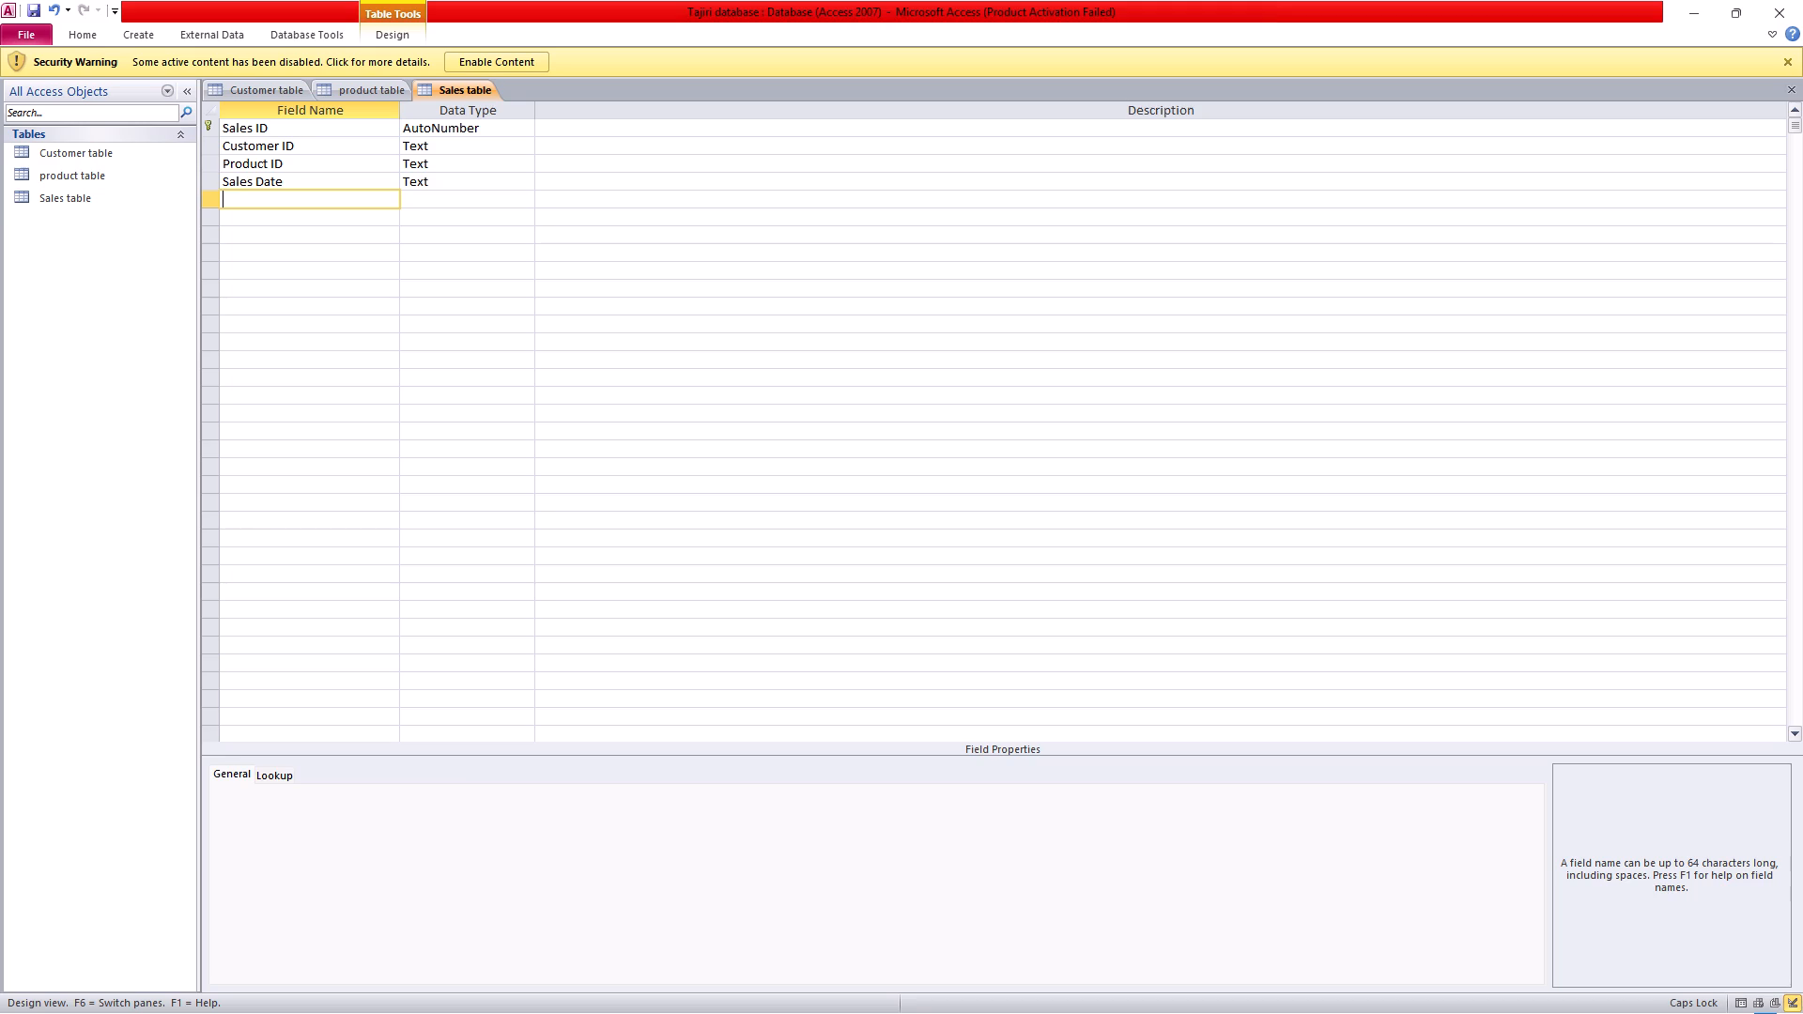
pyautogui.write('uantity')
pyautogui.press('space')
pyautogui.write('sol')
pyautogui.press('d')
pyautogui.click(432, 192)
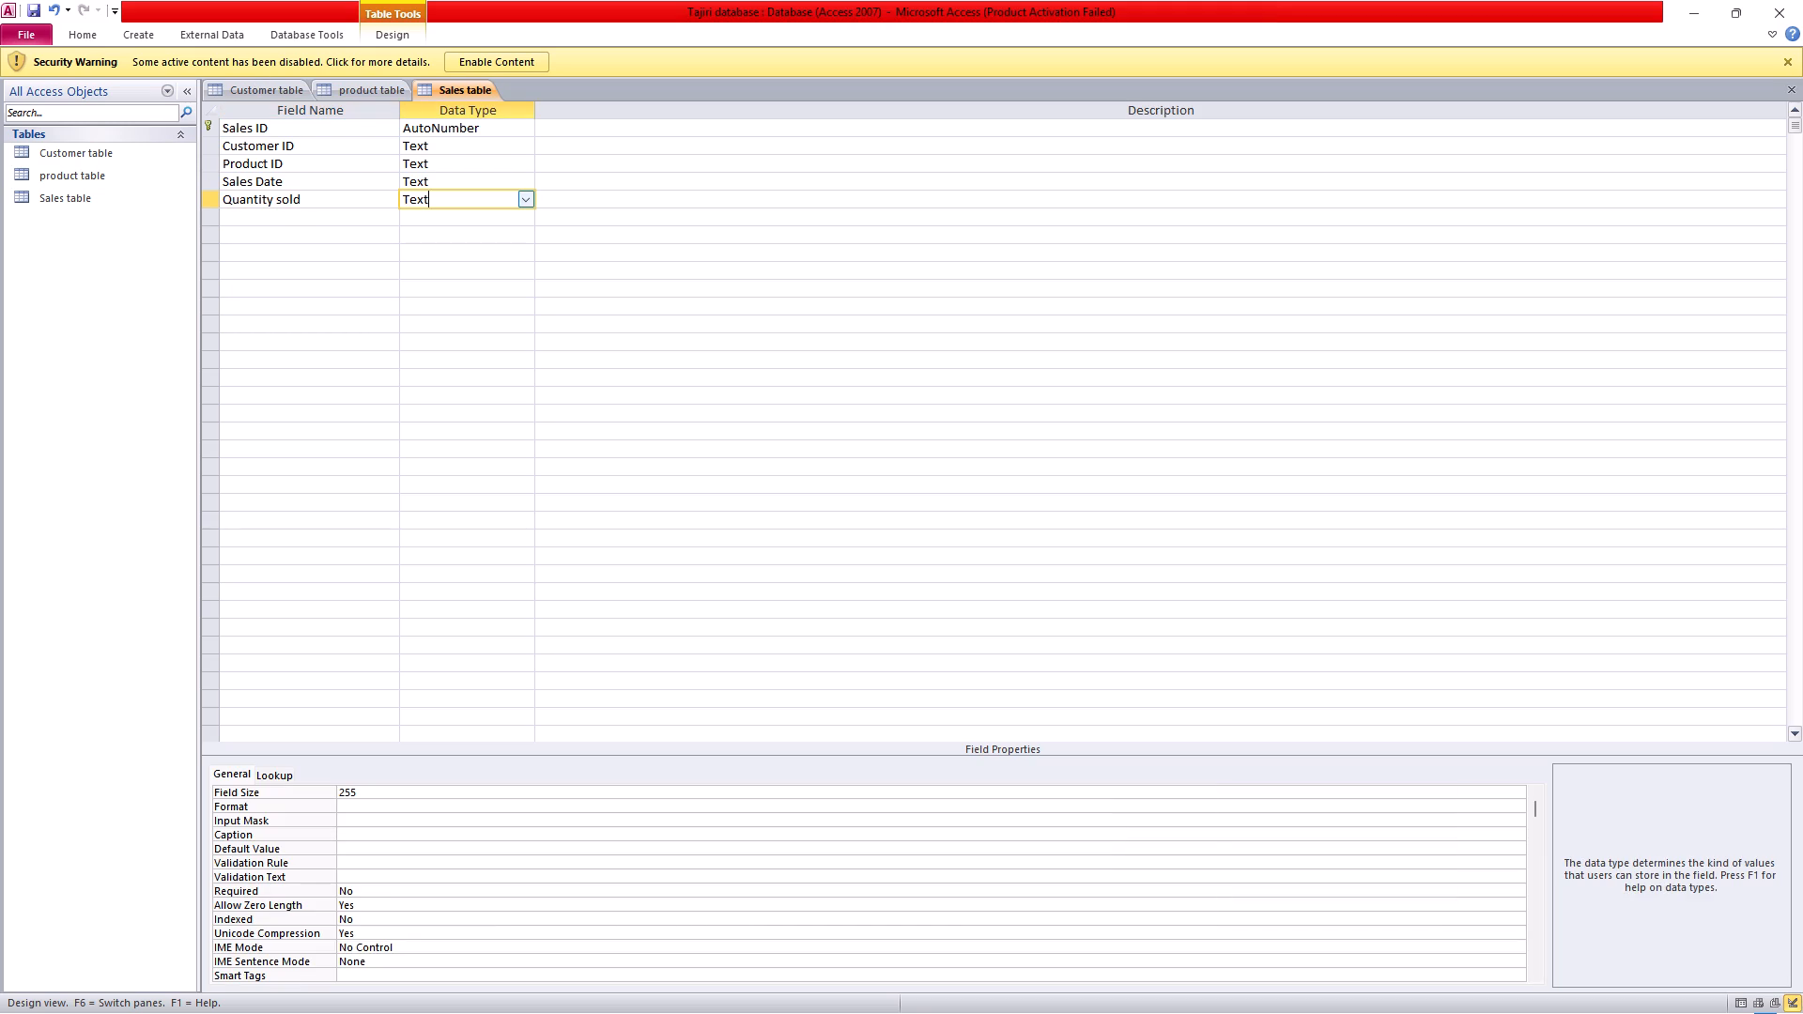
# Add a Unit price field below Quantity sold in the Sales table.
pyautogui.click(360, 214)
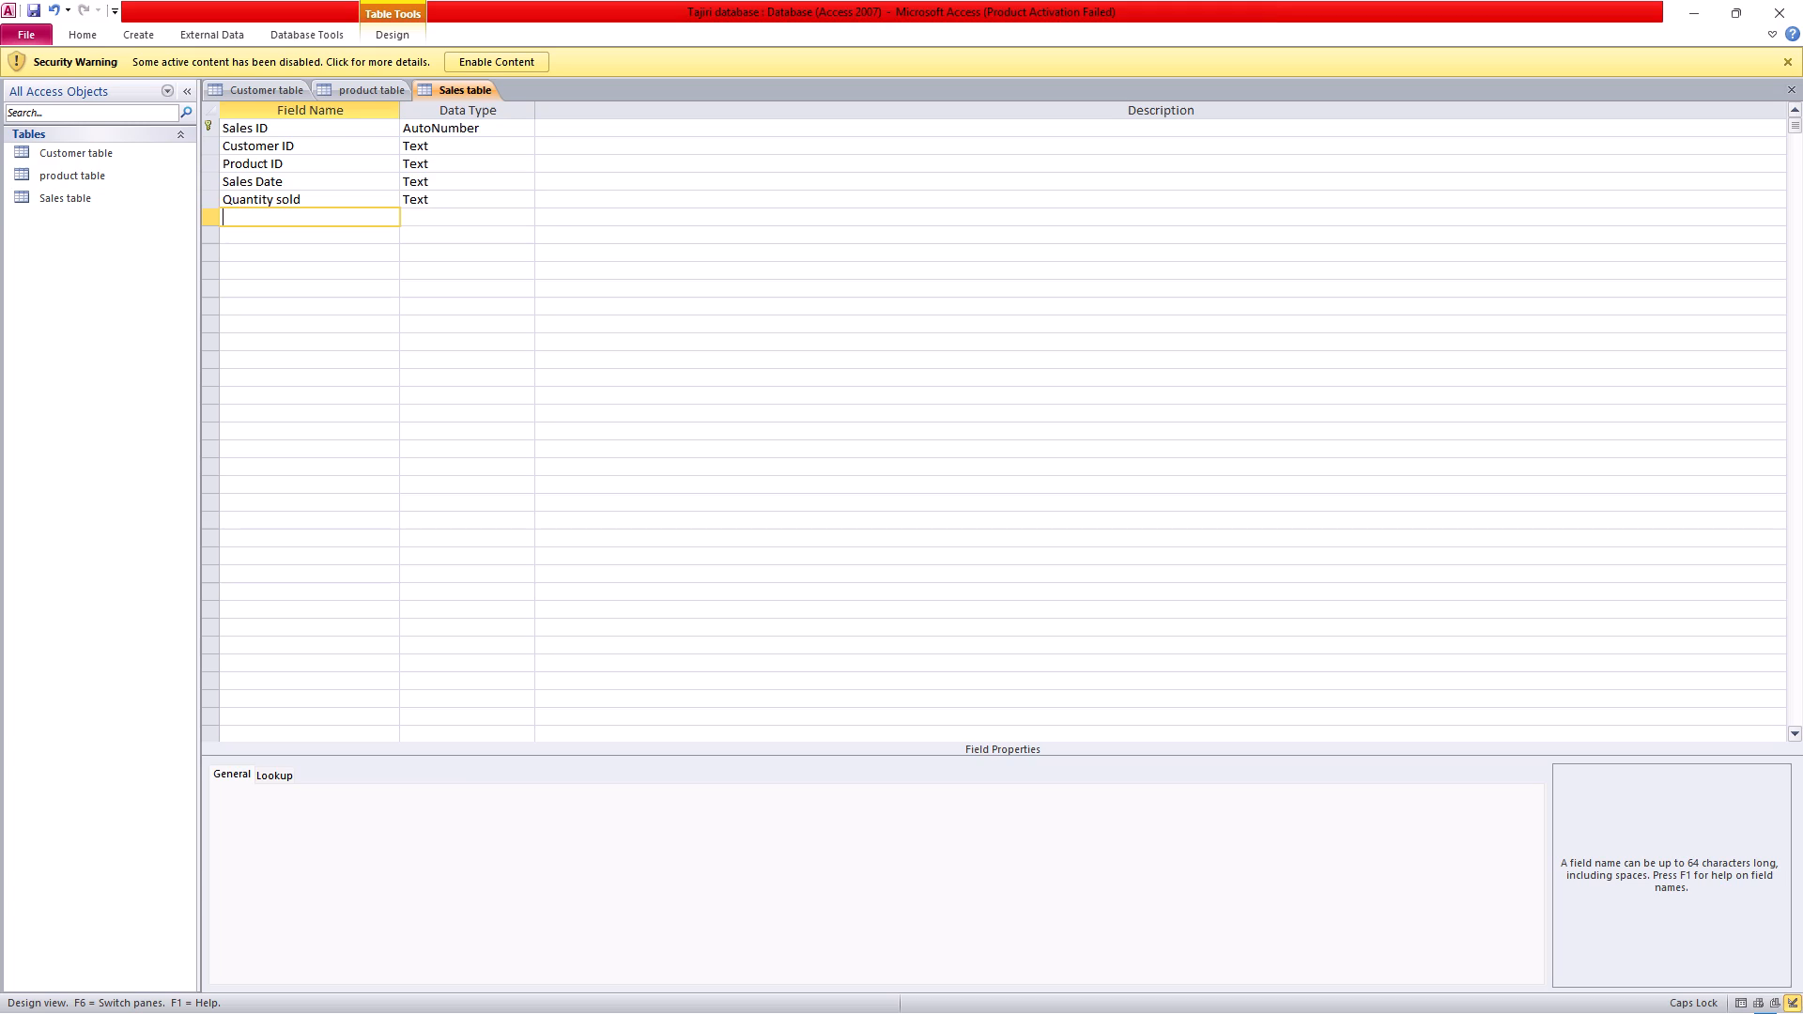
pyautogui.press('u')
pyautogui.click(248, 218)
pyautogui.press('BackSpace')
pyautogui.click(413, 213)
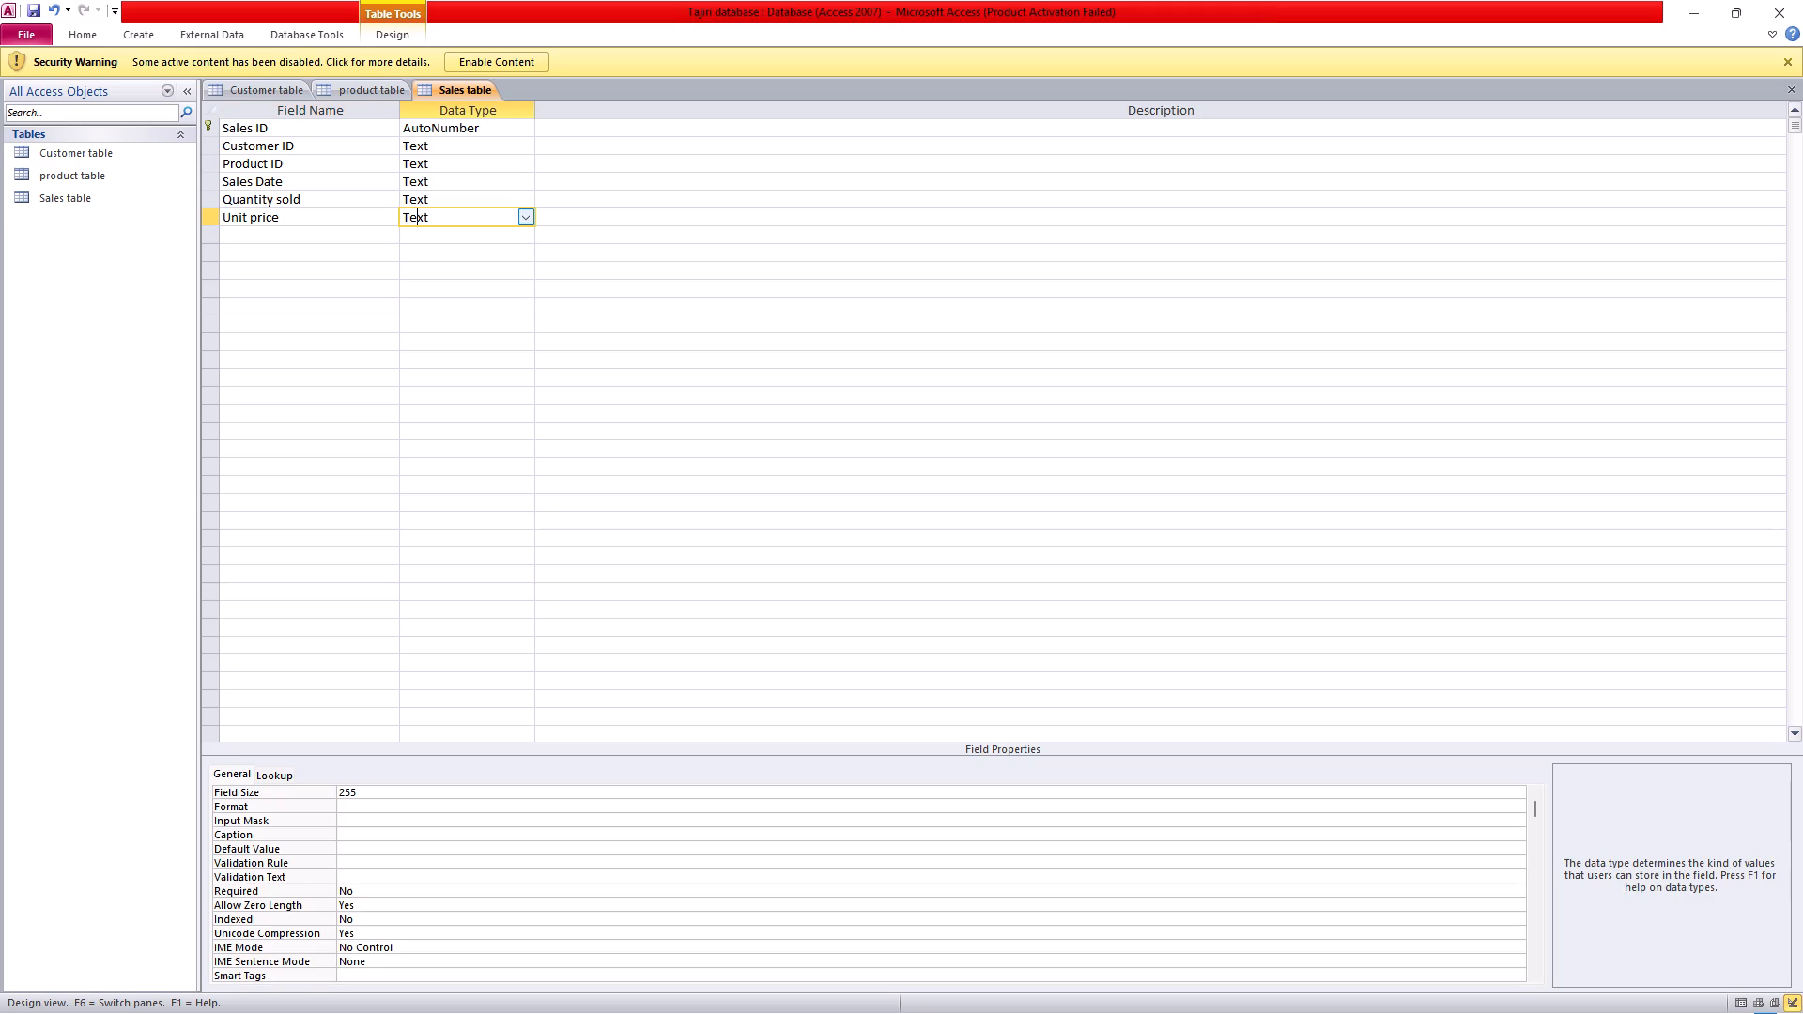
# Set the data type of the Customer ID and Product ID fields to Number.
pyautogui.click(491, 141)
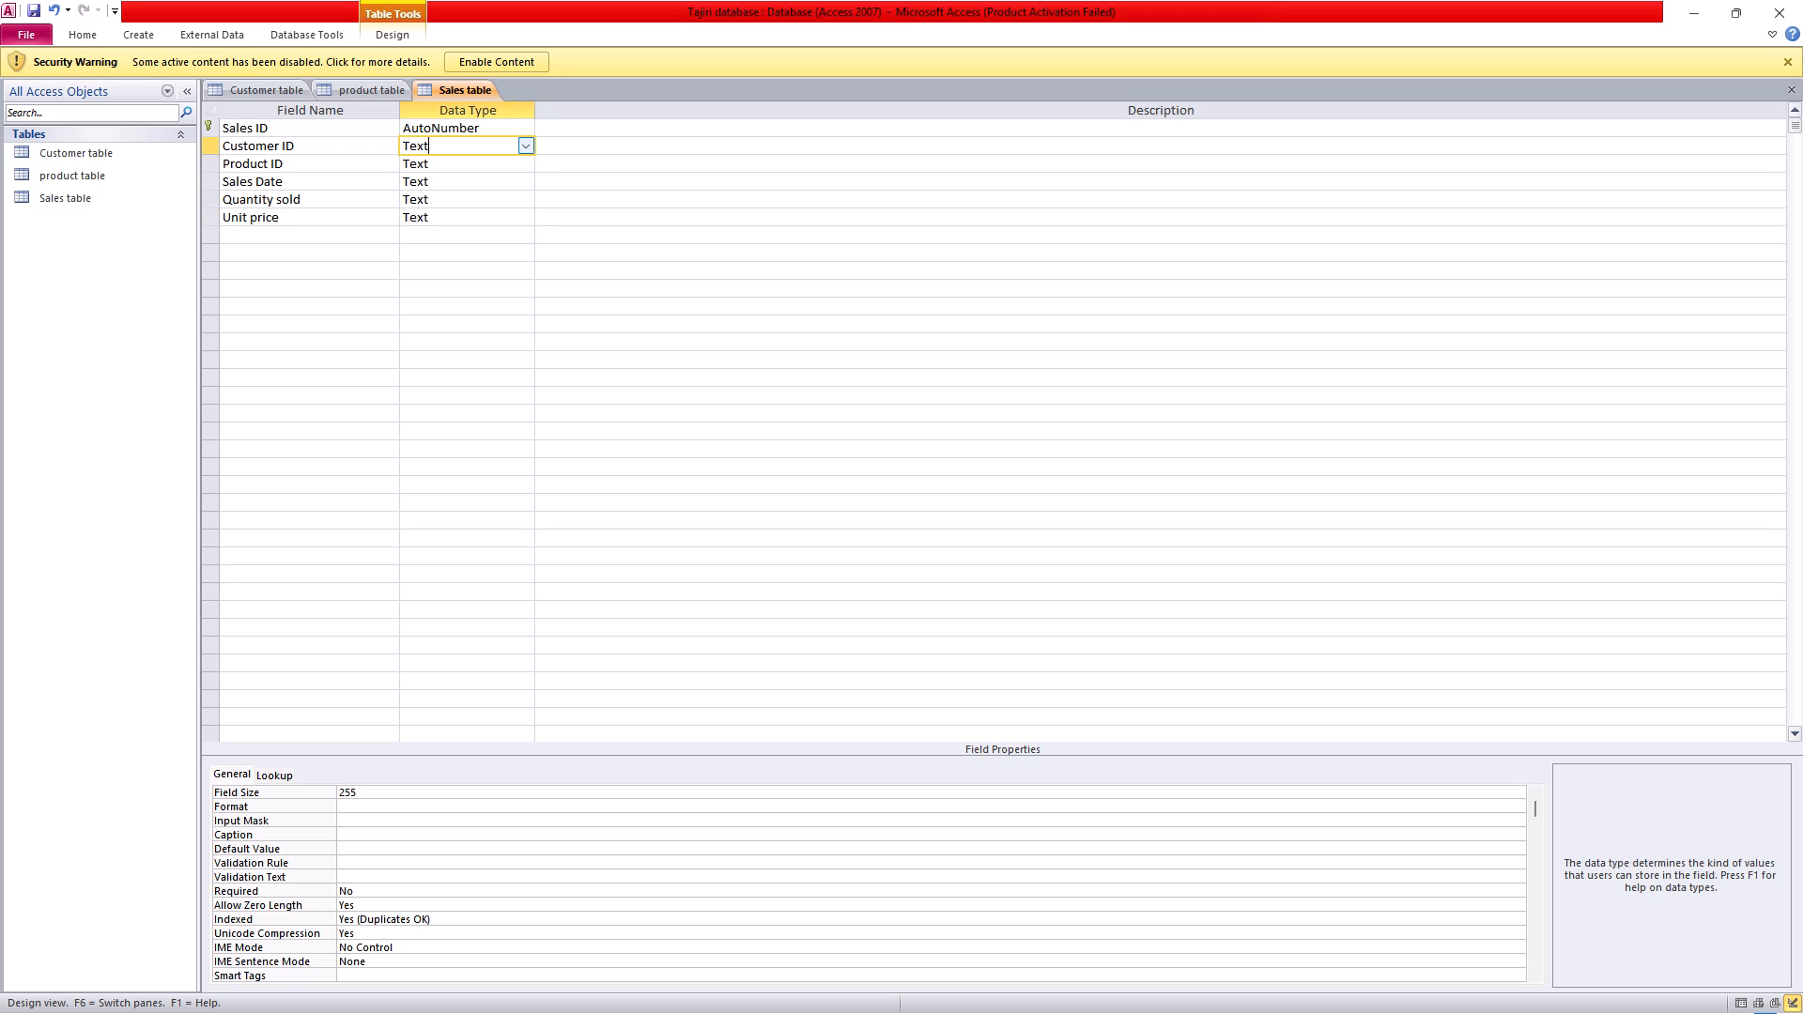
pyautogui.click(532, 148)
pyautogui.click(502, 192)
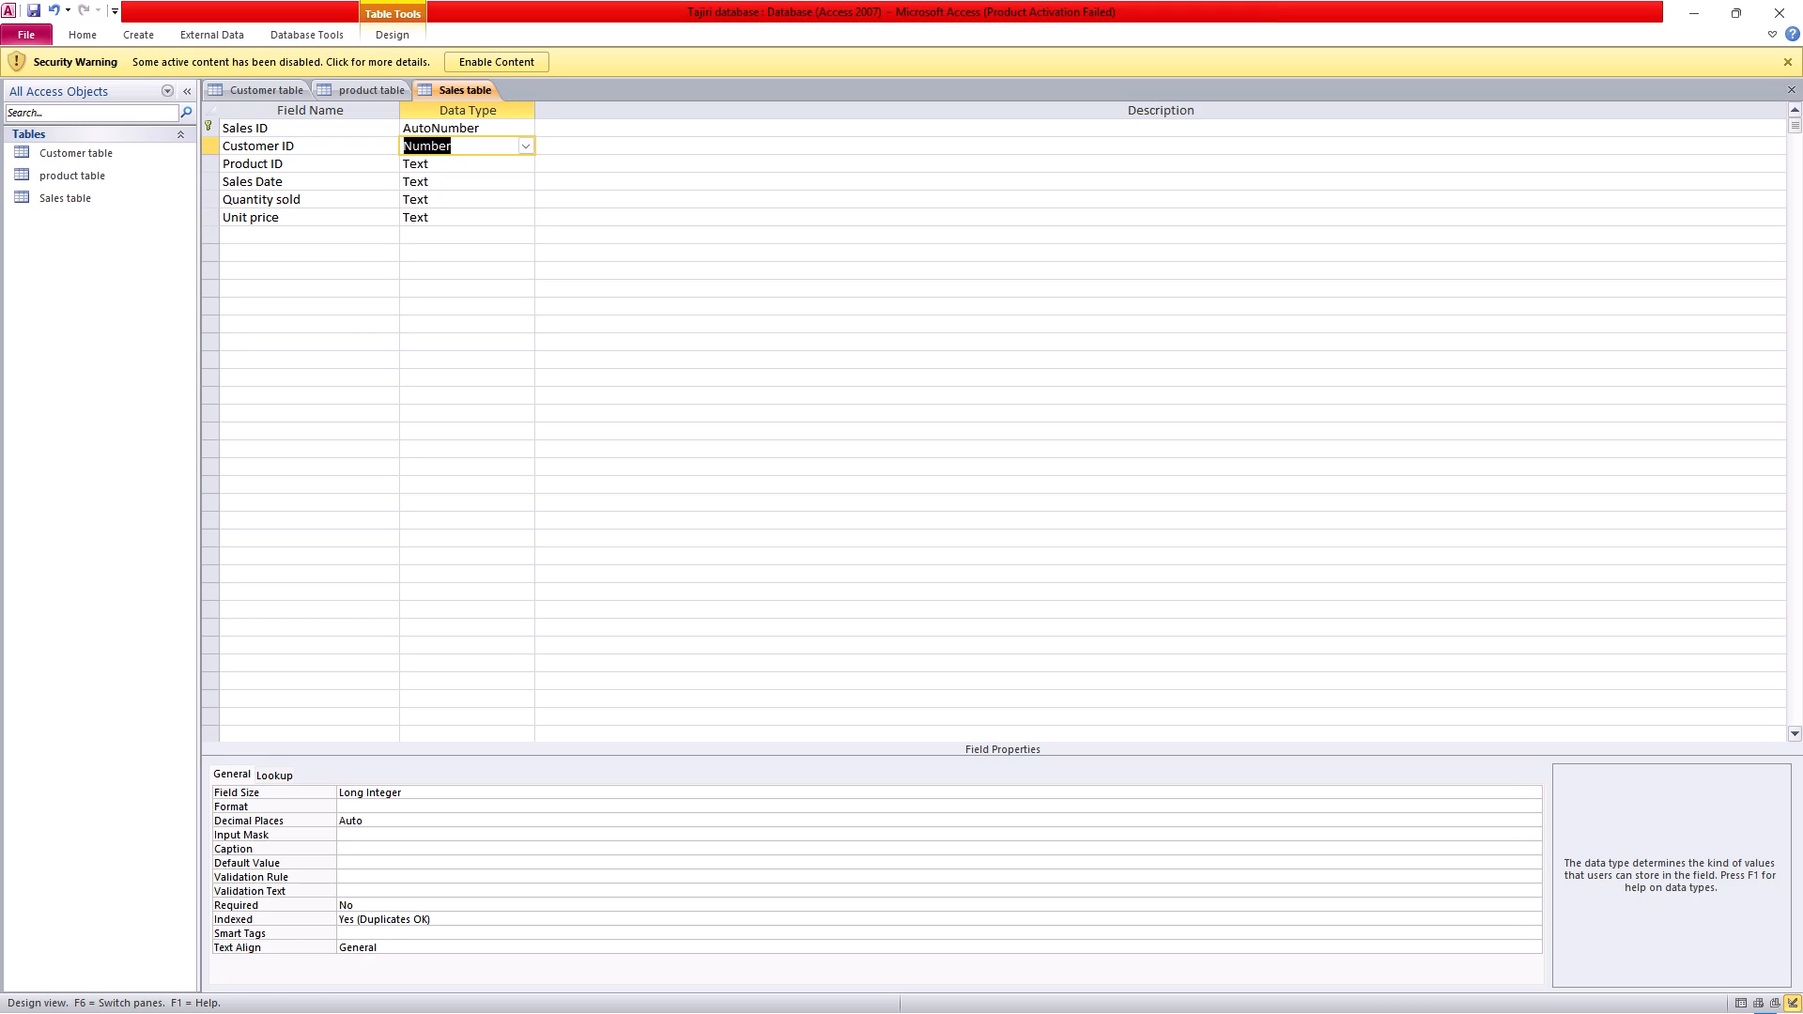
pyautogui.click(509, 161)
pyautogui.click(519, 165)
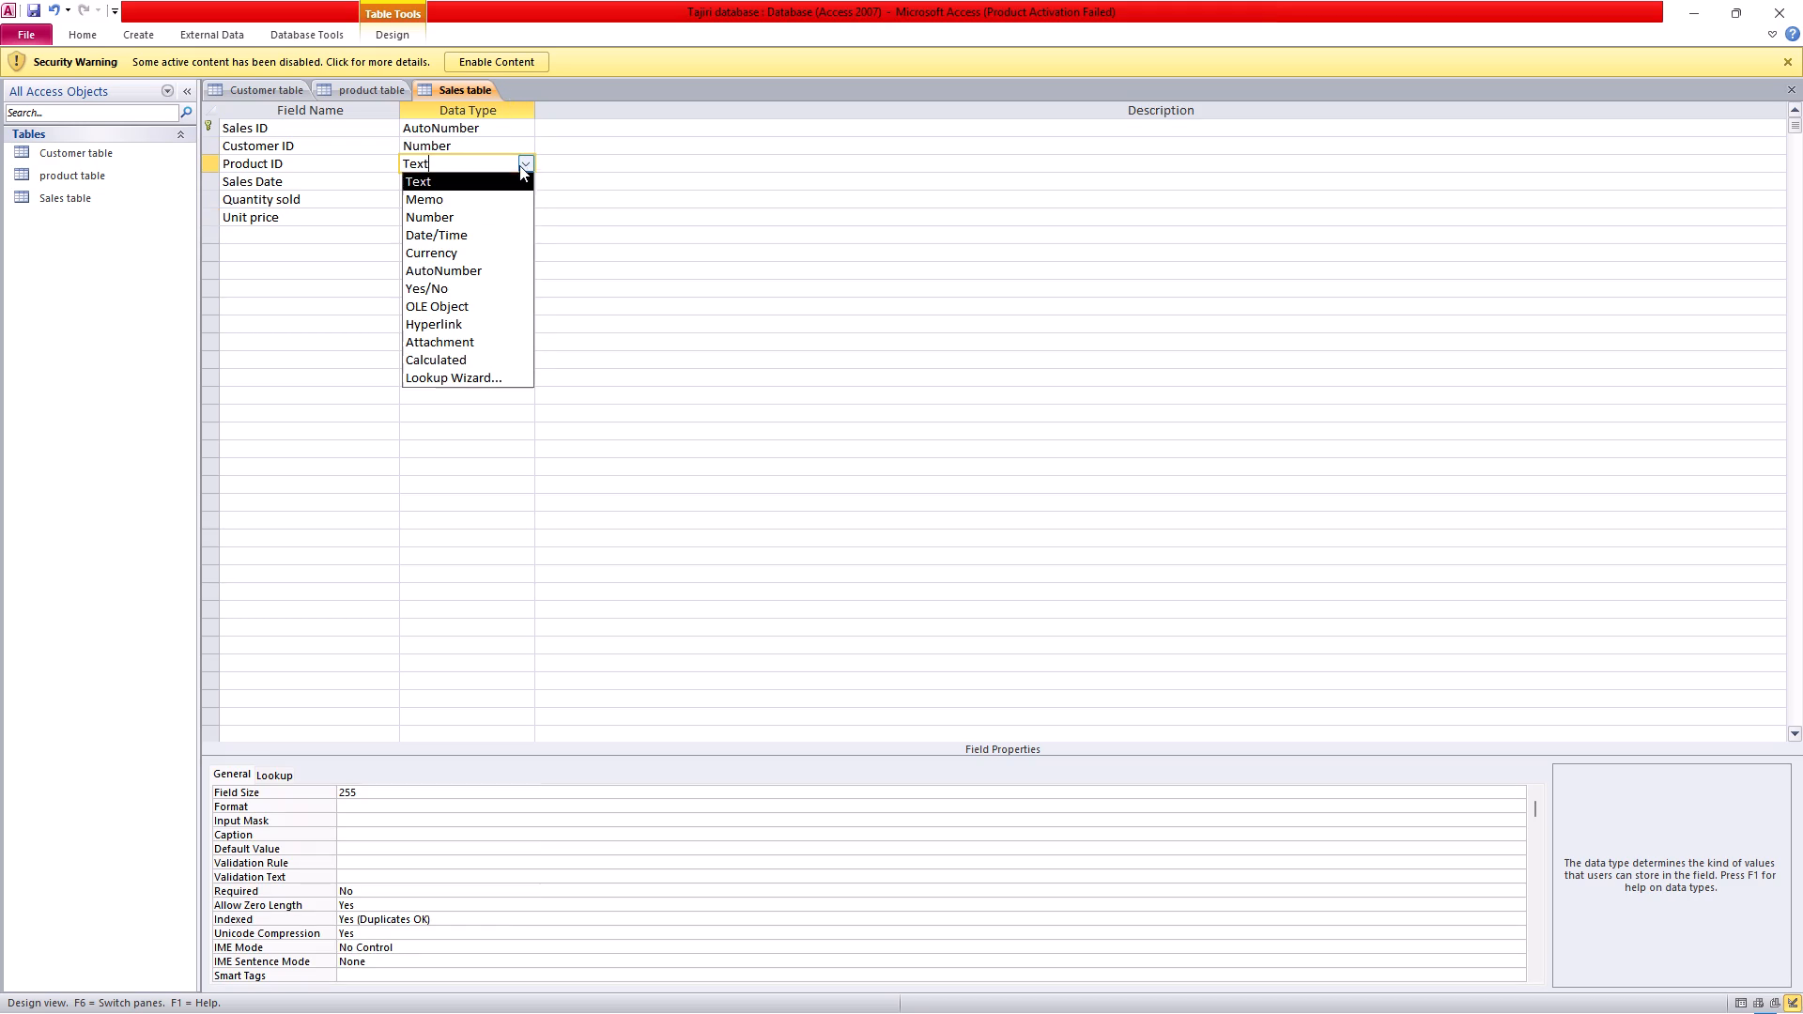
pyautogui.click(512, 211)
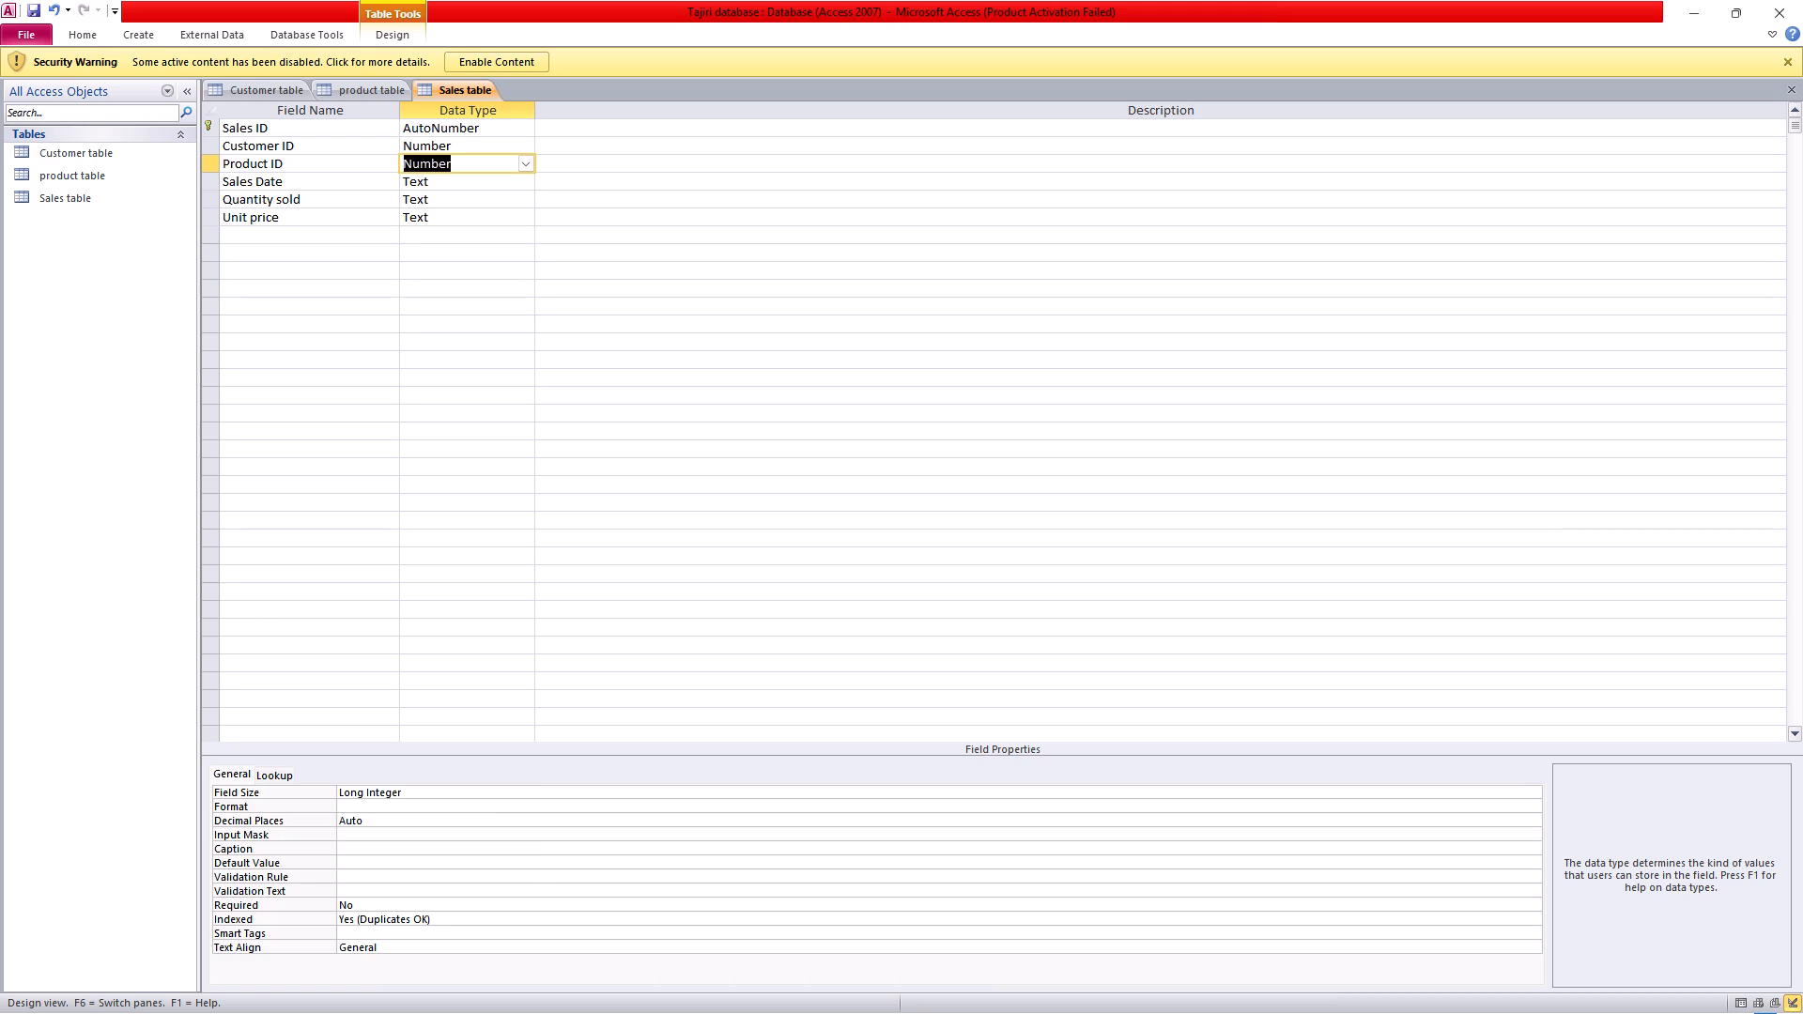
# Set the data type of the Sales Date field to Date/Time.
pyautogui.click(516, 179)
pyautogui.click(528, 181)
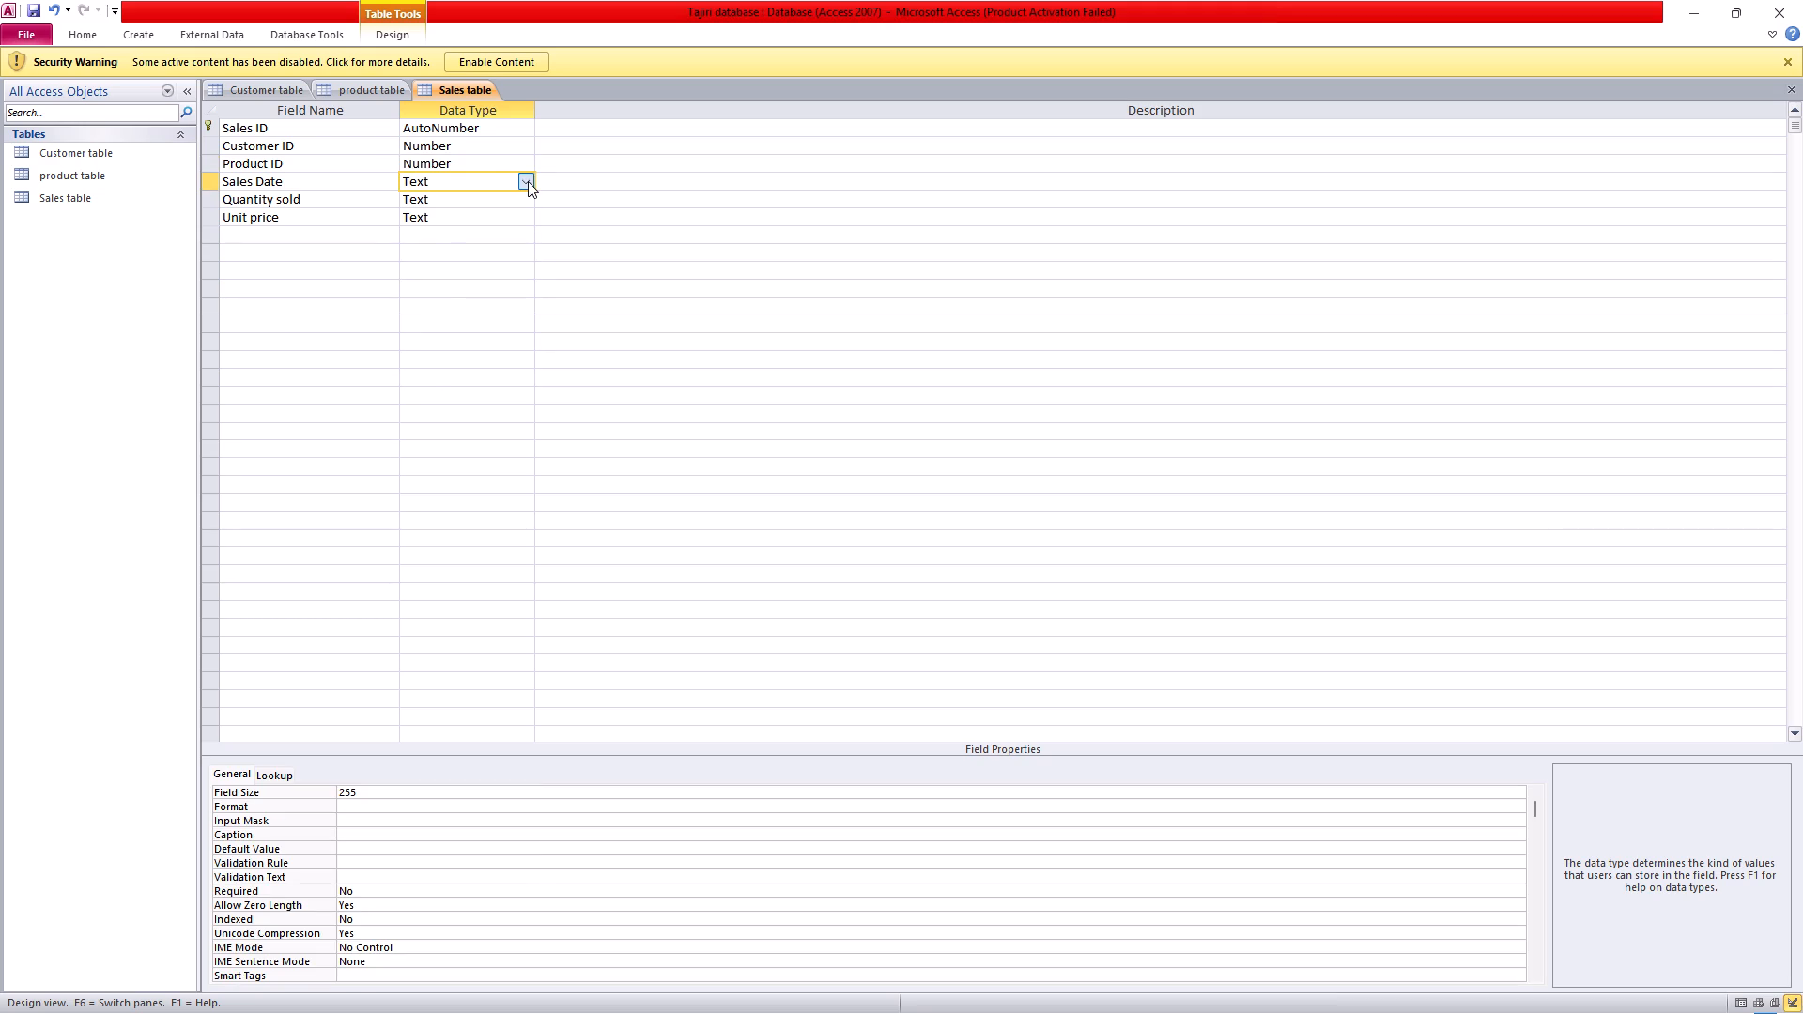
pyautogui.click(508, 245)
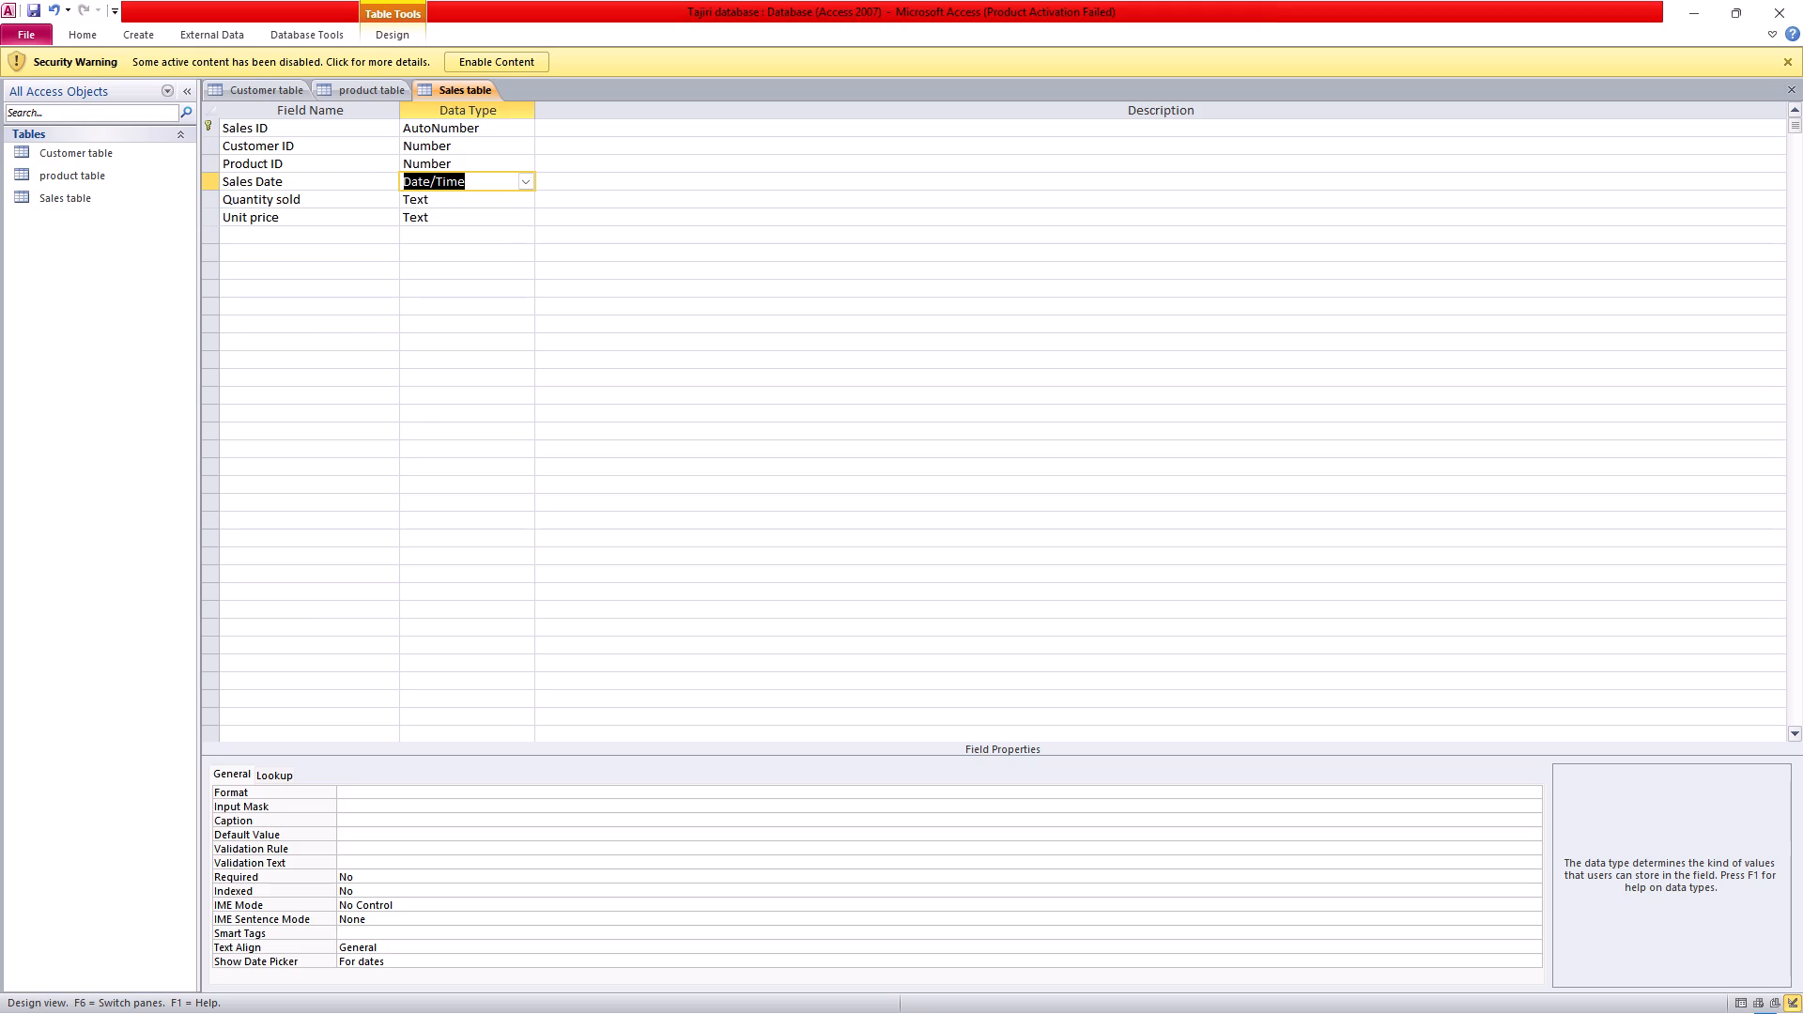
# Set the data type of Quantity sold to Number and of Unit price to Currency.
pyautogui.click(525, 198)
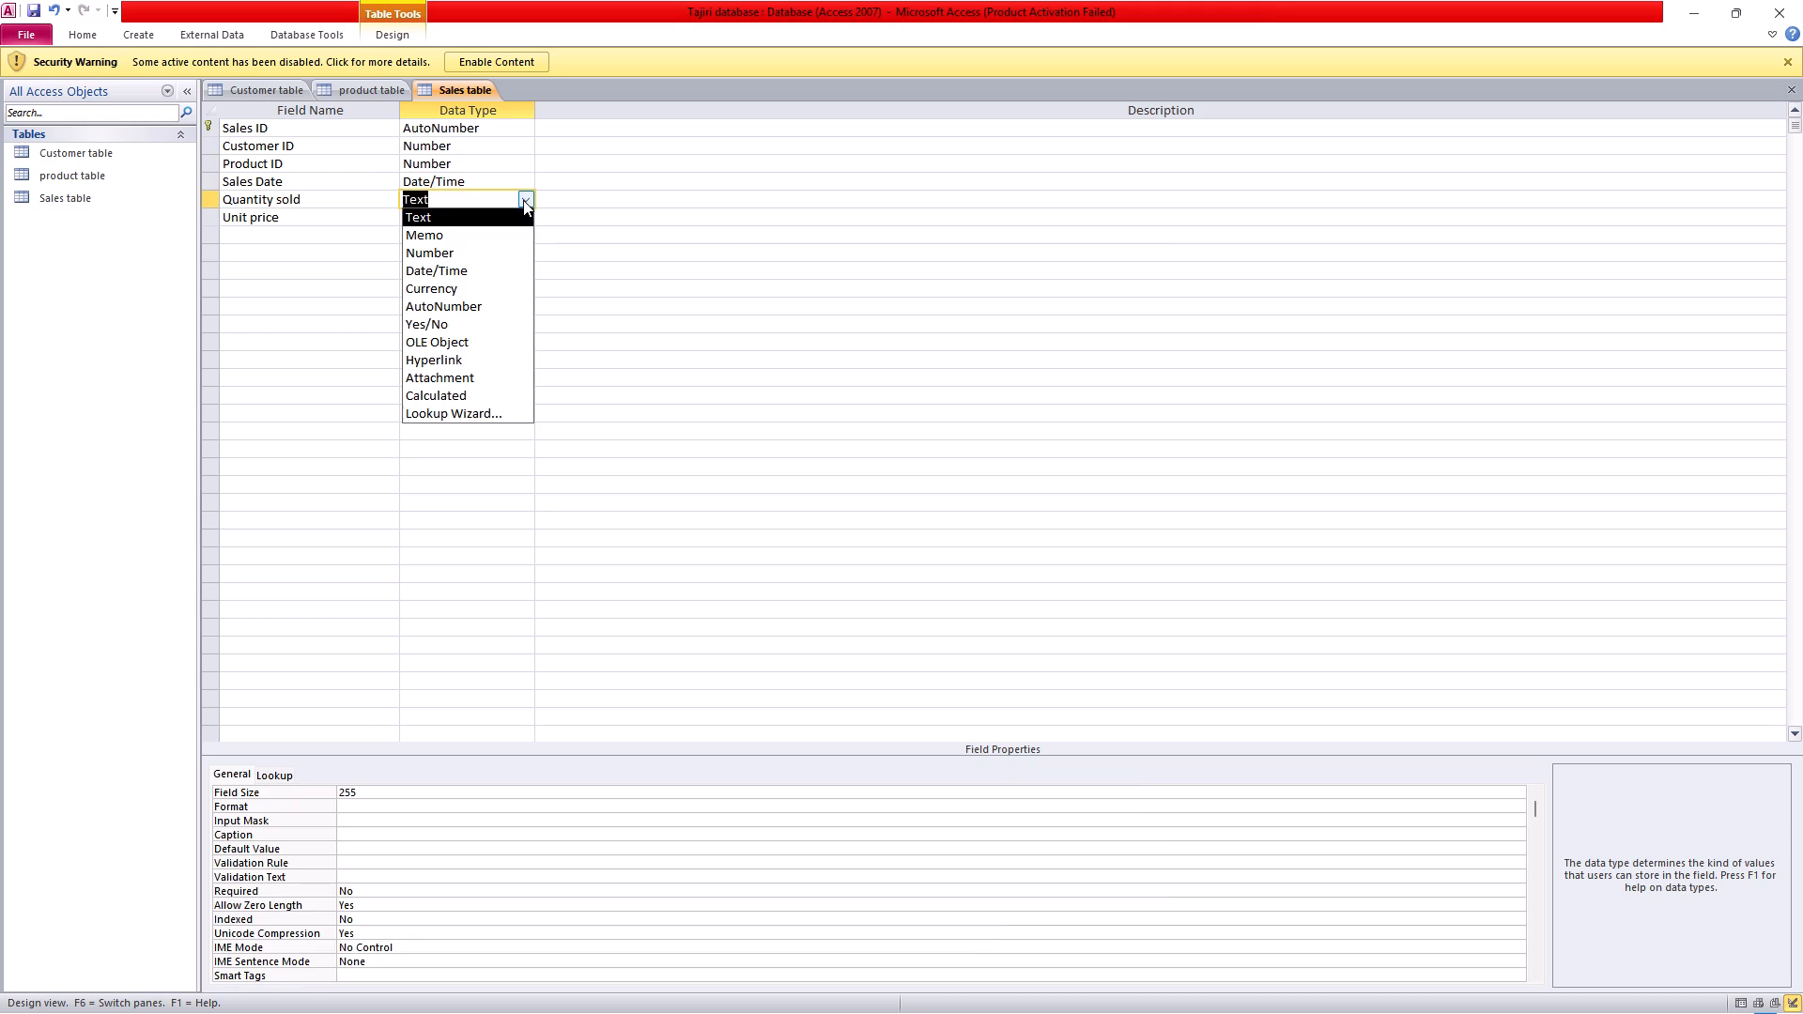
pyautogui.click(493, 247)
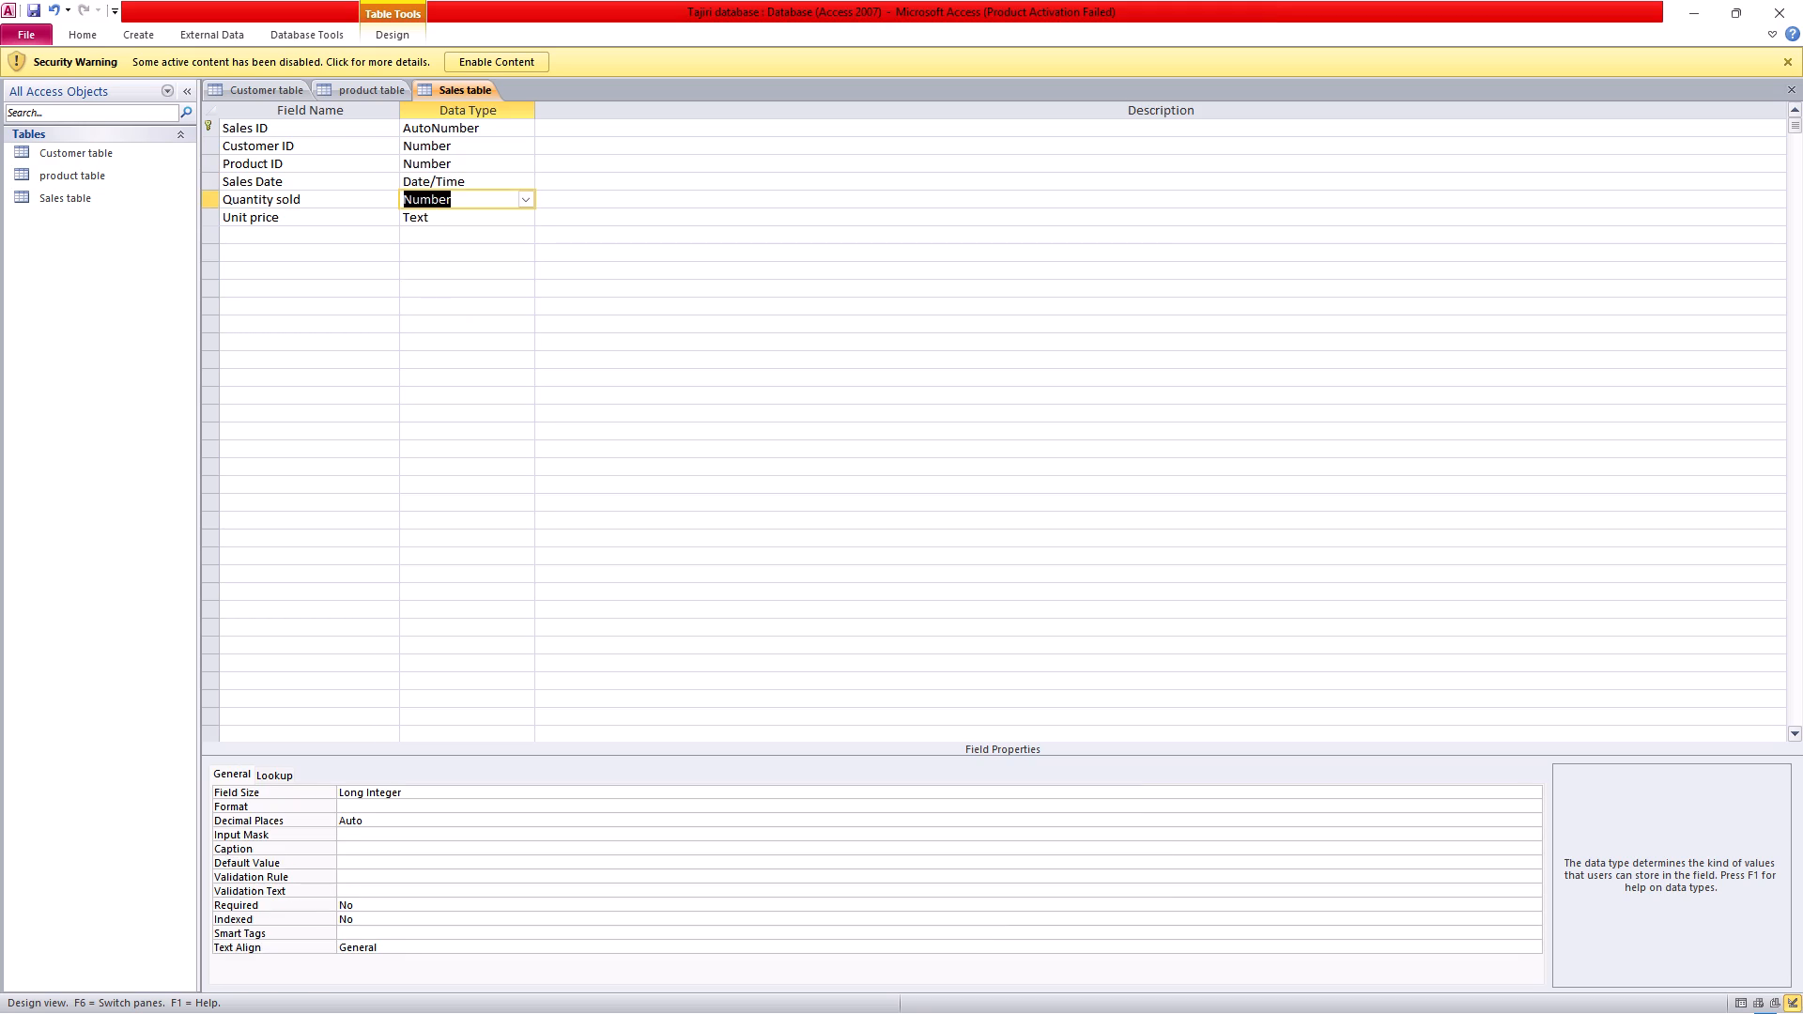
pyautogui.click(502, 219)
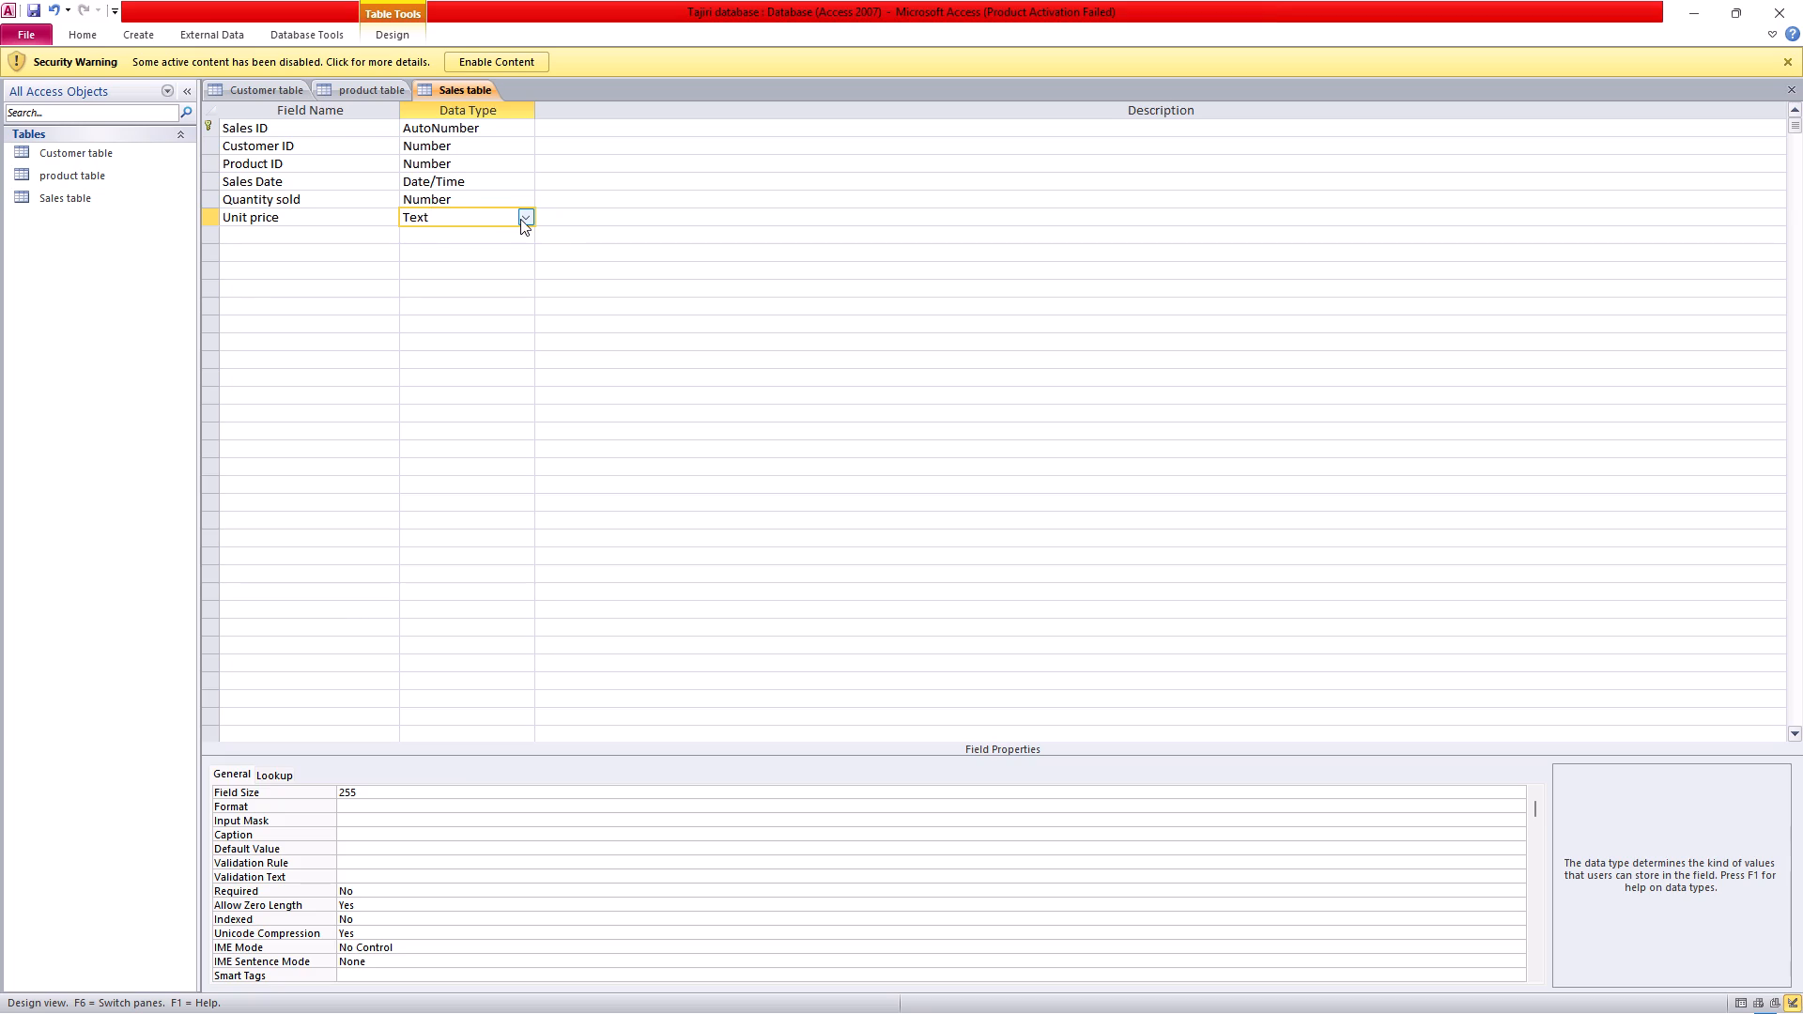
pyautogui.click(523, 219)
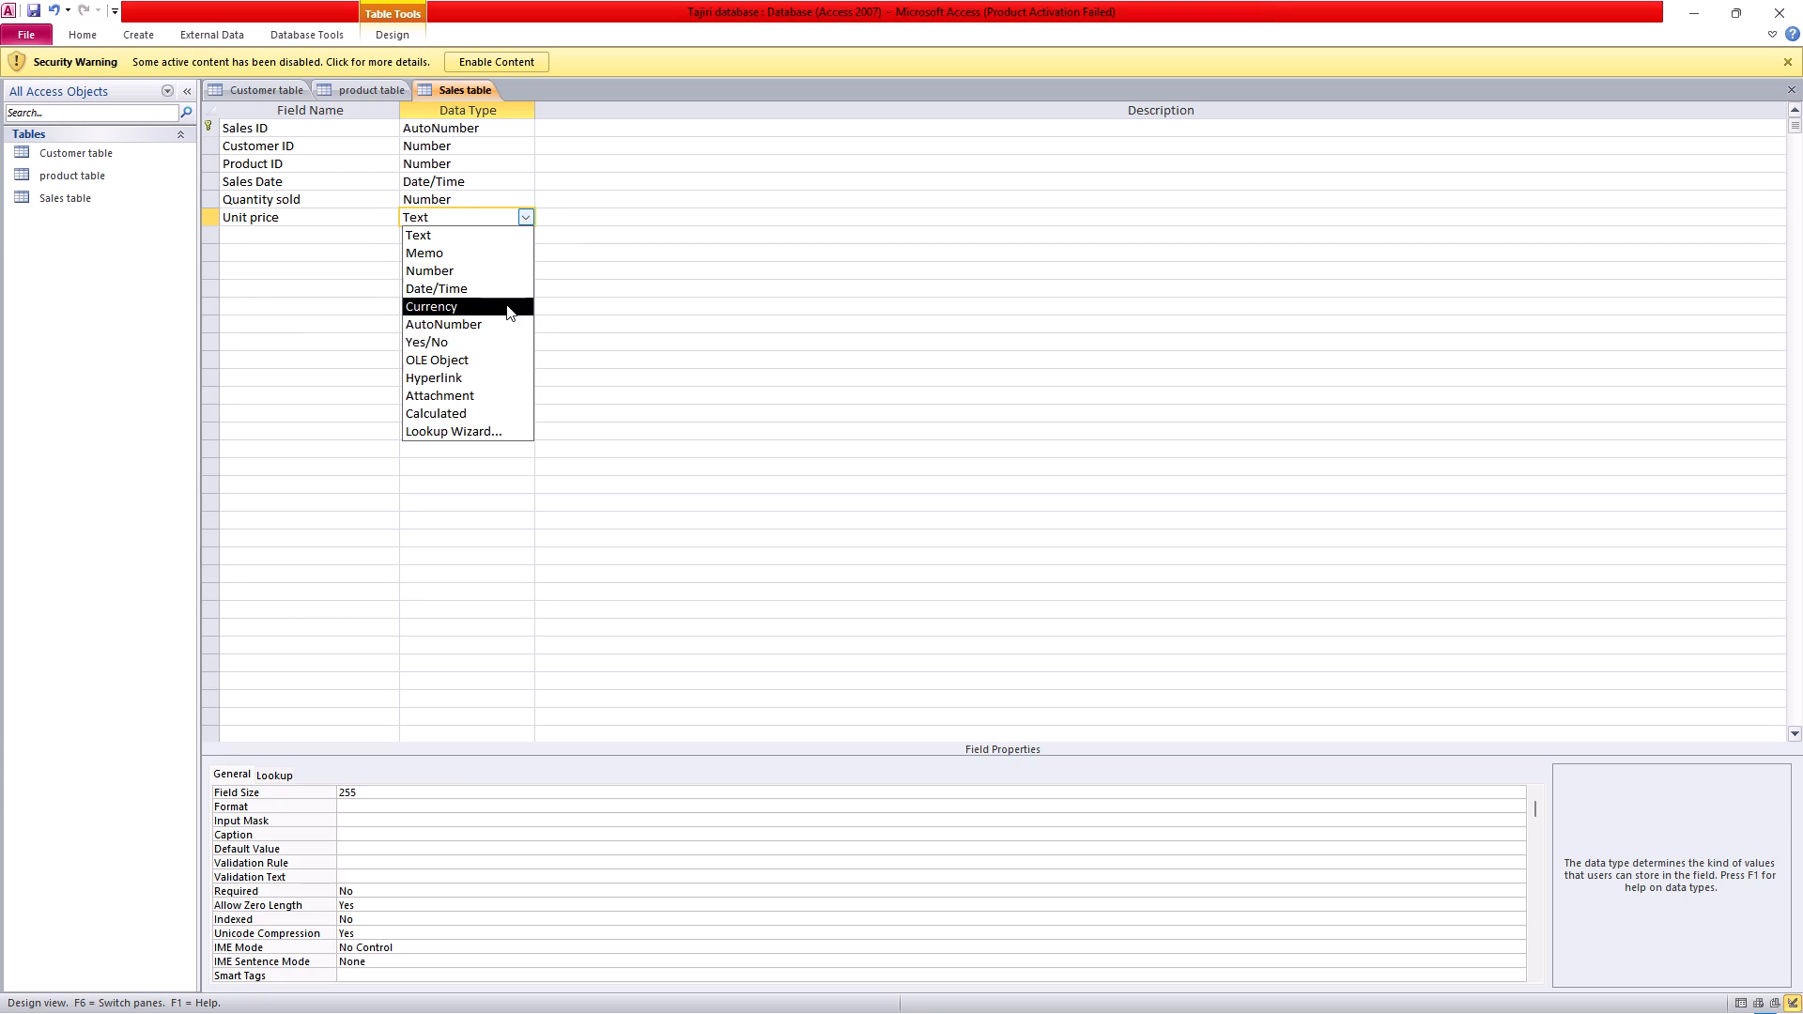
pyautogui.click(506, 304)
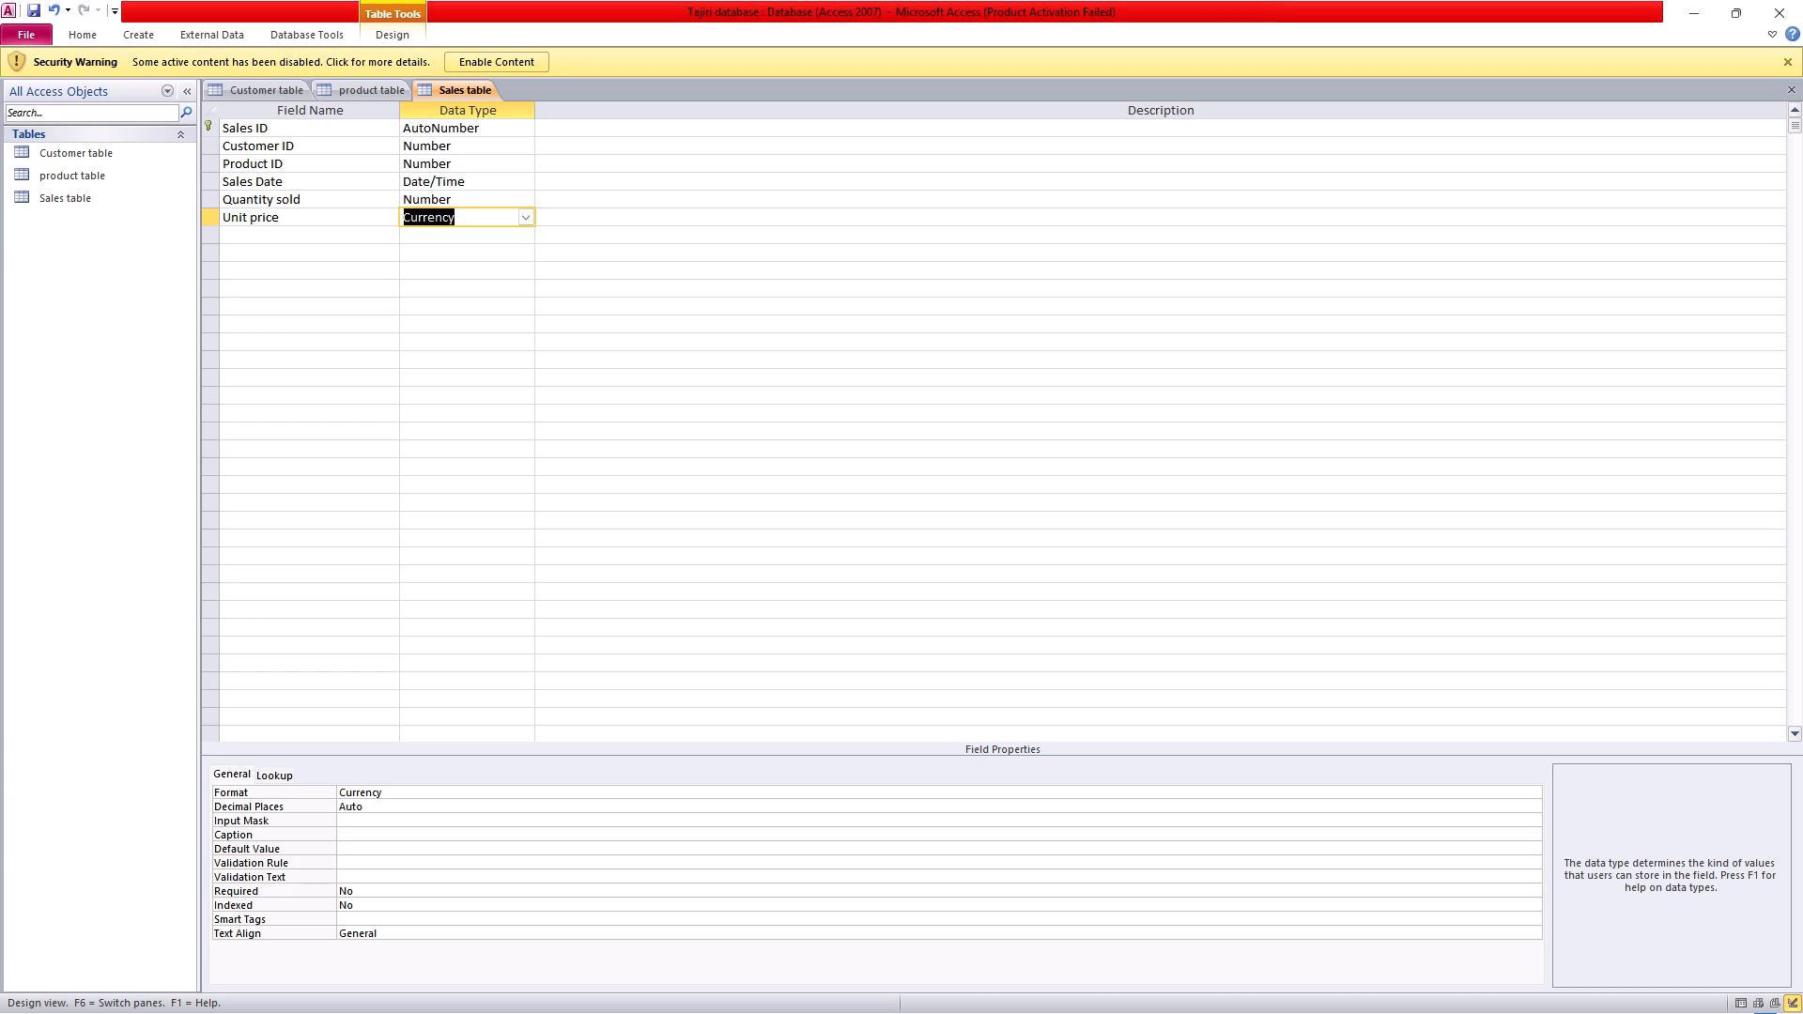
# Save the Sales table design and switch the table to Datasheet View.
pyautogui.rightClick(443, 84)
pyautogui.click(496, 98)
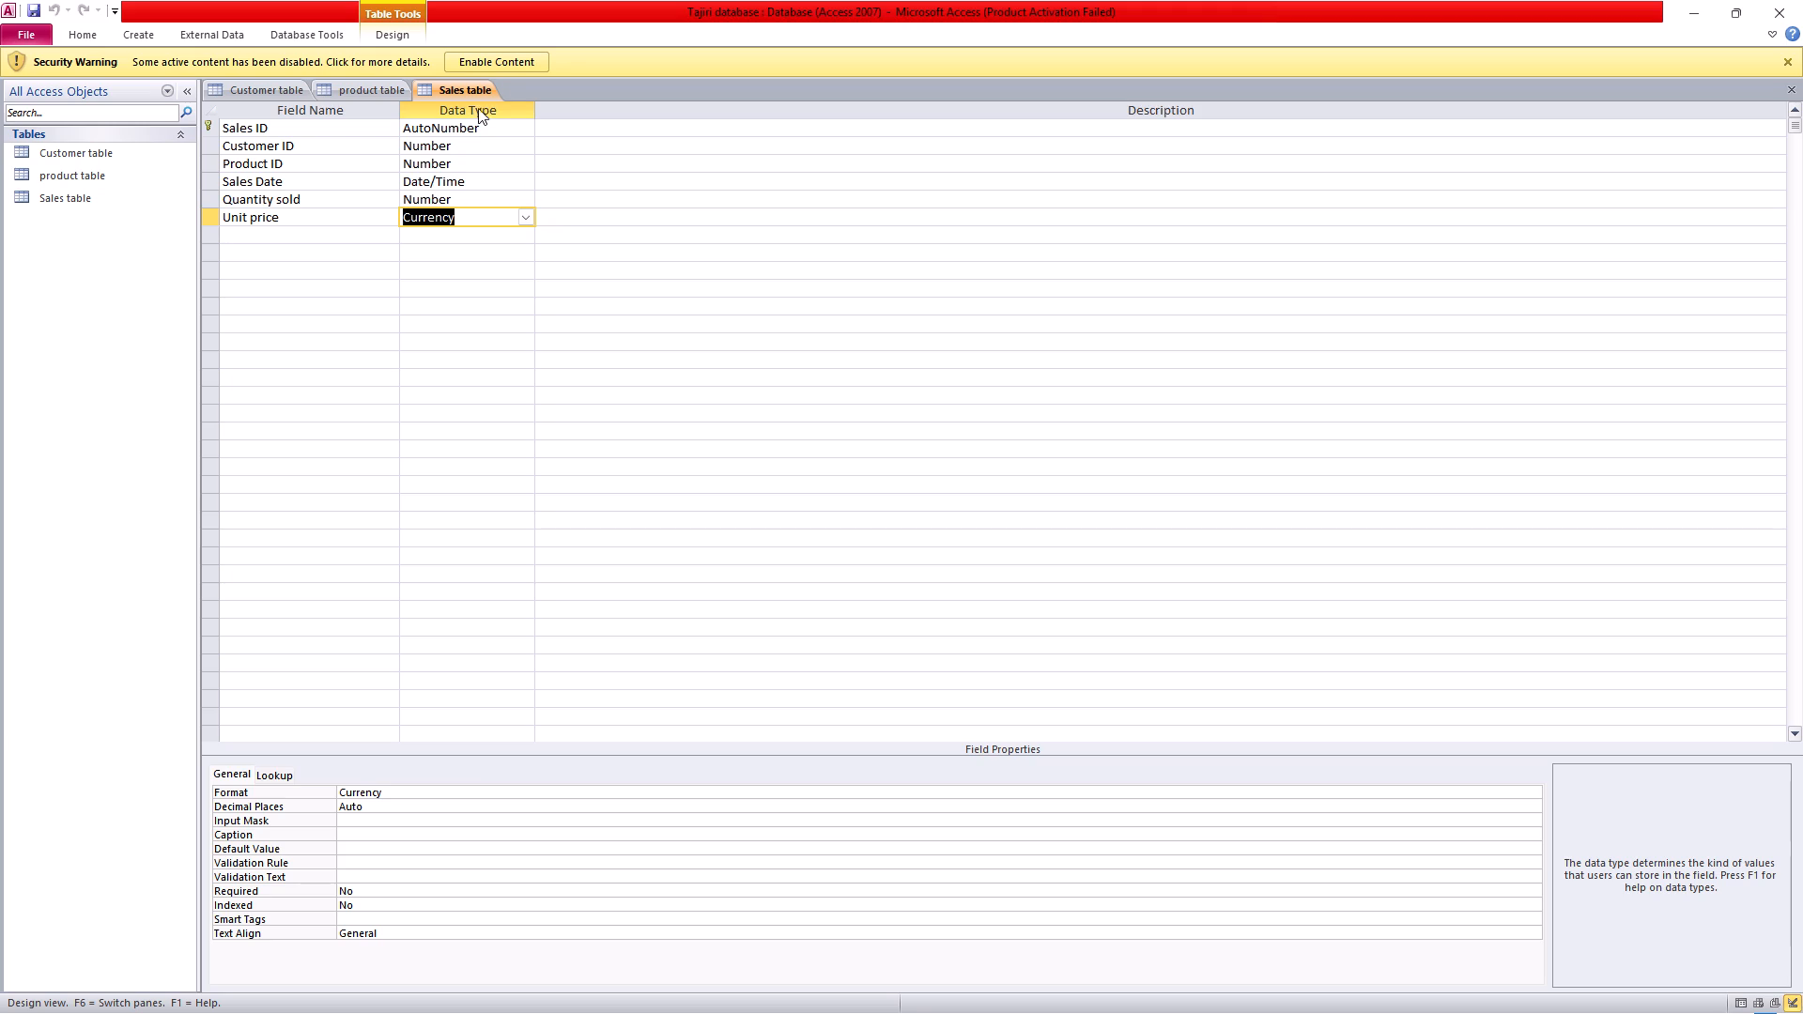
pyautogui.rightClick(474, 90)
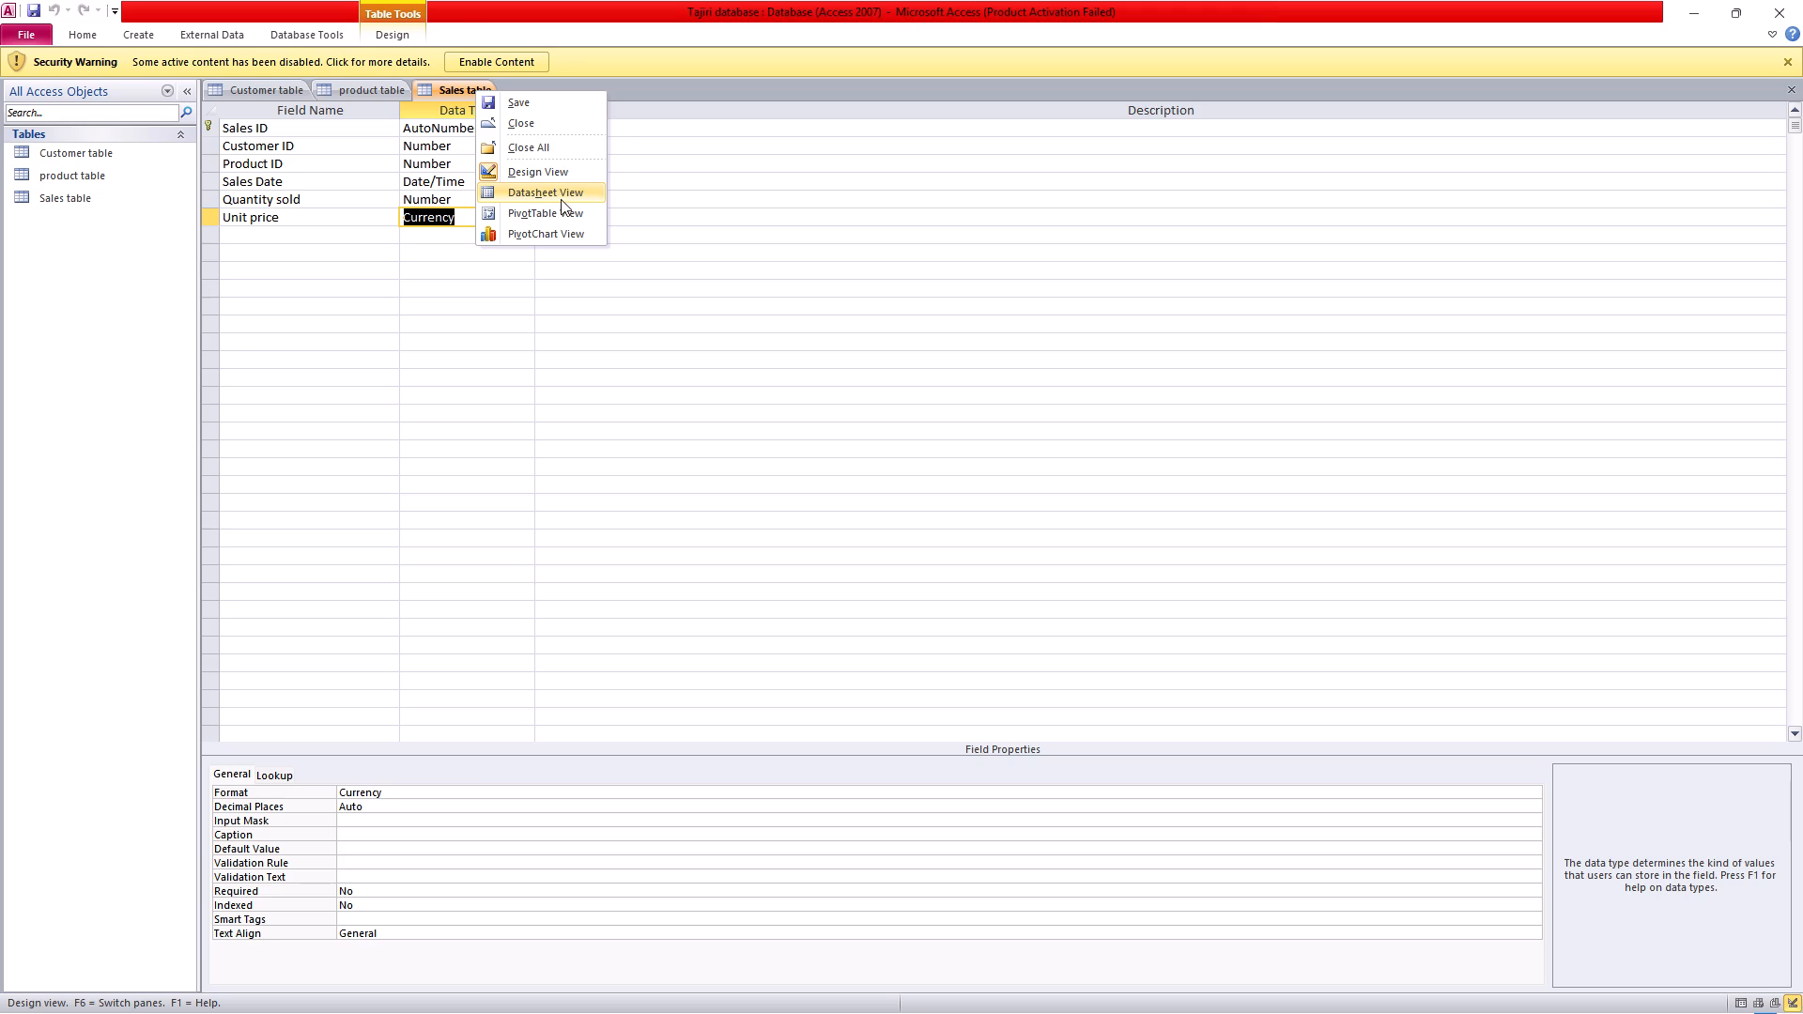
pyautogui.click(566, 190)
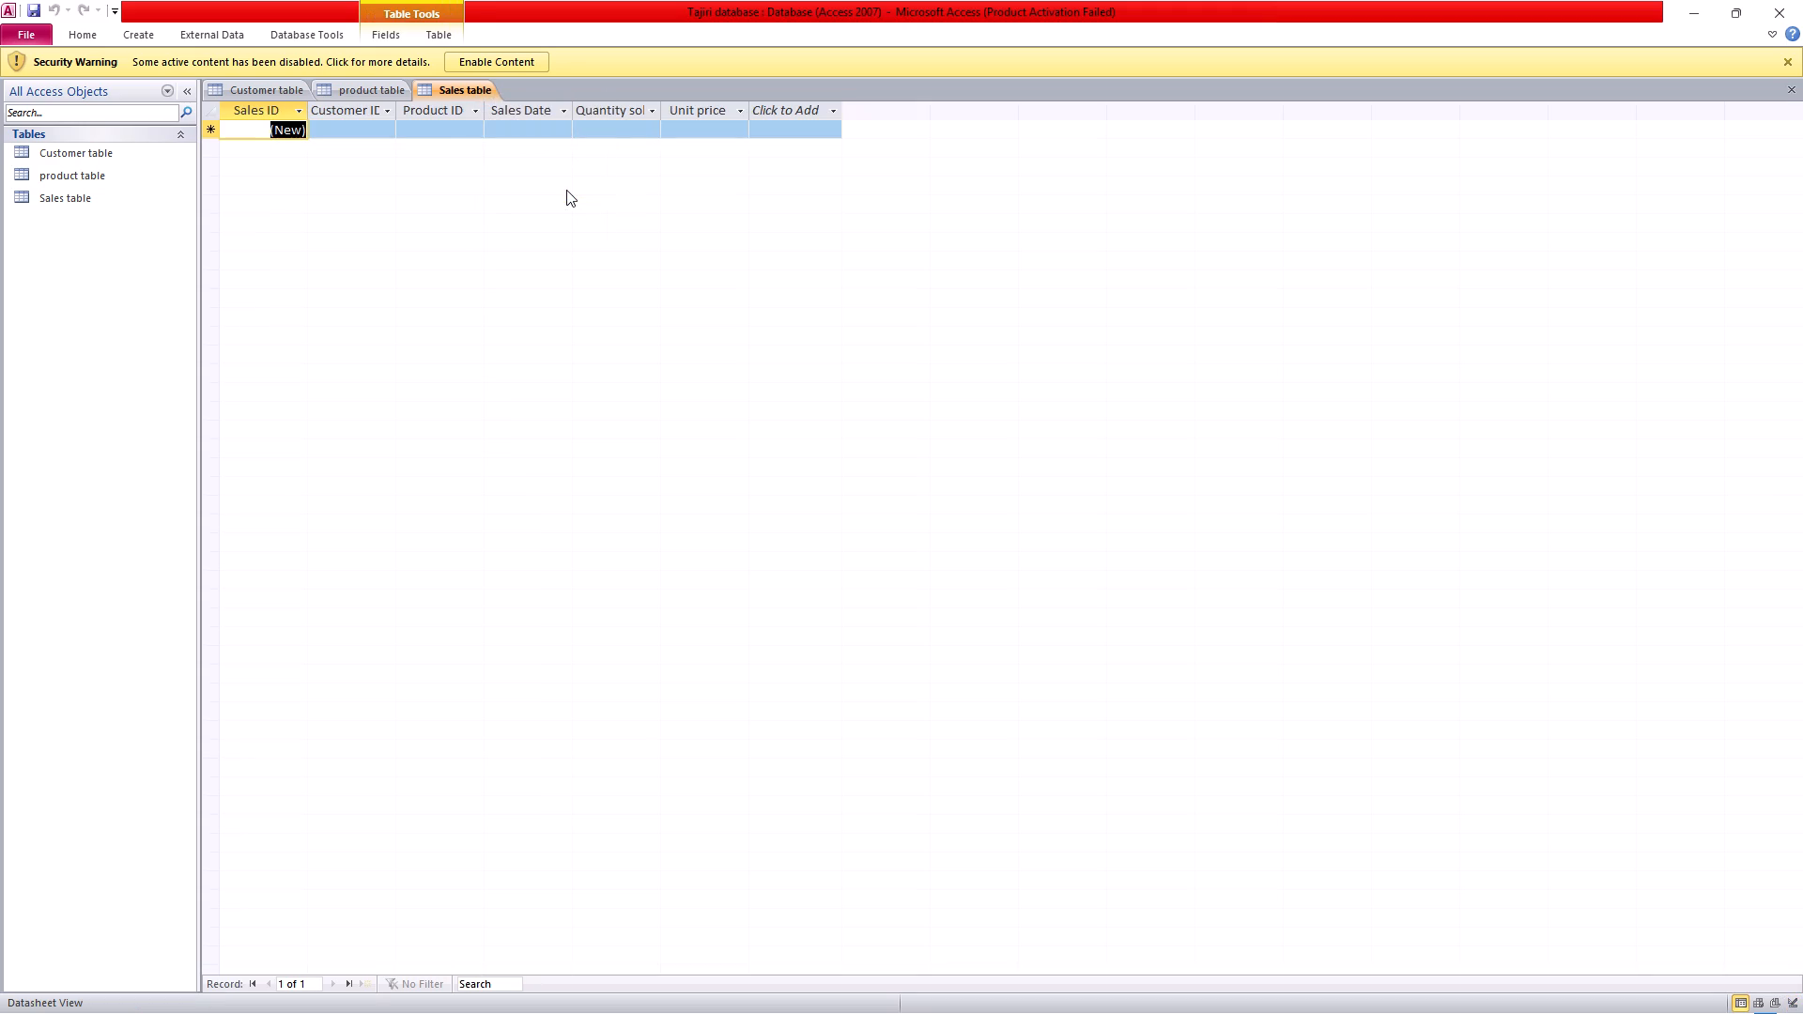
# Enter Customer ID 2, Product ID 2 and Sales Date 04/6/2026 in the first record of the Sales table.
pyautogui.click(334, 133)
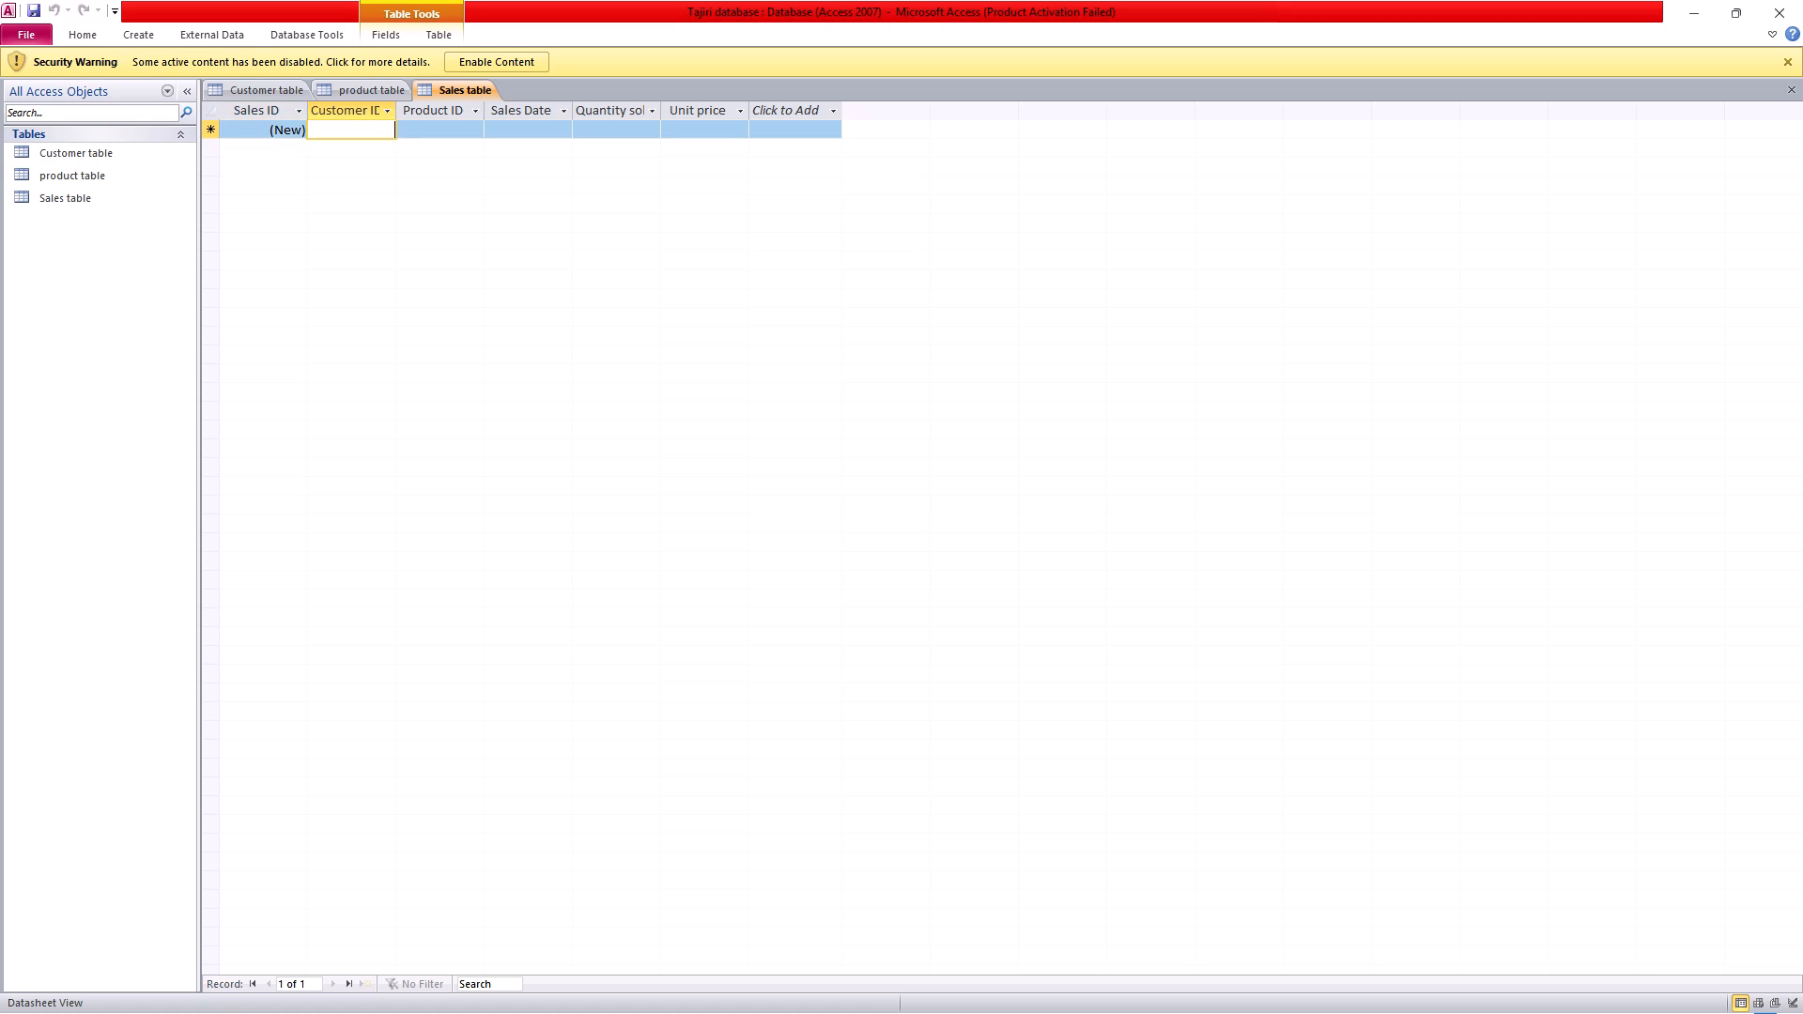
pyautogui.click(344, 128)
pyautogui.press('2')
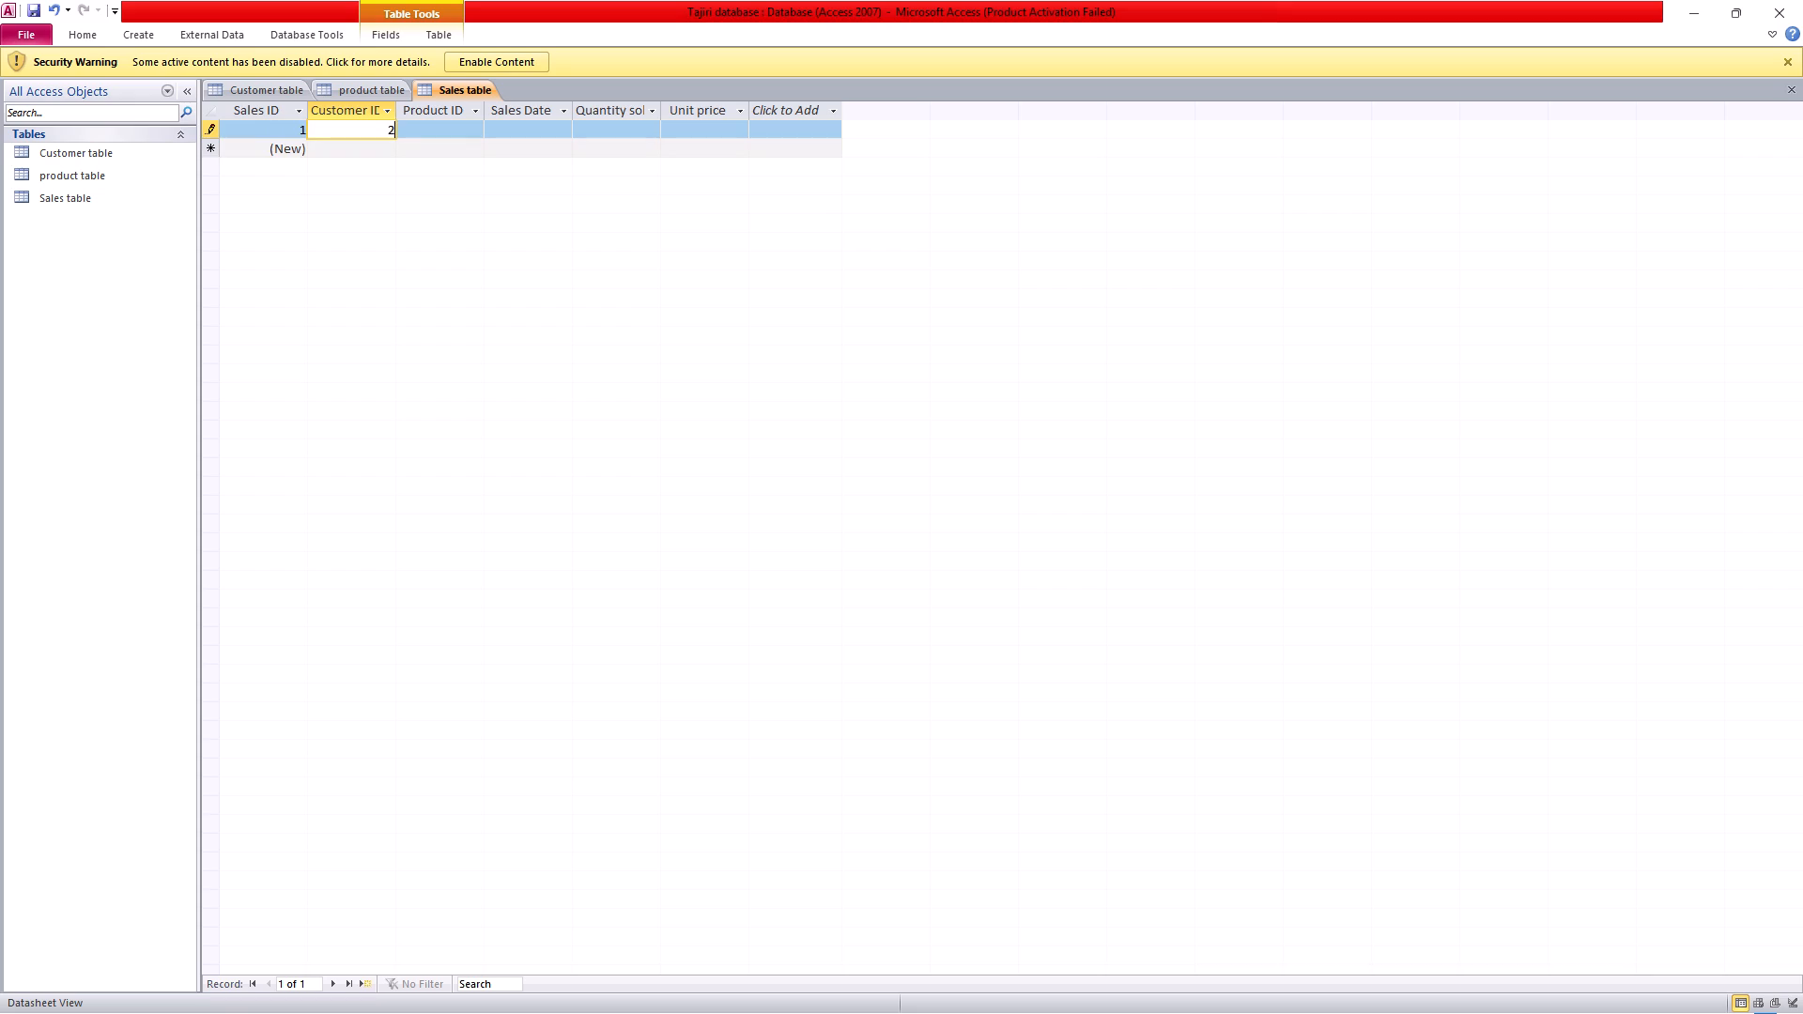
pyautogui.click(470, 131)
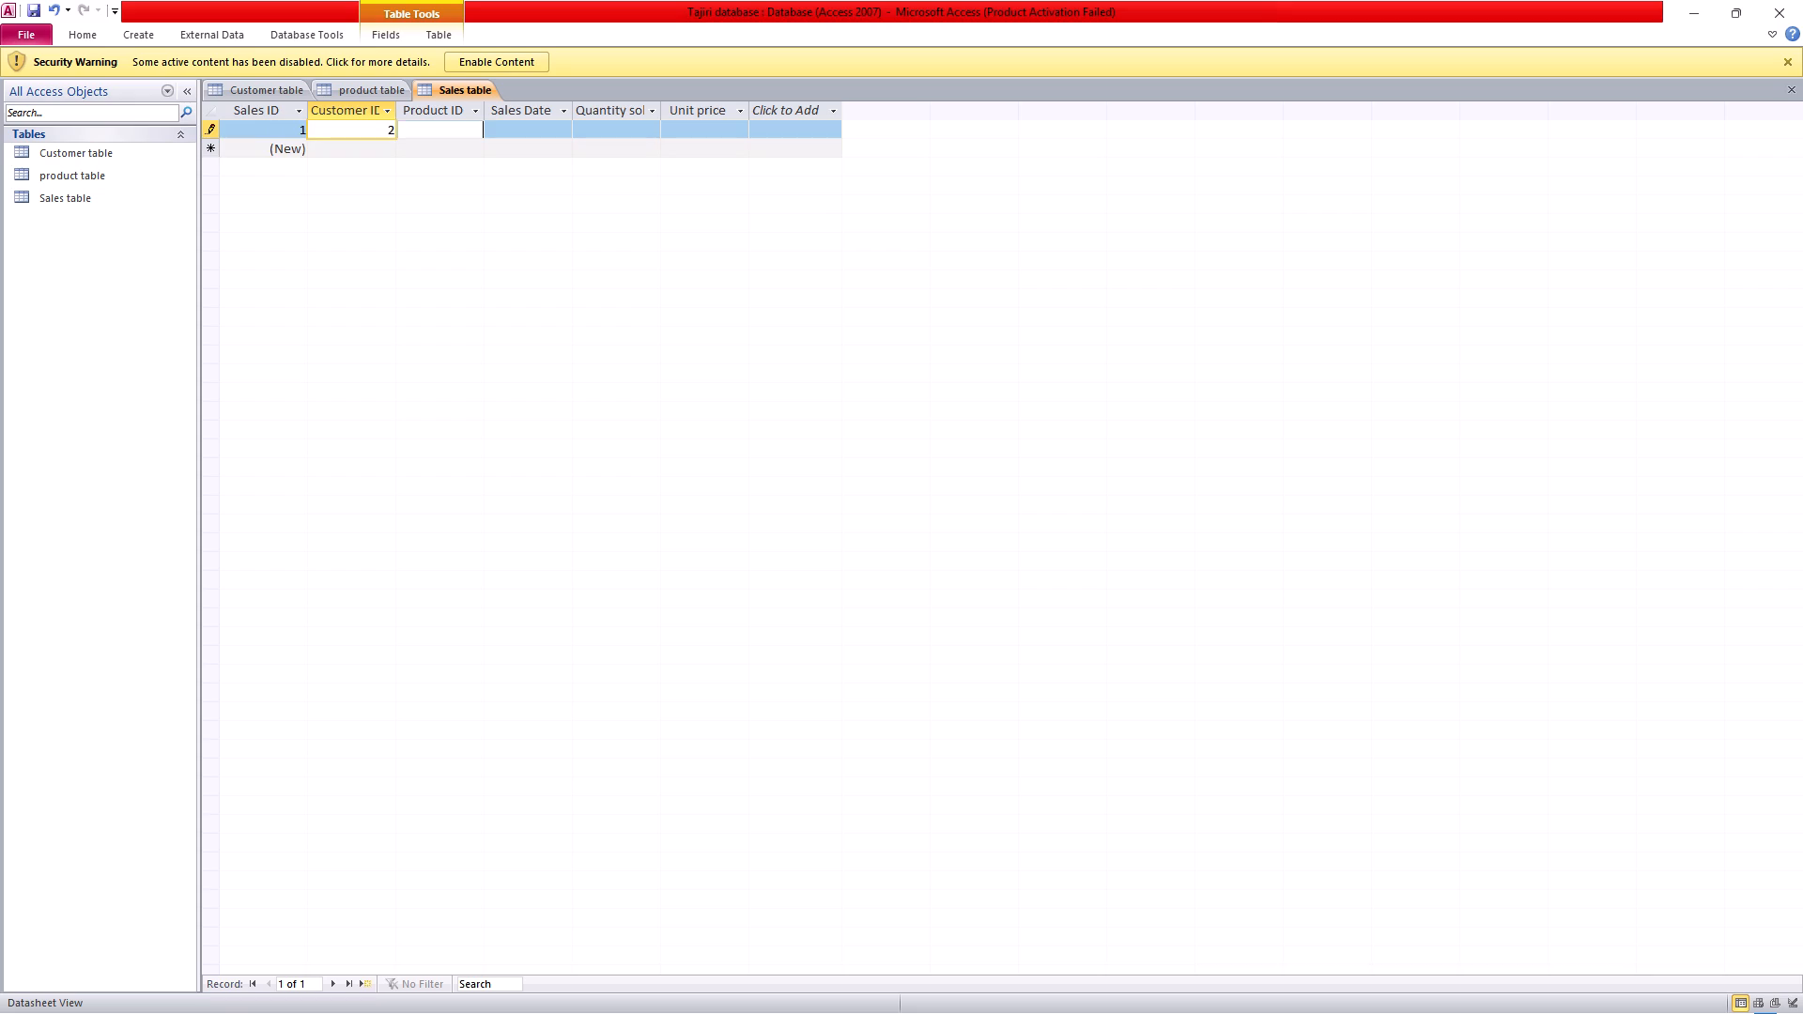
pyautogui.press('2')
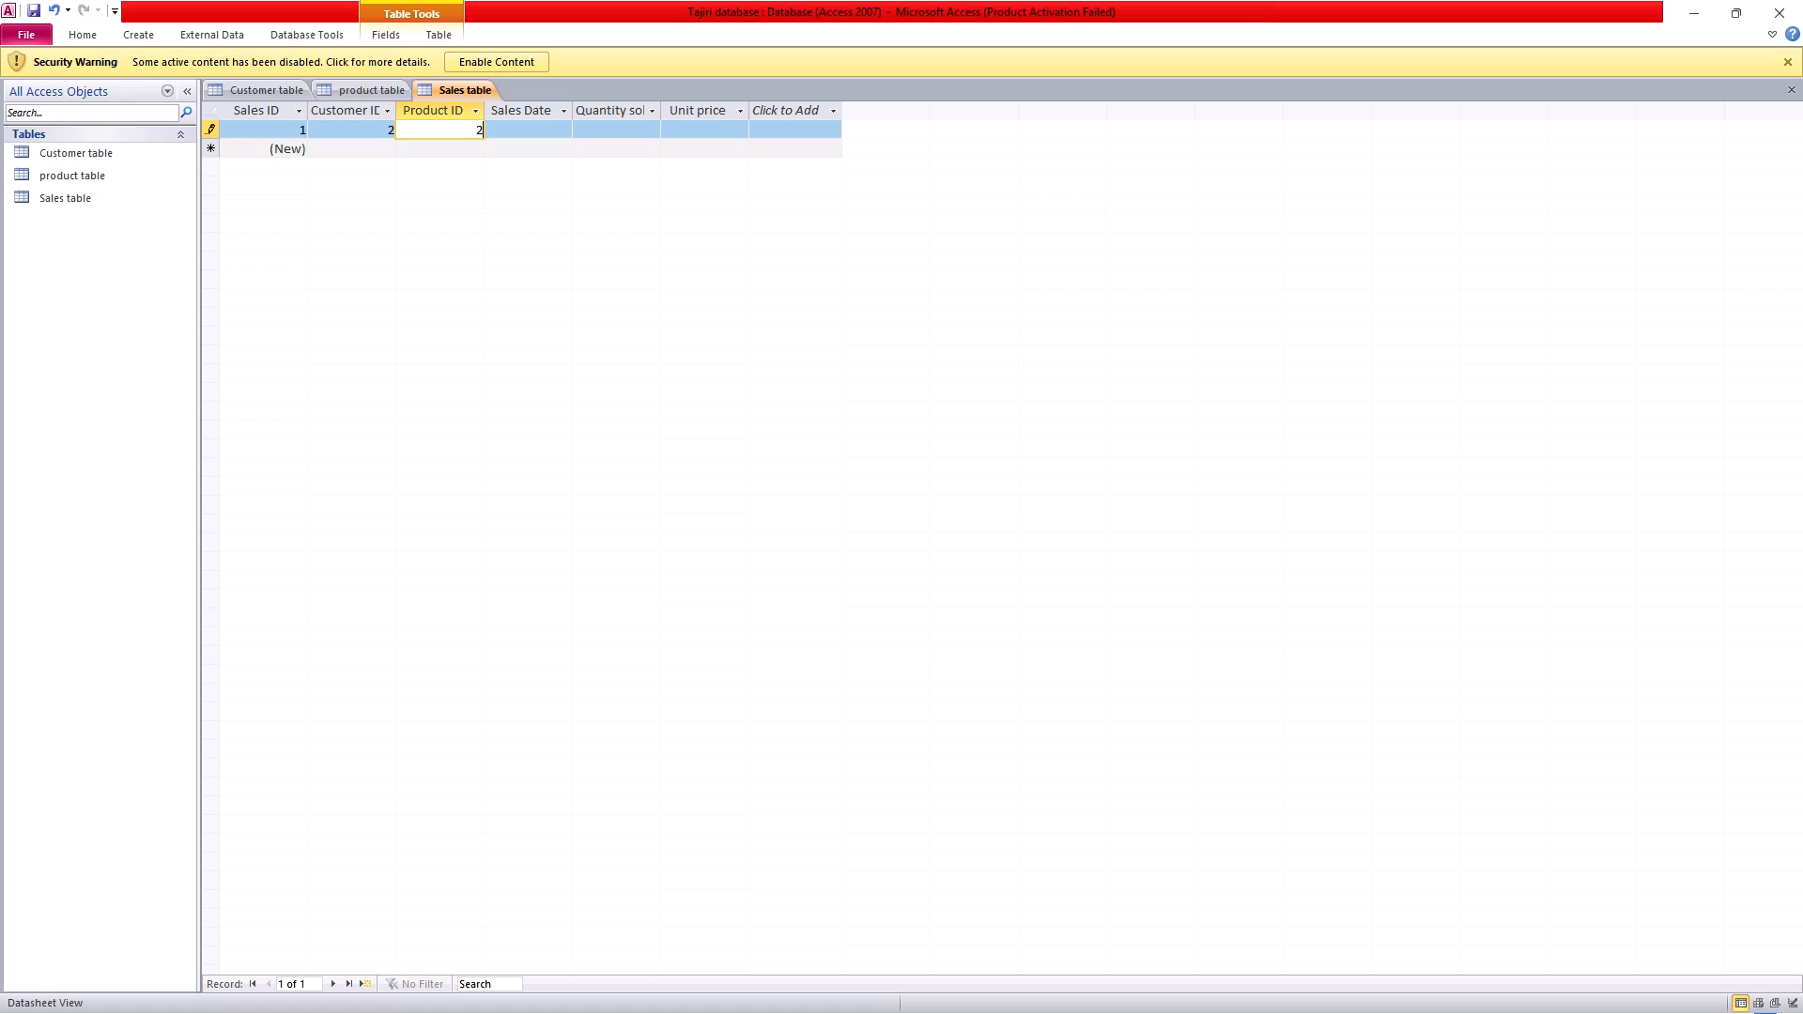
pyautogui.click(516, 127)
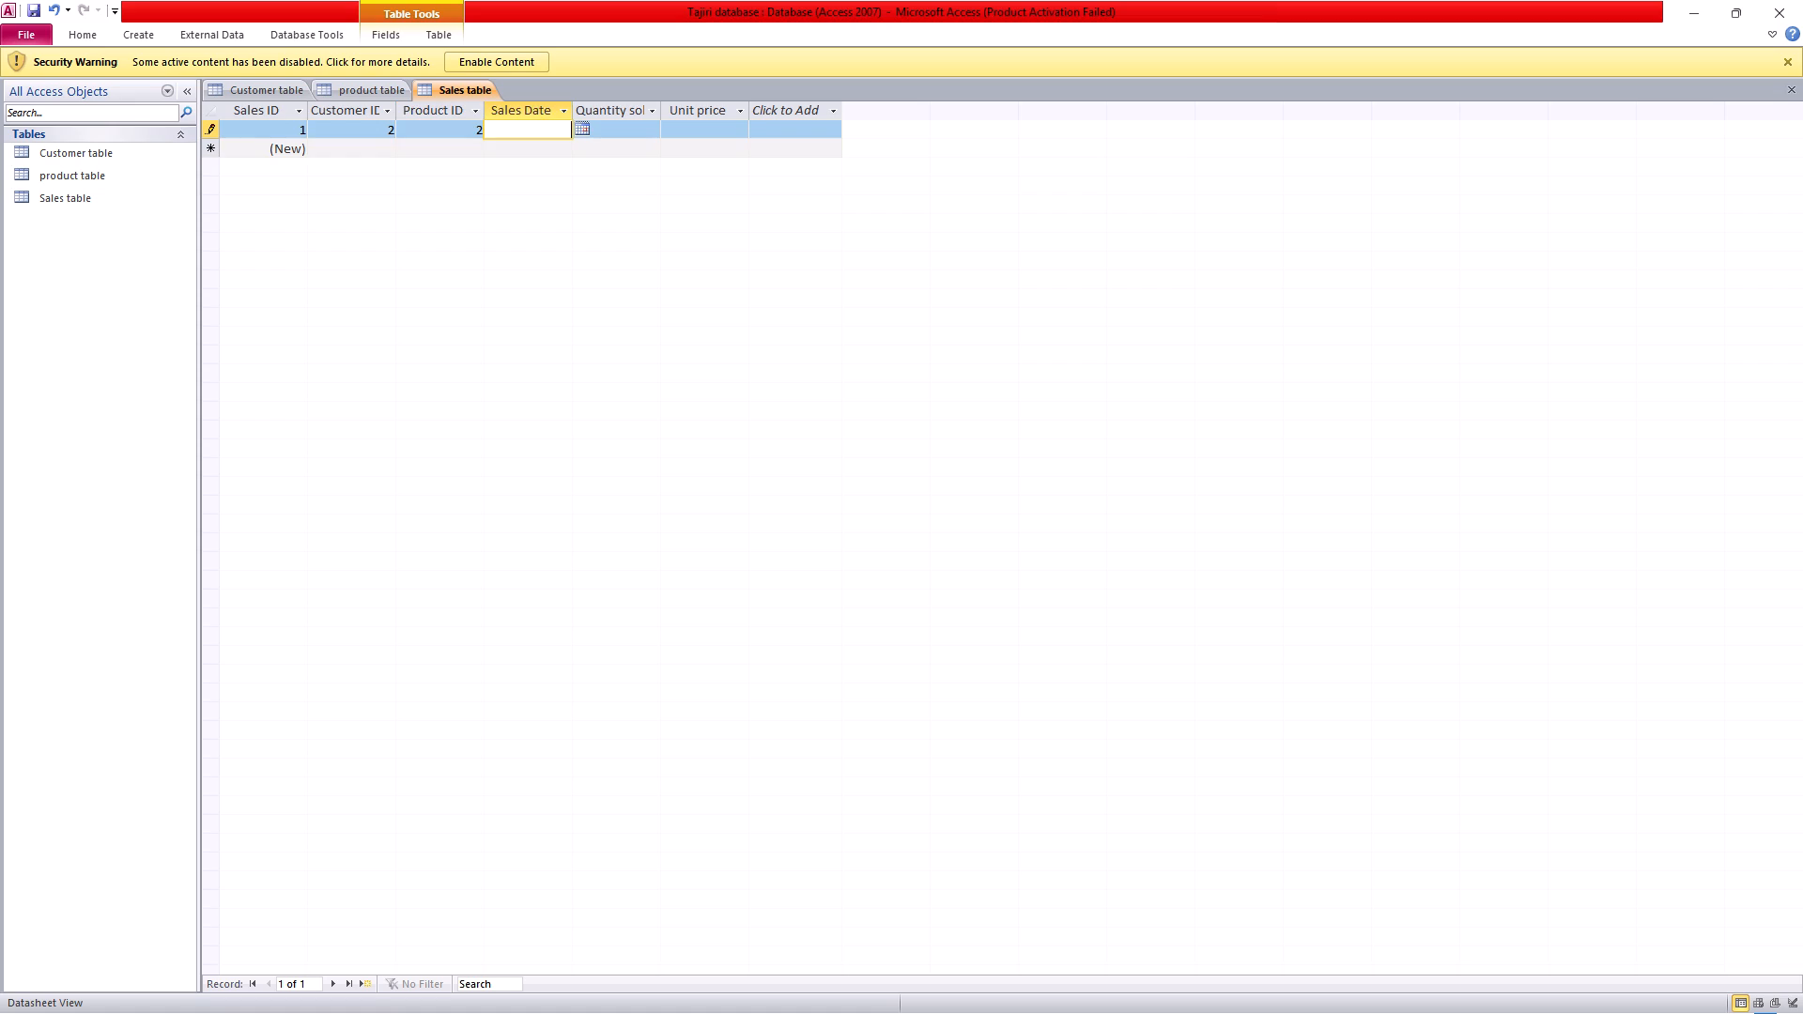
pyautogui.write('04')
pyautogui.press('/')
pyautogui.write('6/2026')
# Convert the data in the Sales Date column to the Text data type.
pyautogui.click(632, 126)
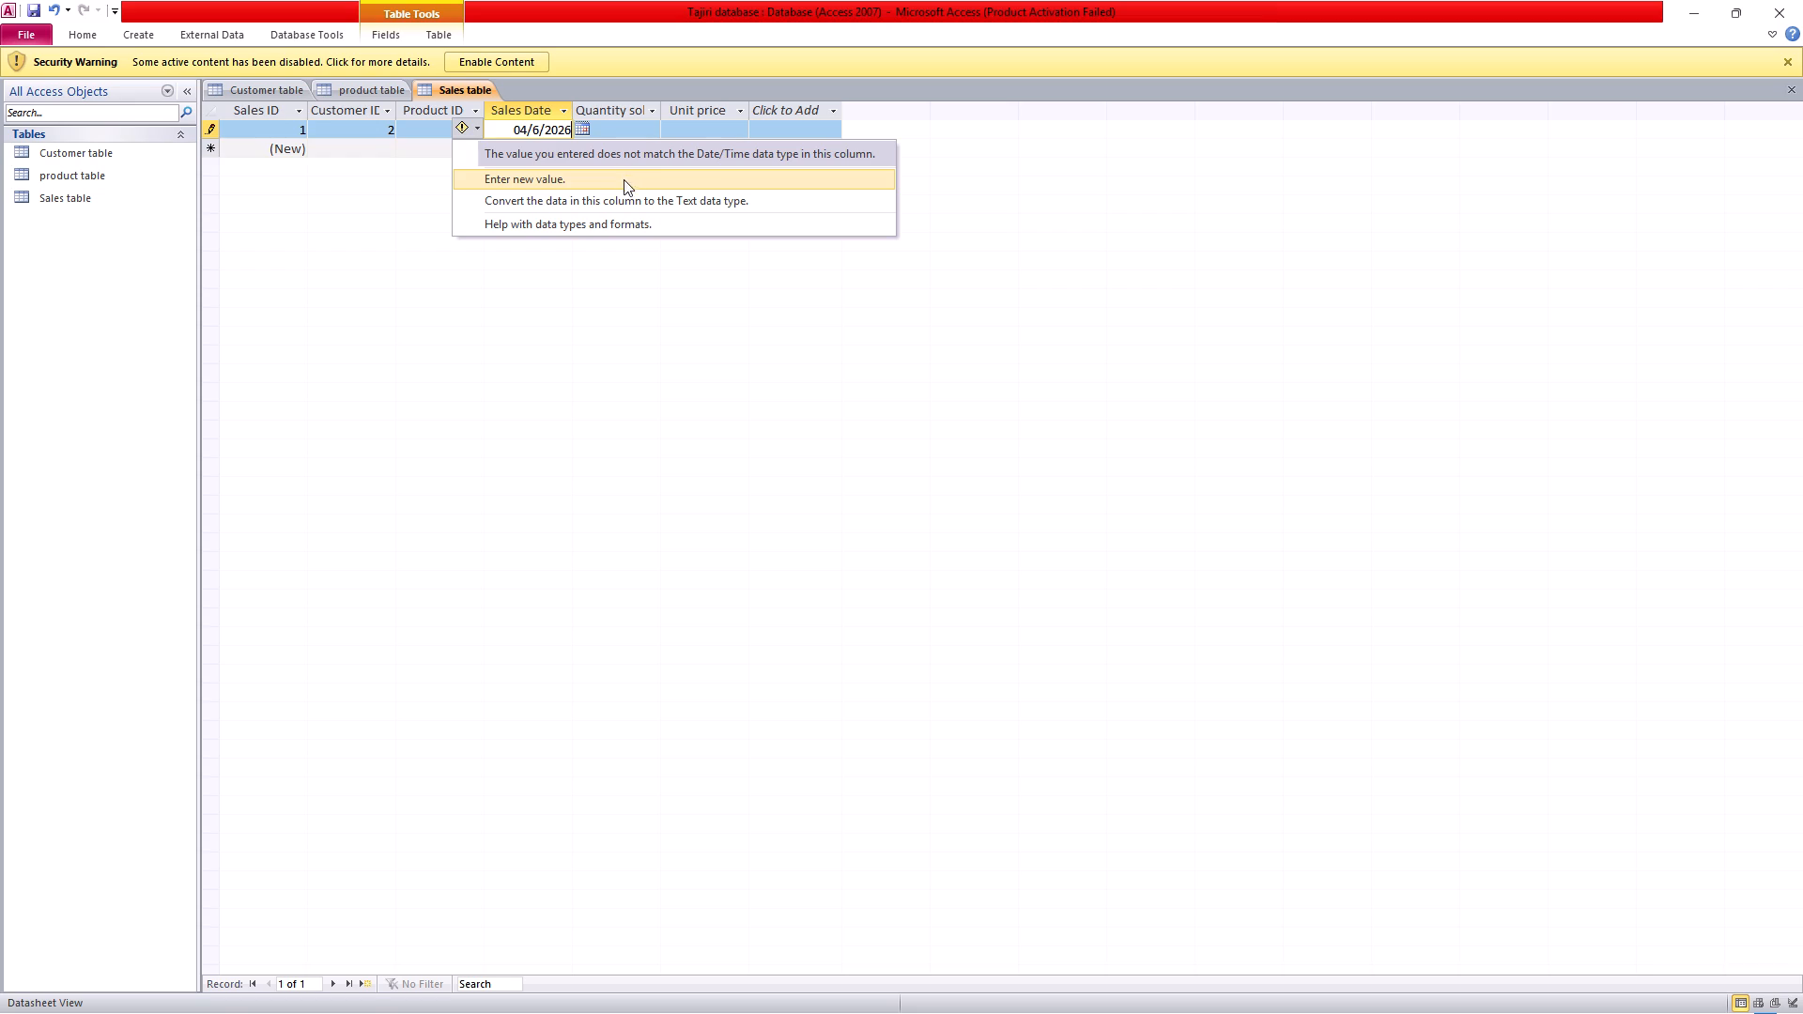
pyautogui.click(626, 198)
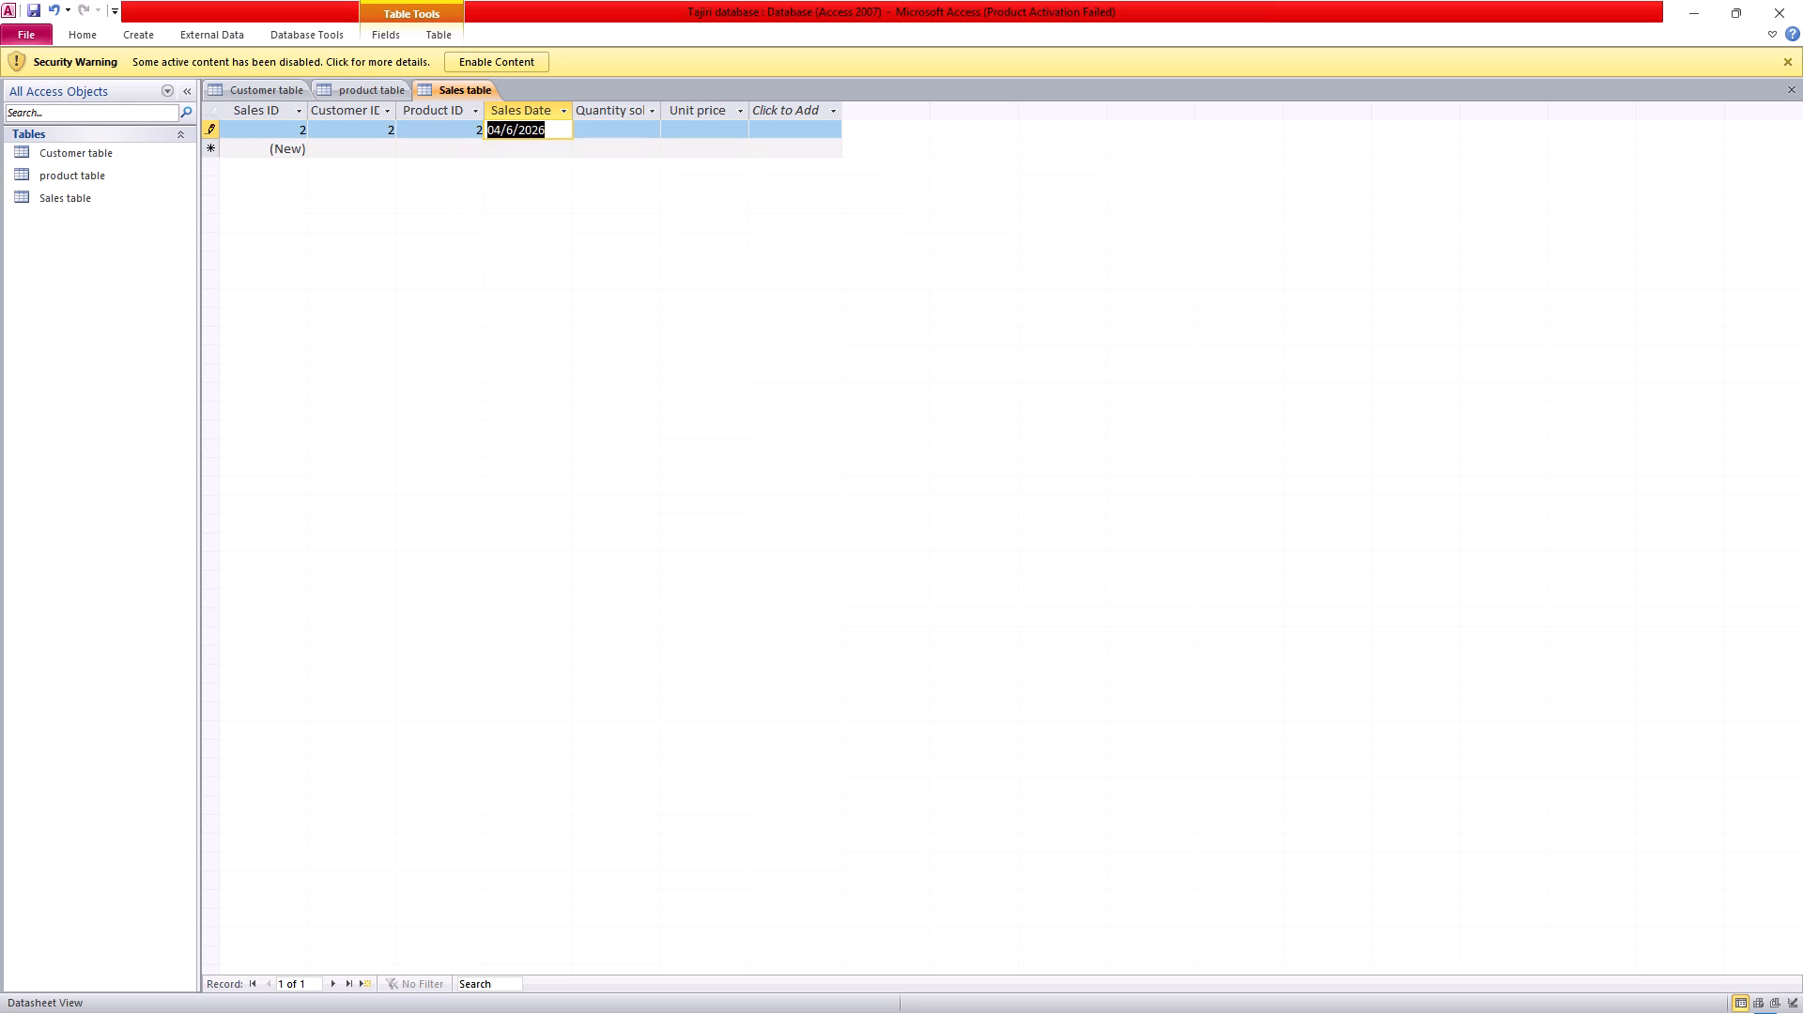
# Complete the first Sales table record with Quantity sold 2 and Unit price 30000.
pyautogui.click(595, 131)
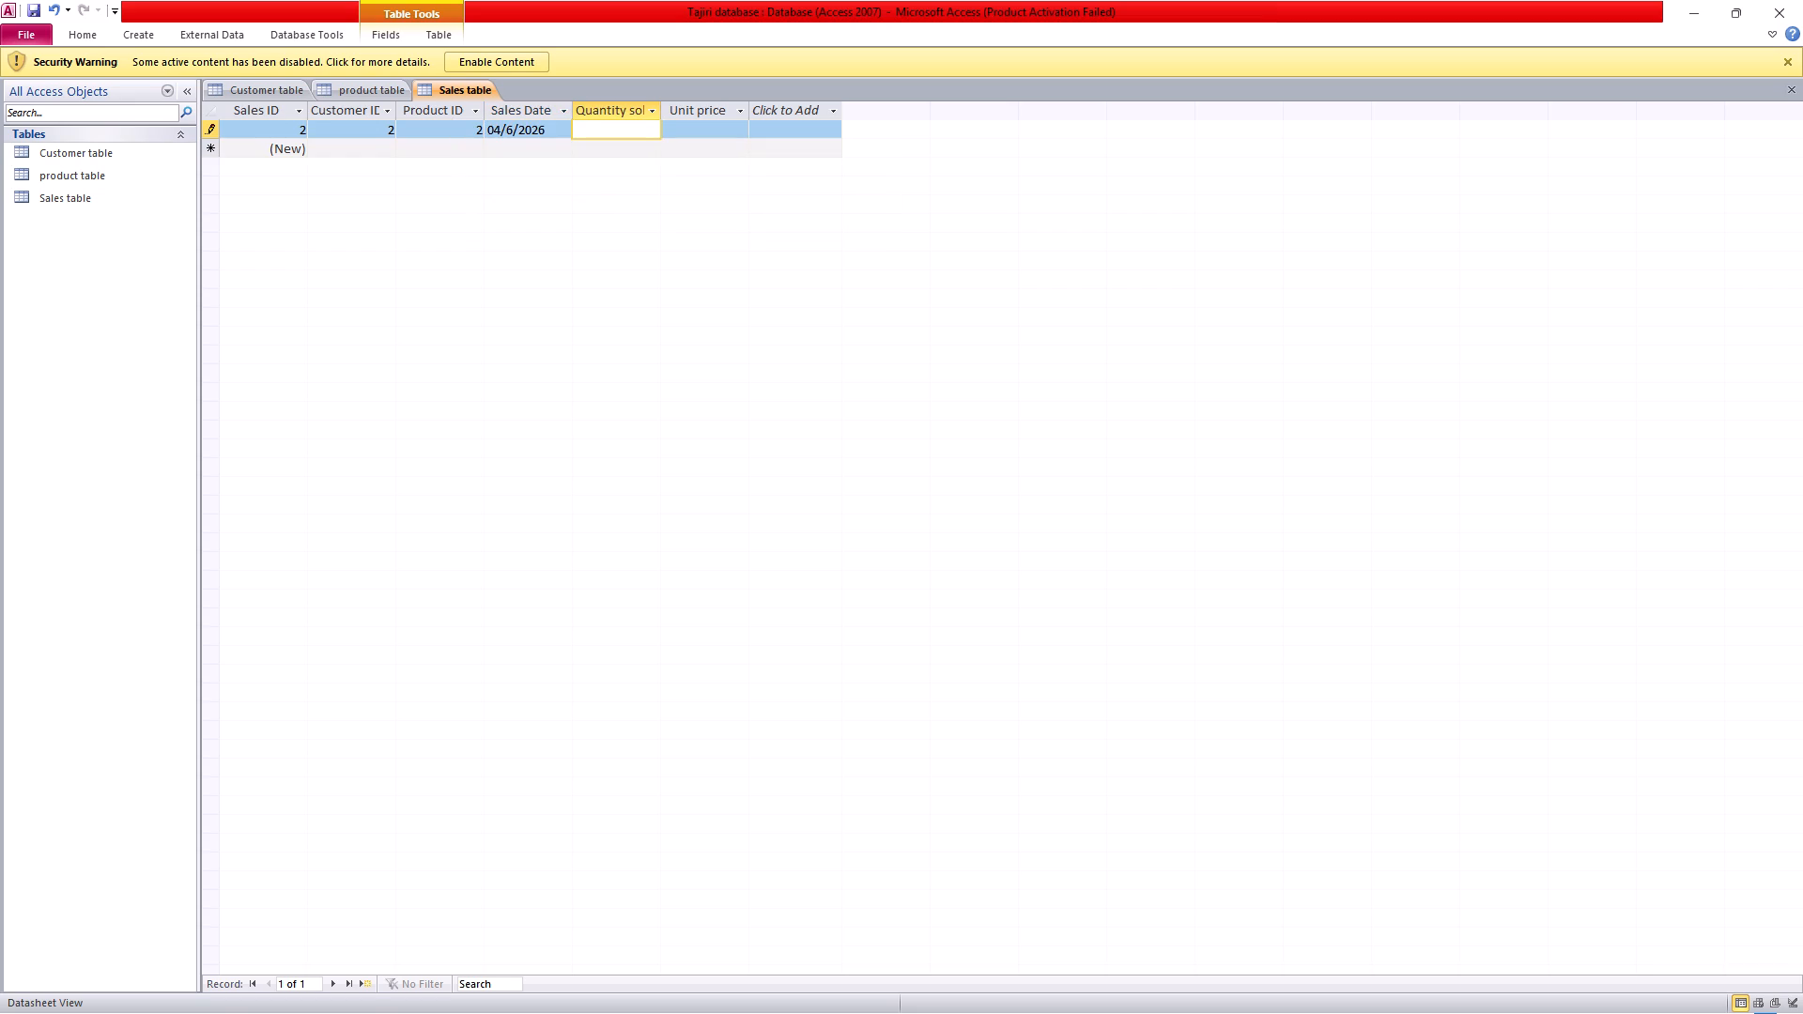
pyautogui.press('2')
pyautogui.click(688, 131)
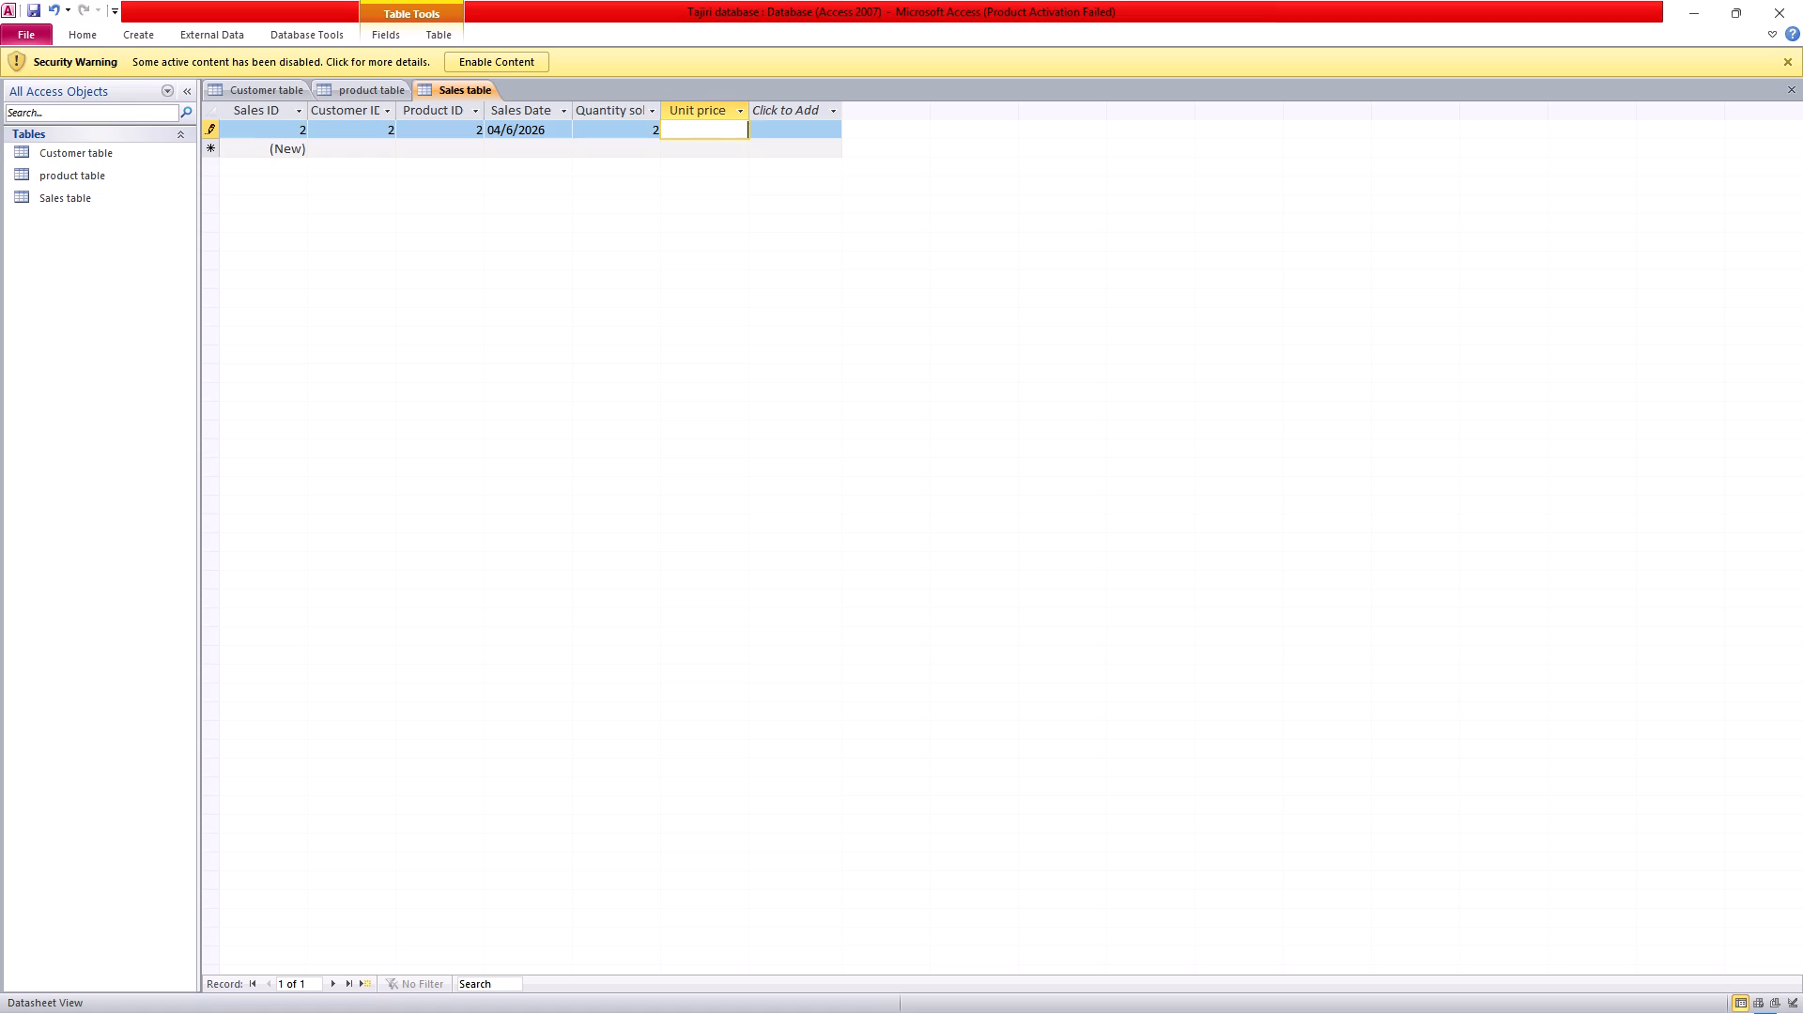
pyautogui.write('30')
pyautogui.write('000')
# Start a second Sales table record with Customer ID 3, Product ID 3 and Sales Date 04/6/2026.
pyautogui.click(330, 152)
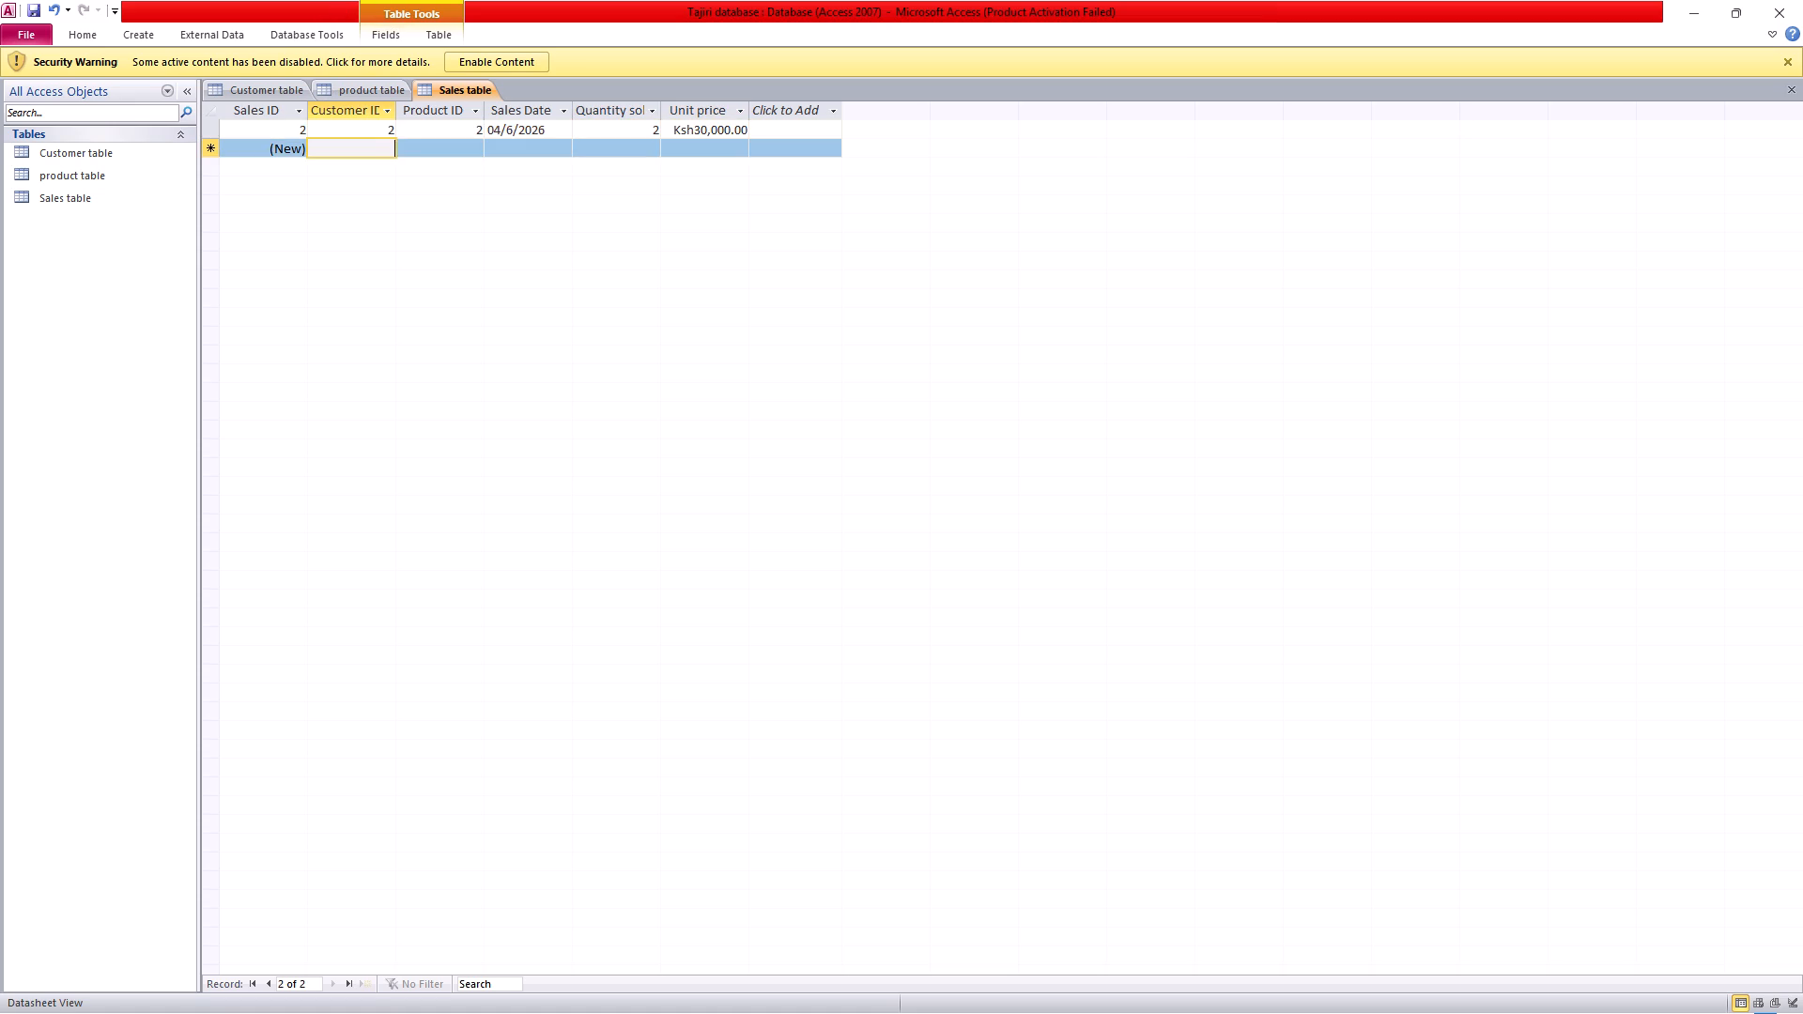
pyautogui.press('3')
pyautogui.click(446, 148)
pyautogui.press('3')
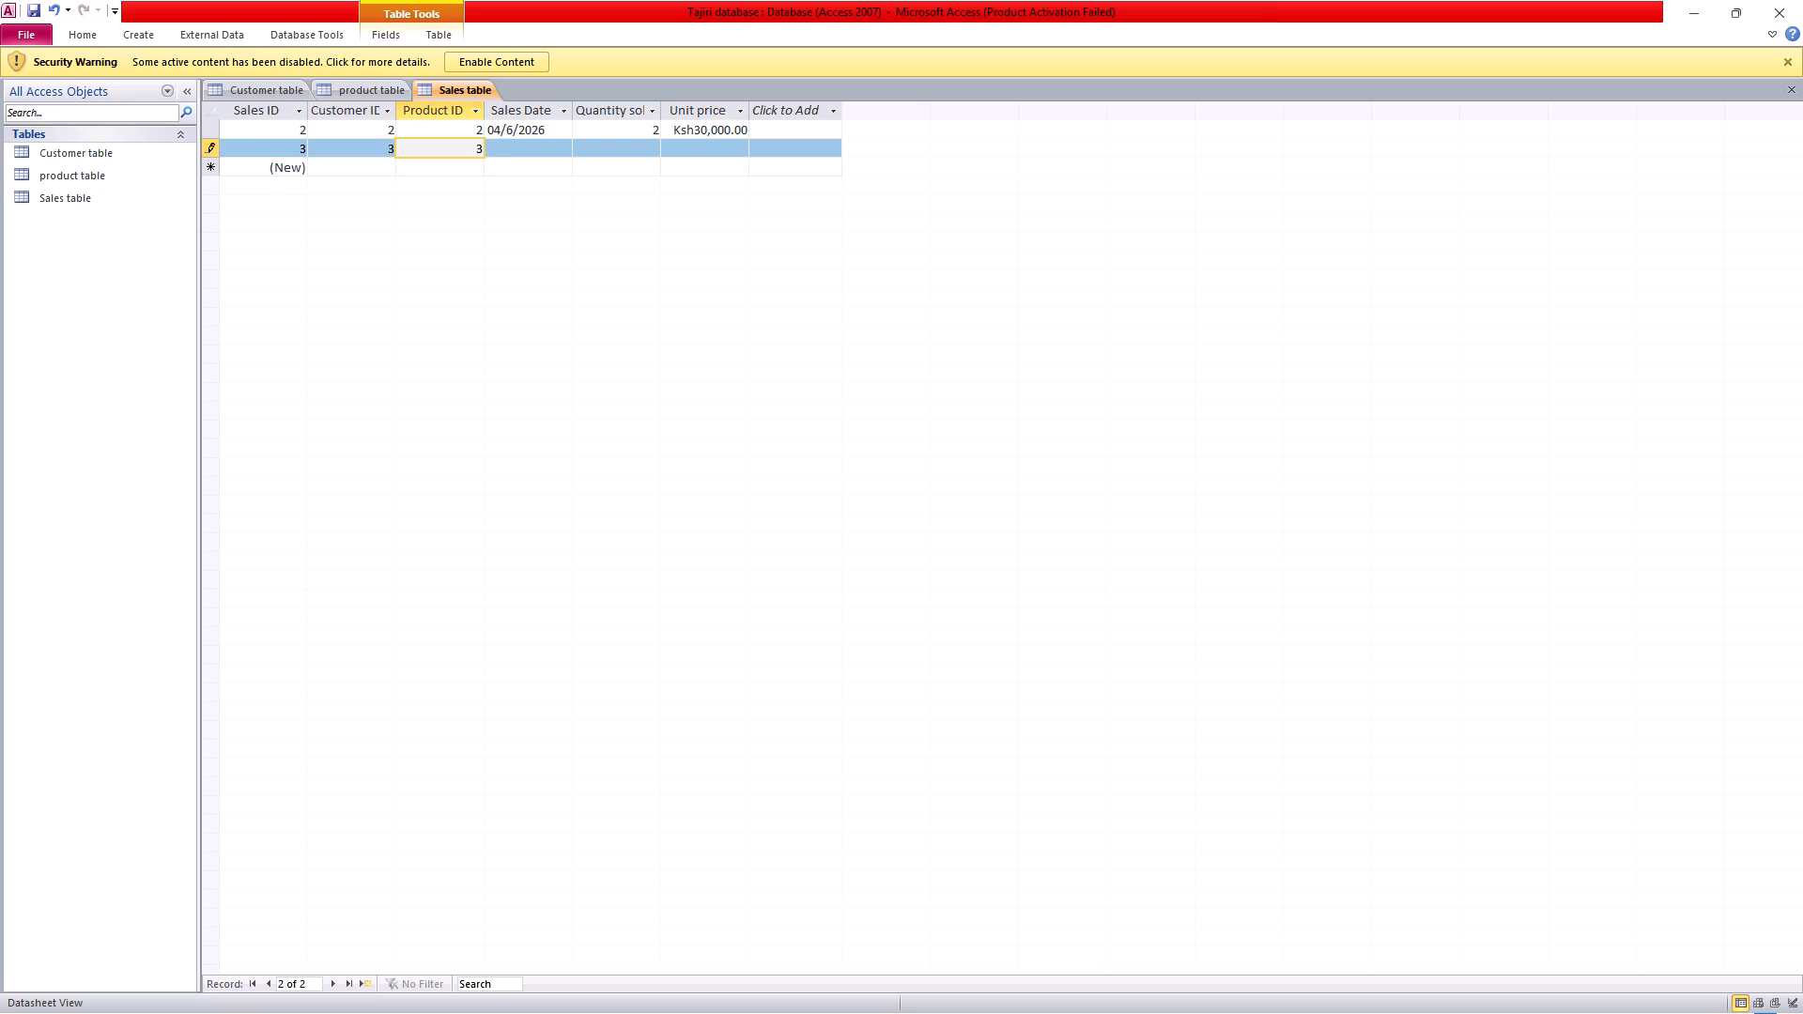
pyautogui.click(511, 147)
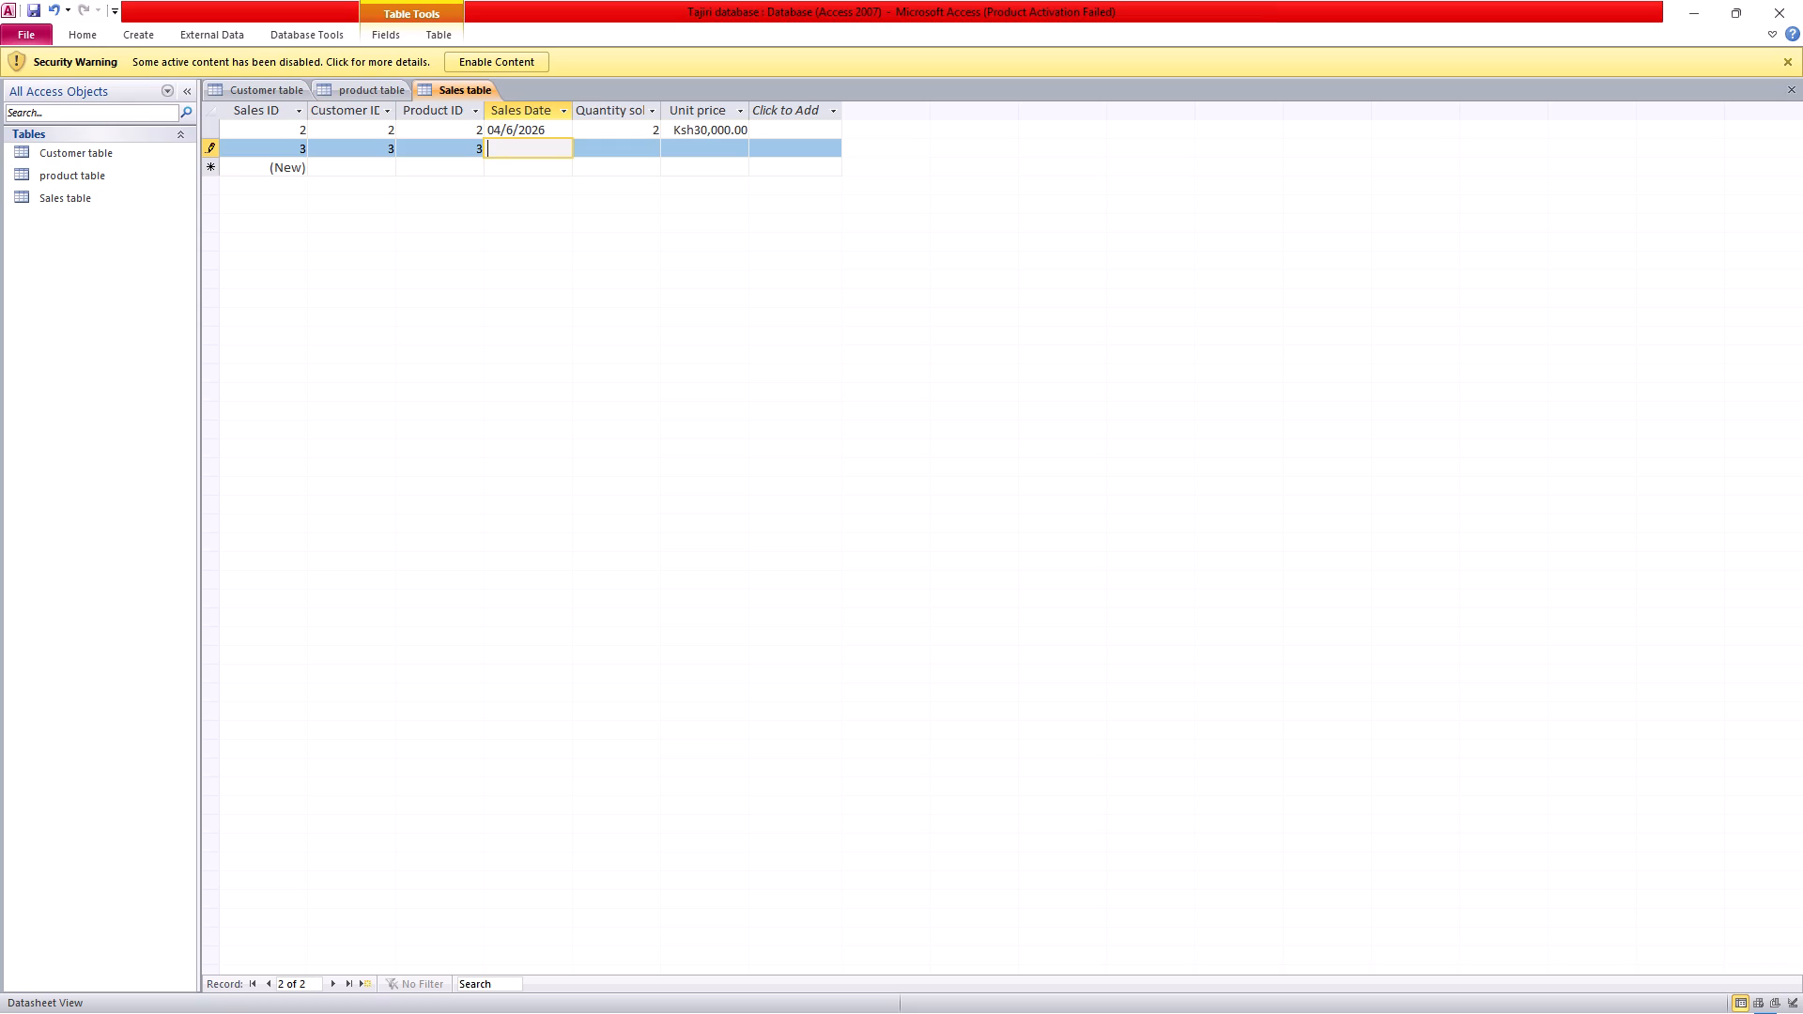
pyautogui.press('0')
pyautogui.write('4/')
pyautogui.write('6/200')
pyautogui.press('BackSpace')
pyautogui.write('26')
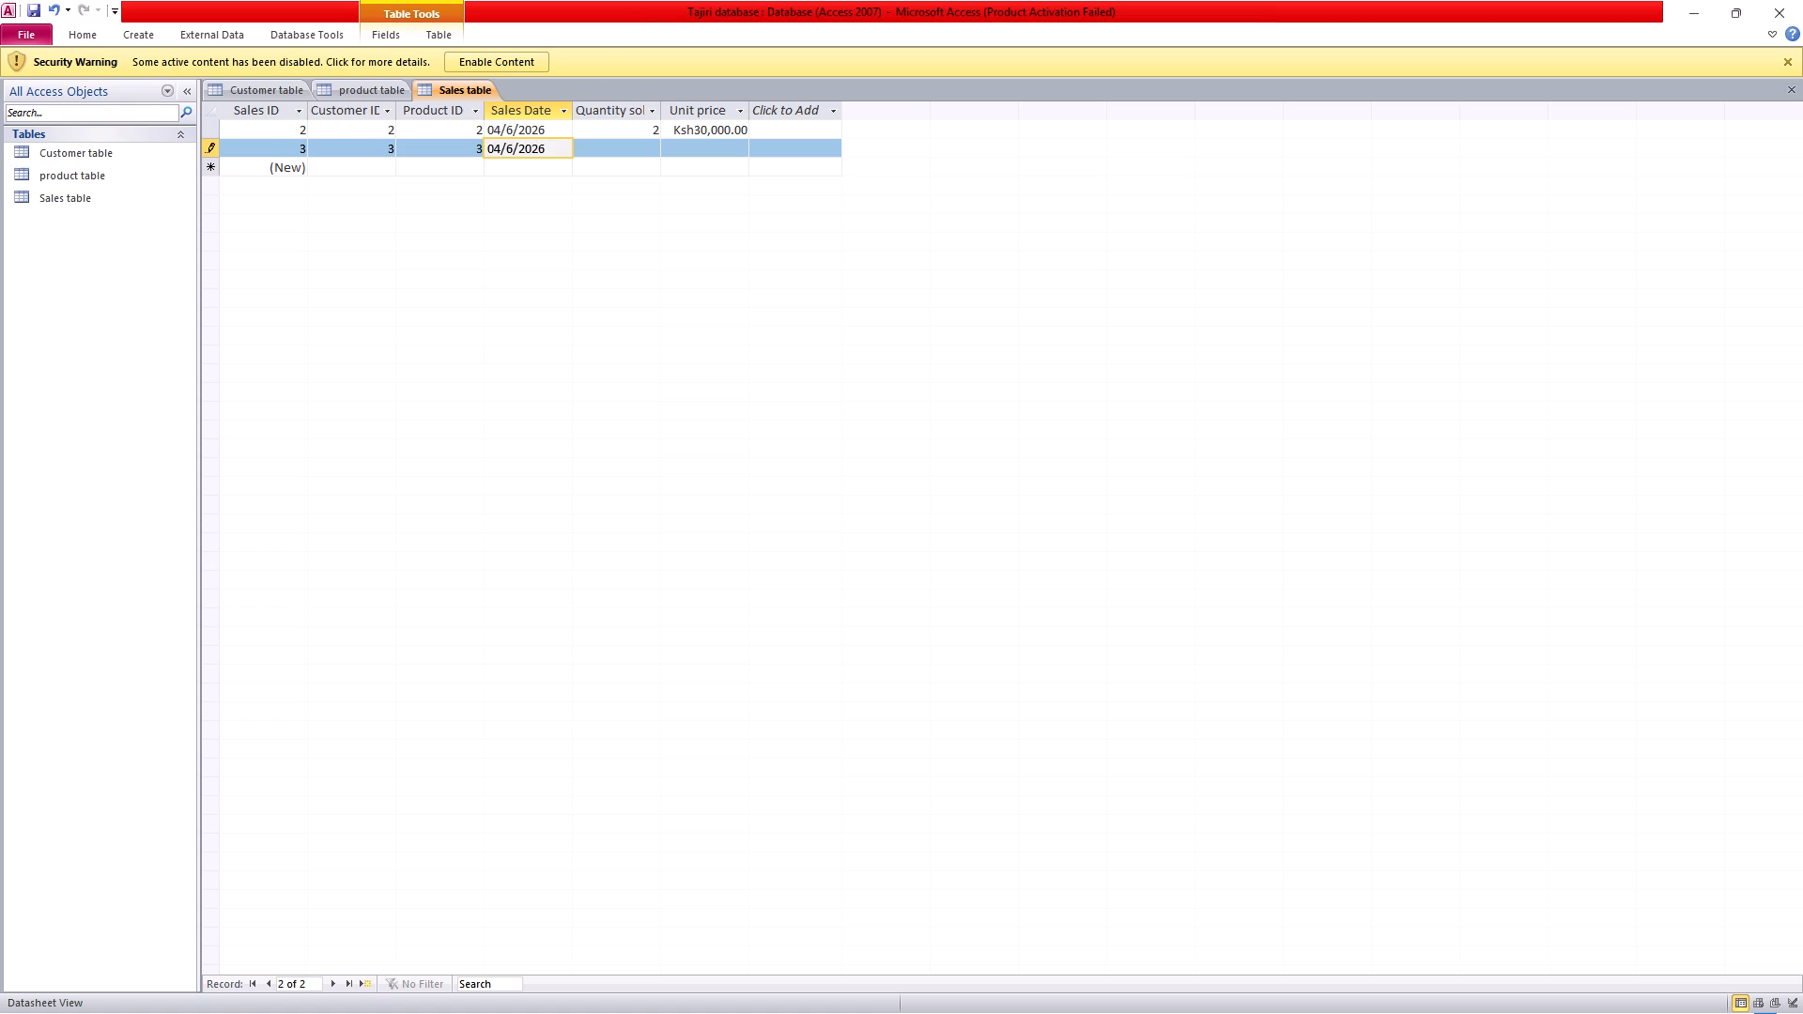
# Complete the second Sales table record with Quantity sold 3 and Unit price 1000.
pyautogui.click(616, 149)
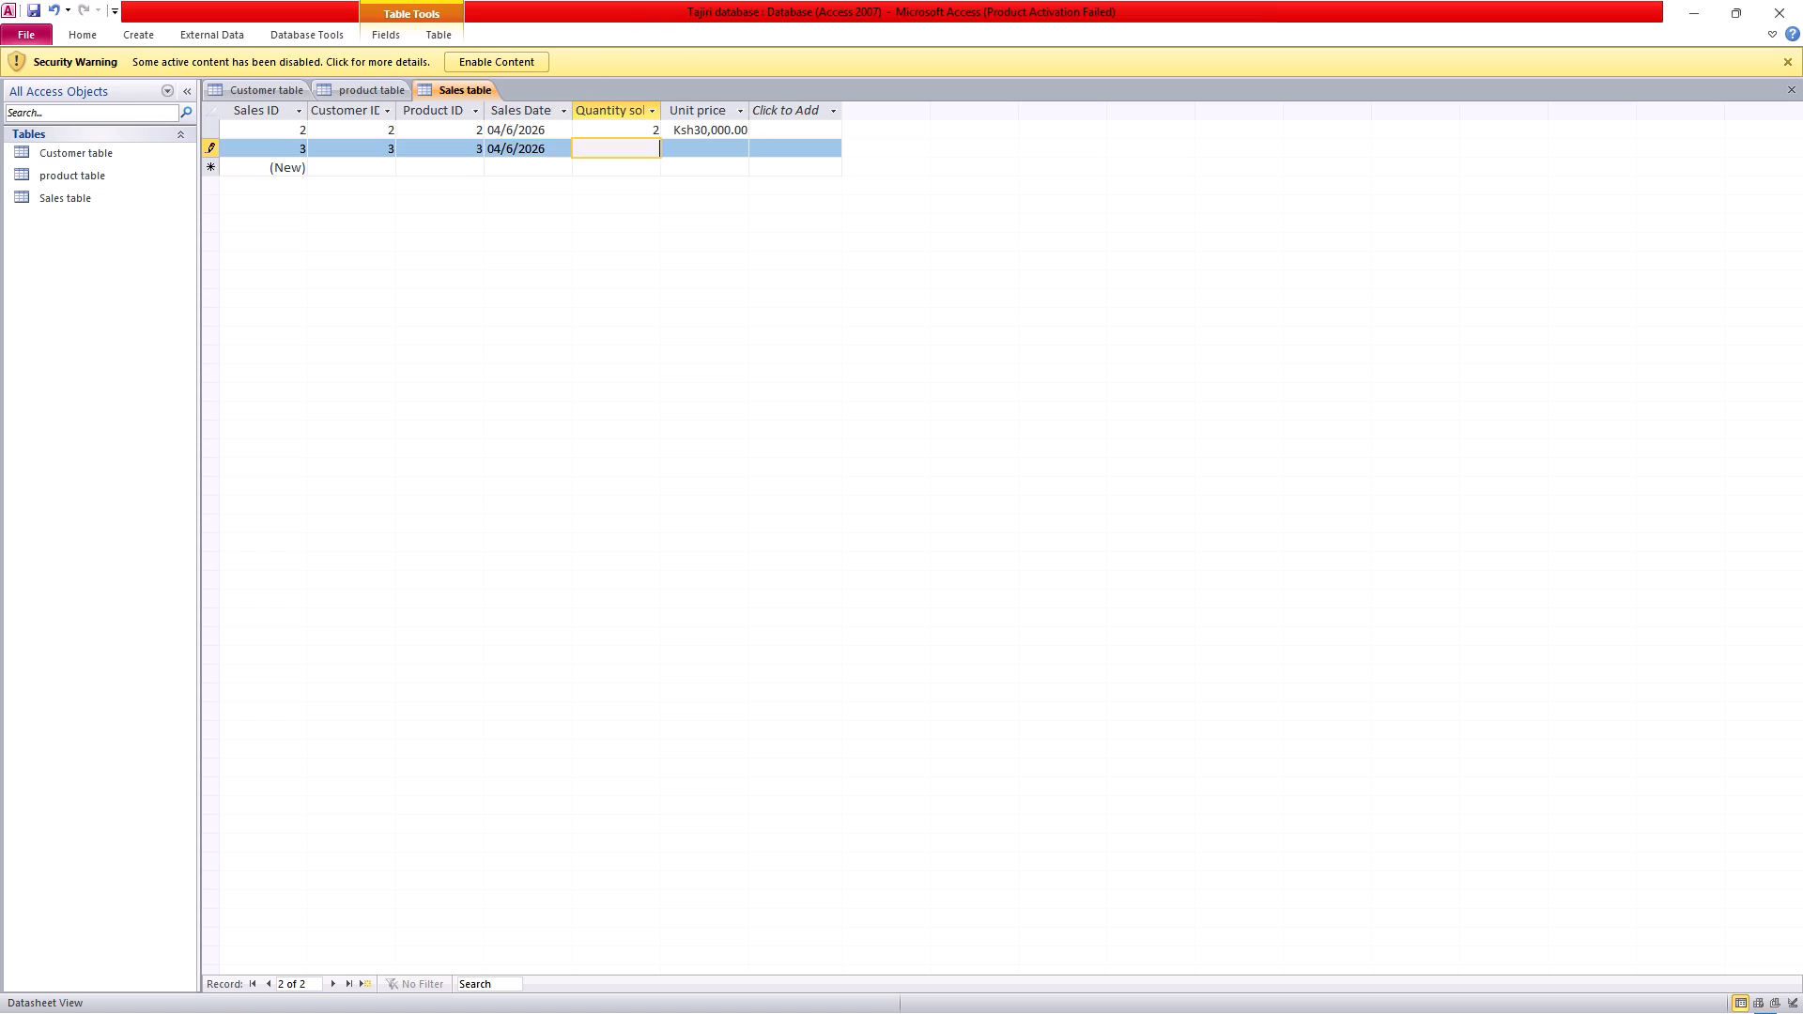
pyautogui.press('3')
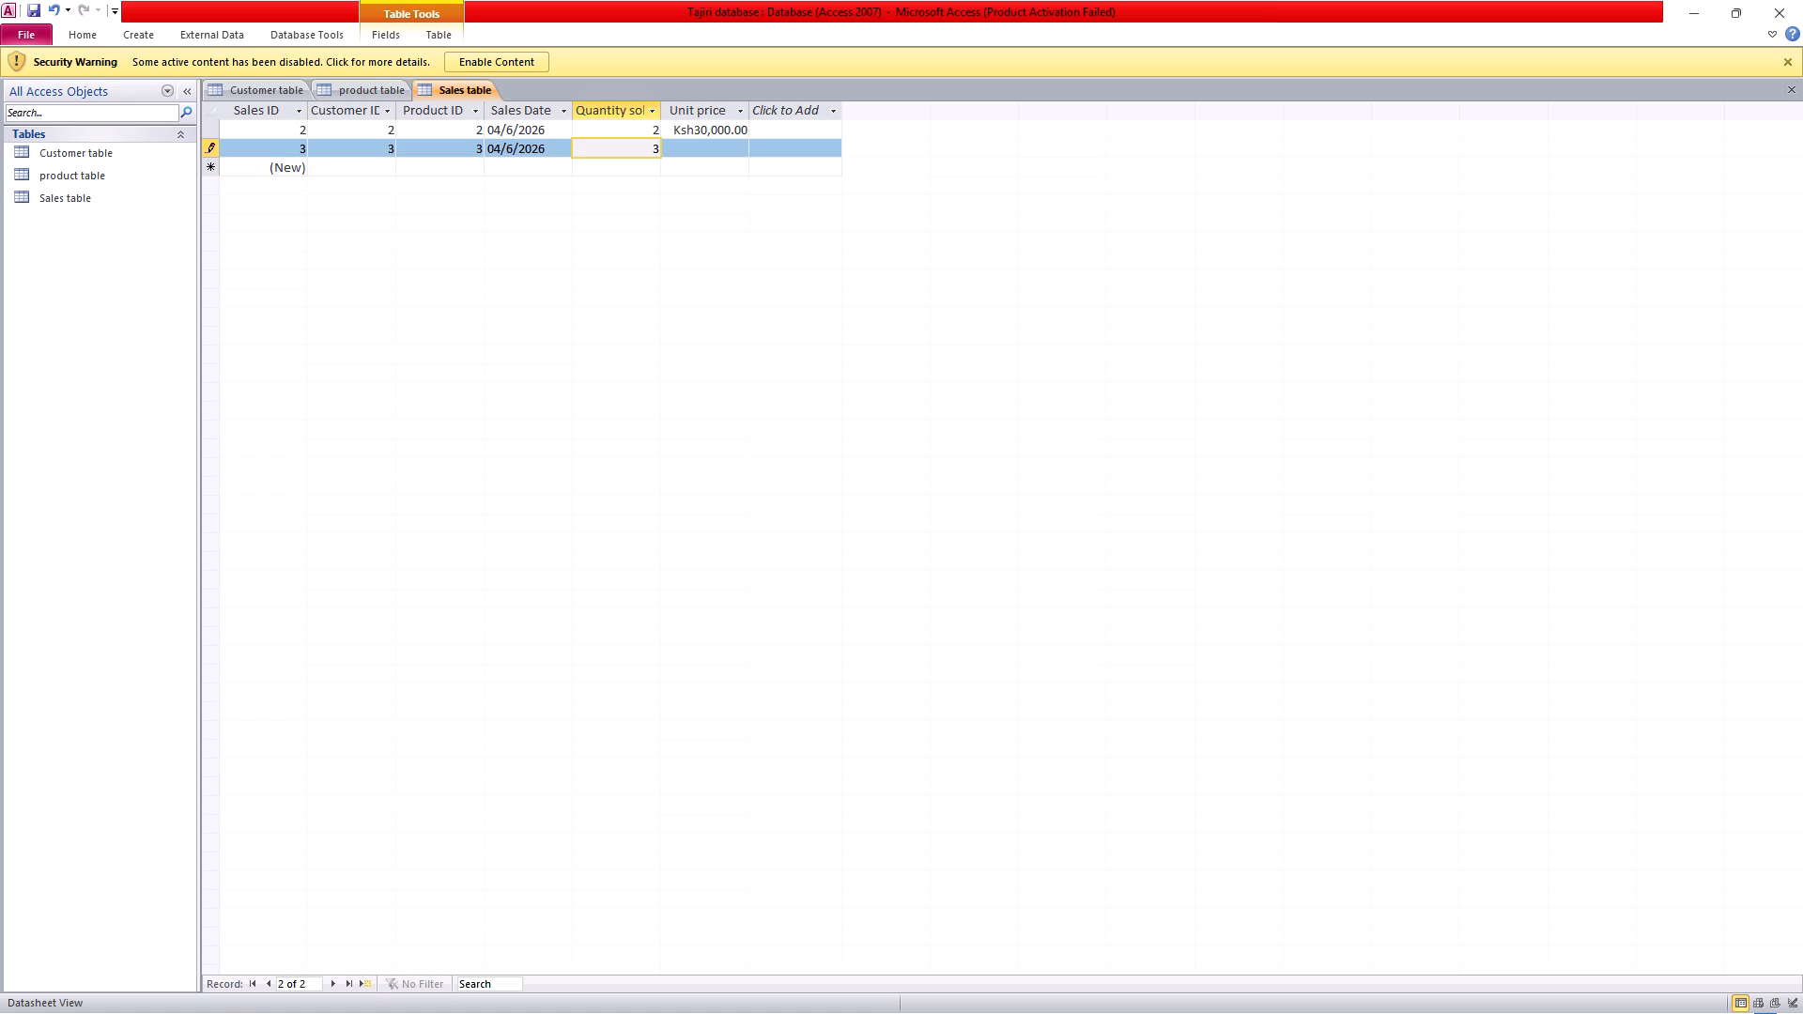
pyautogui.click(712, 146)
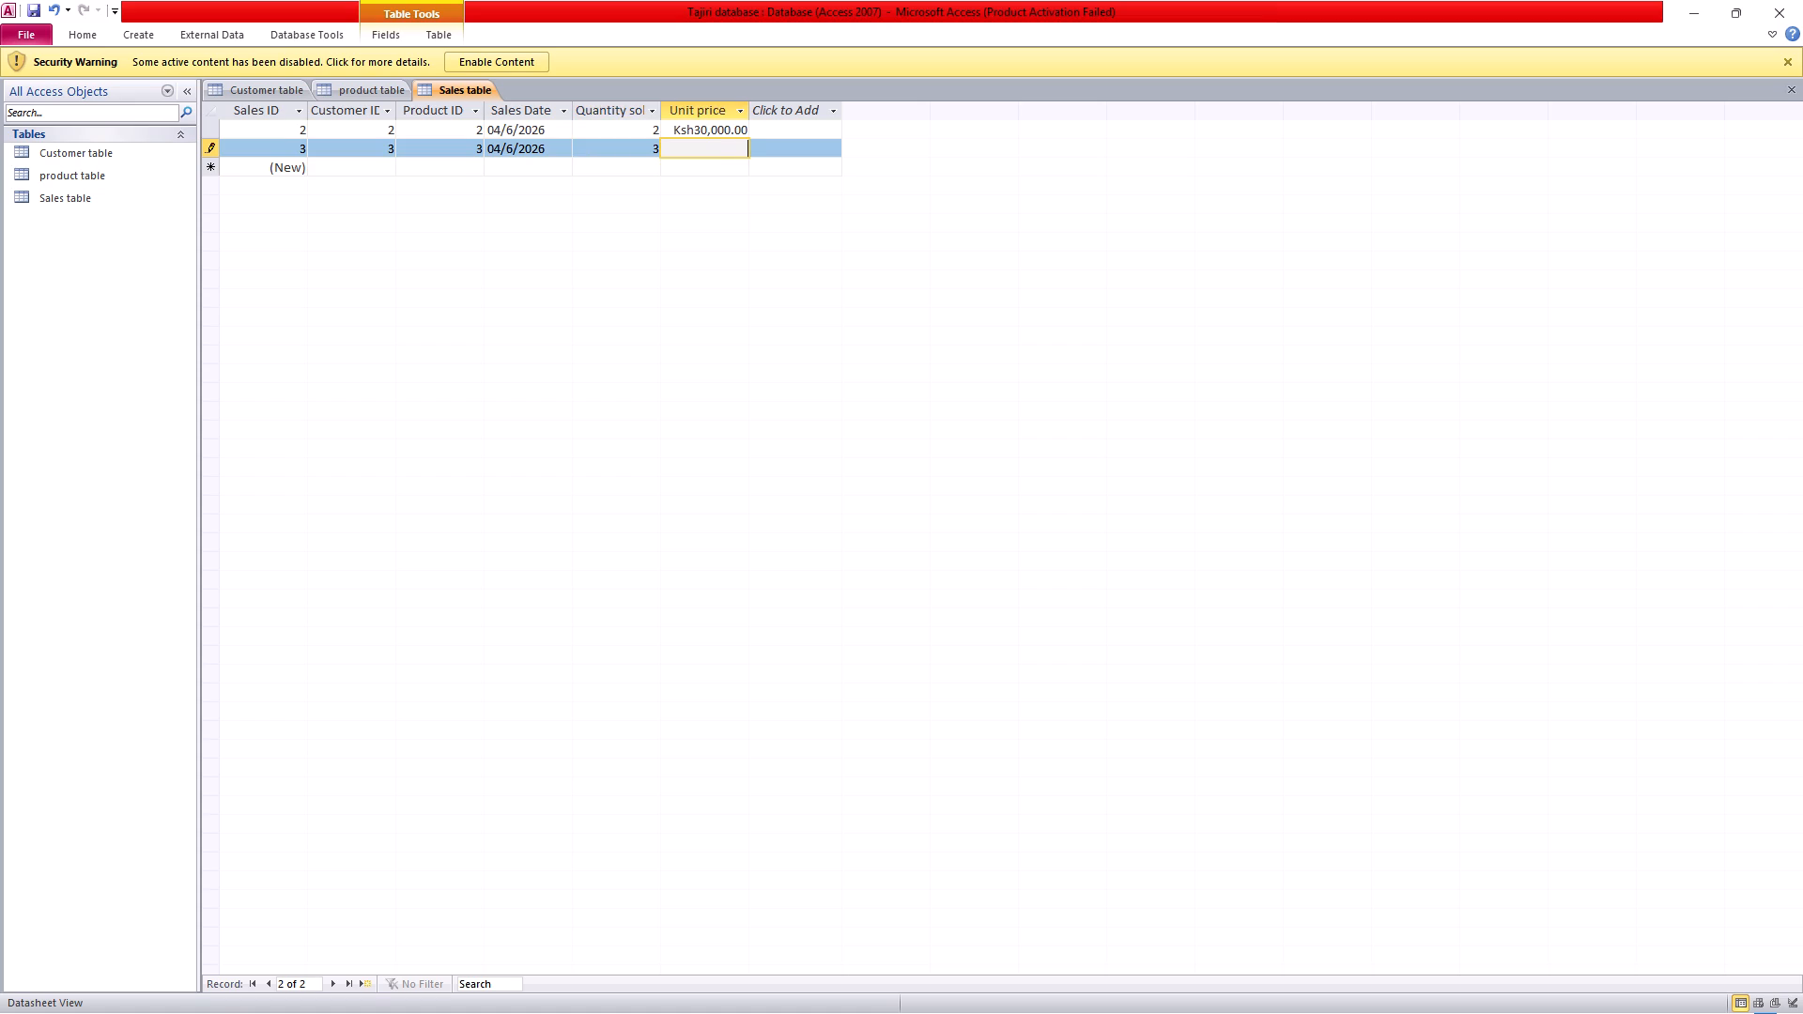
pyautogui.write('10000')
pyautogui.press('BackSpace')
# Start a third Sales table record with Customer ID 4, Product ID 4 and Sales Date 04/6/2026.
pyautogui.click(388, 163)
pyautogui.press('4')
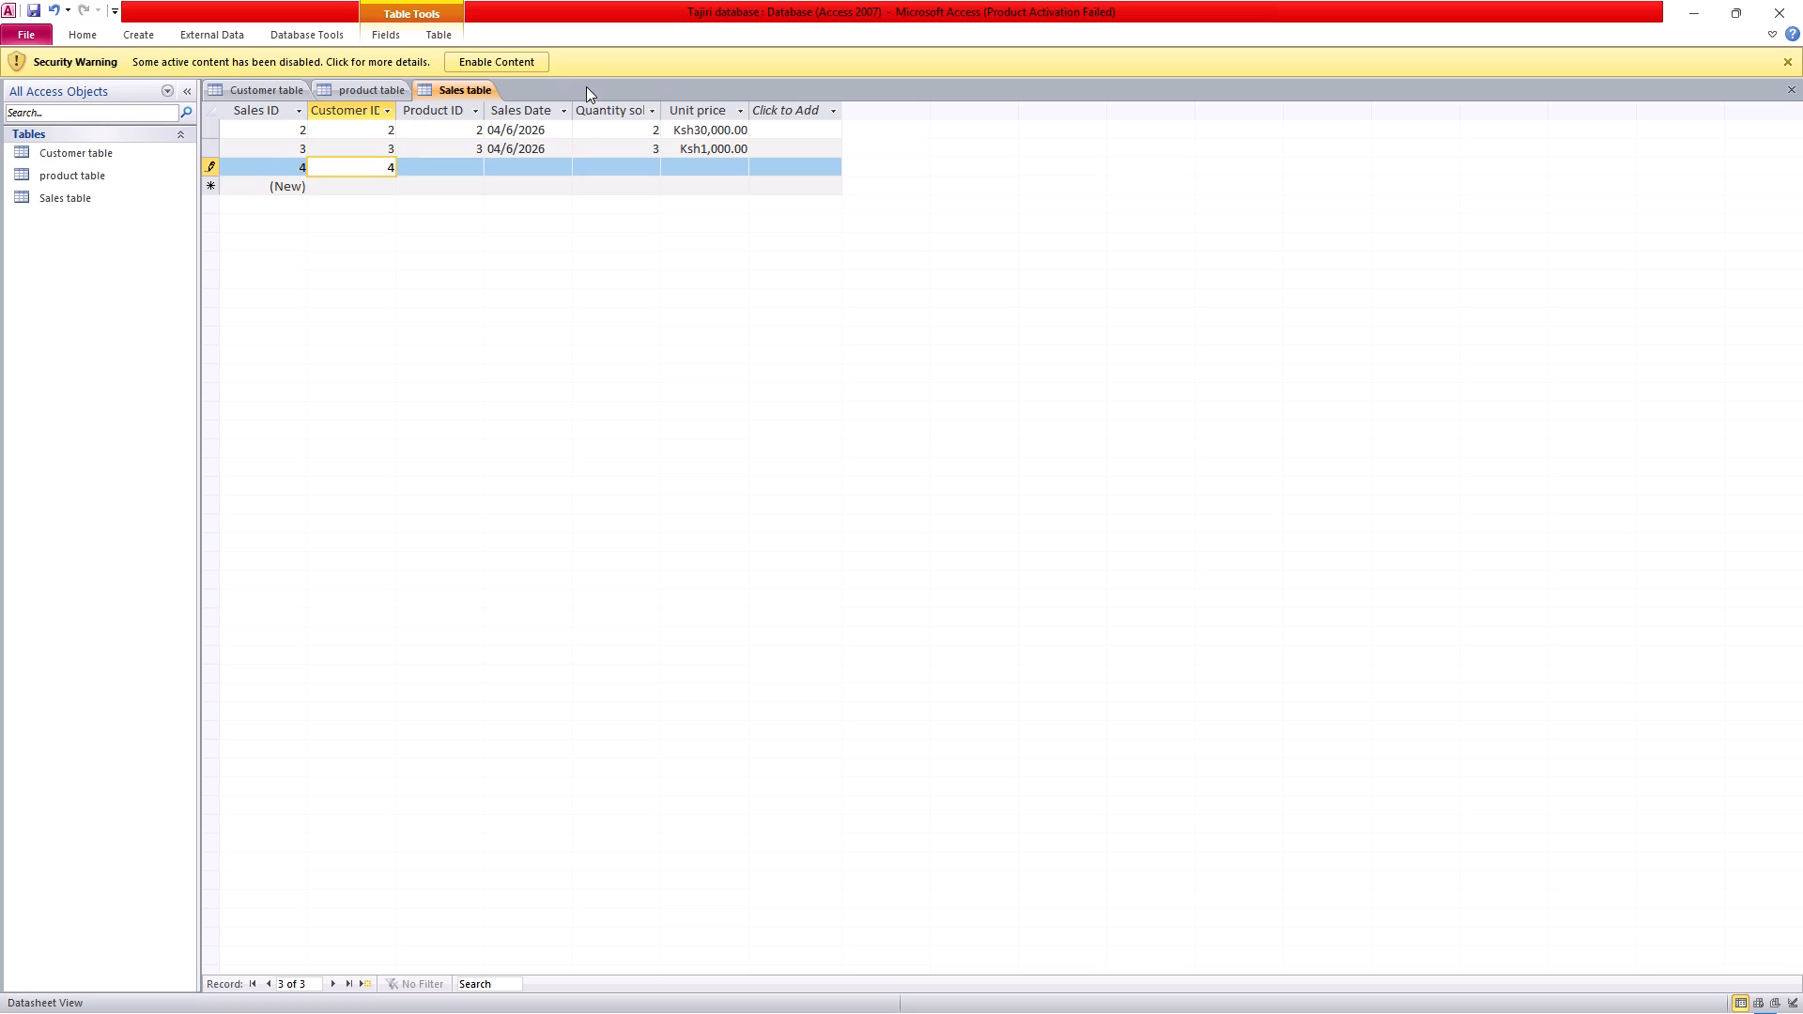
pyautogui.click(471, 165)
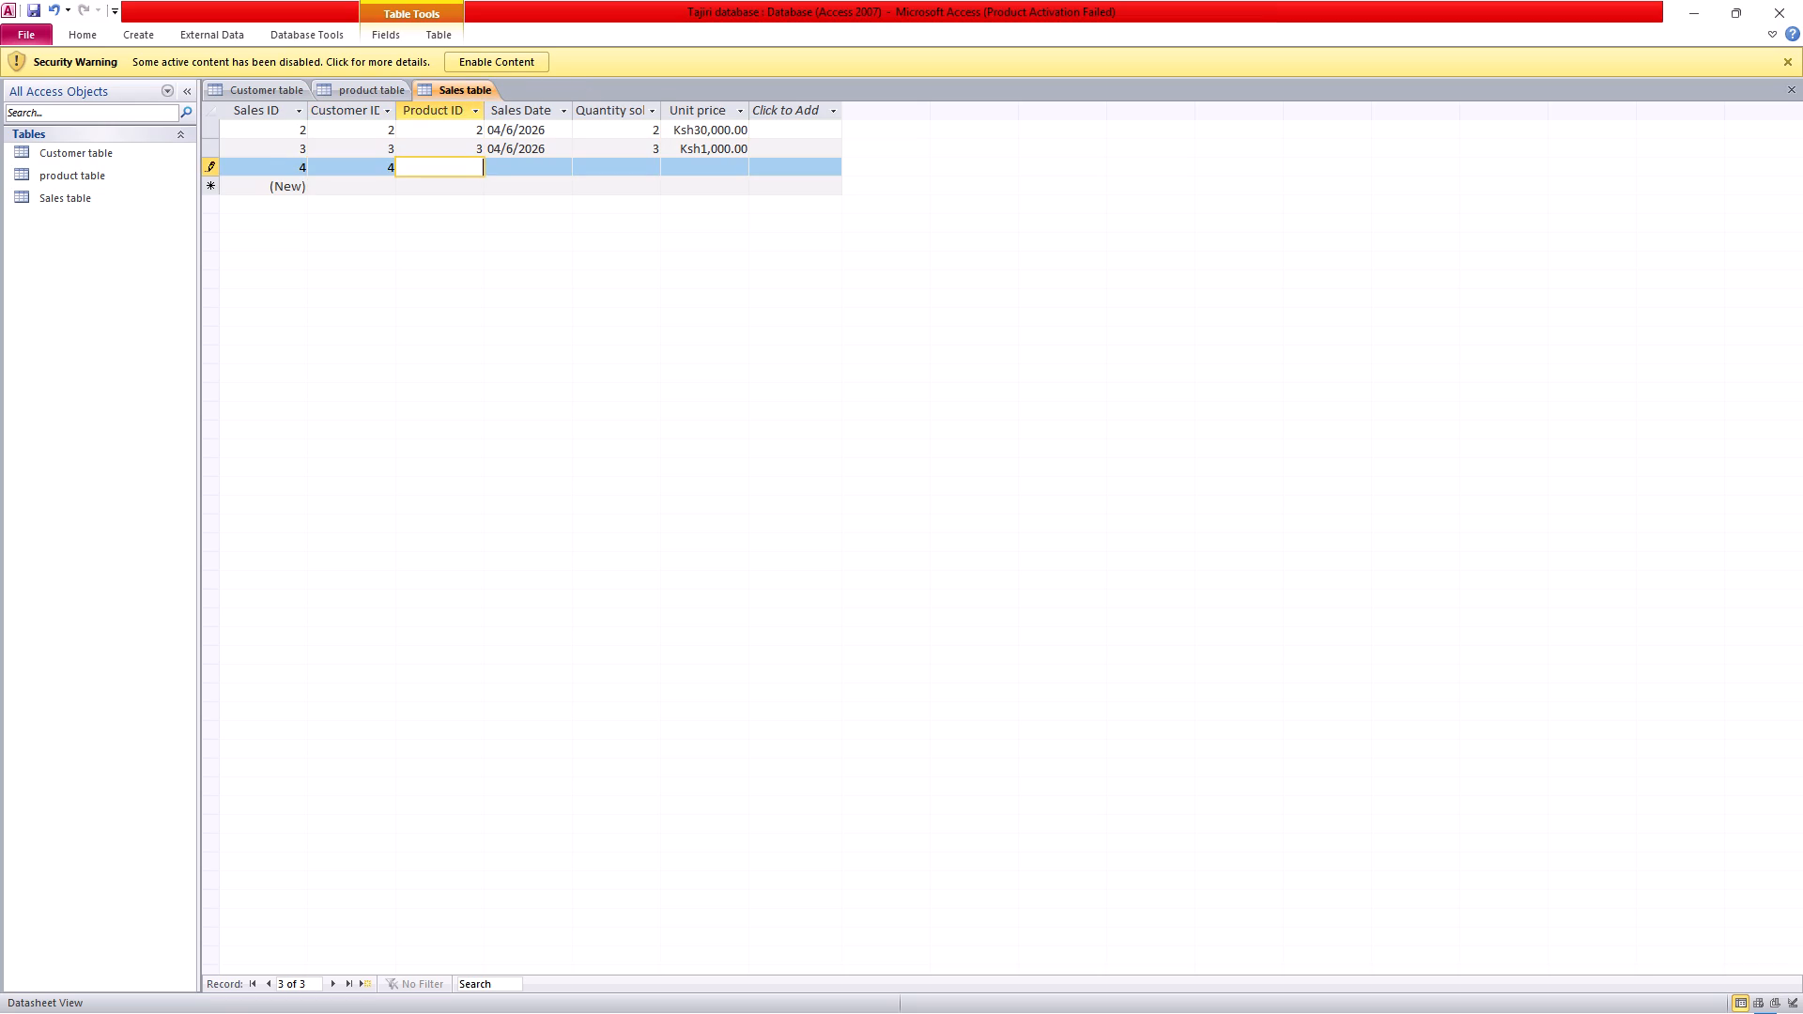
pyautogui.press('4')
pyautogui.click(509, 162)
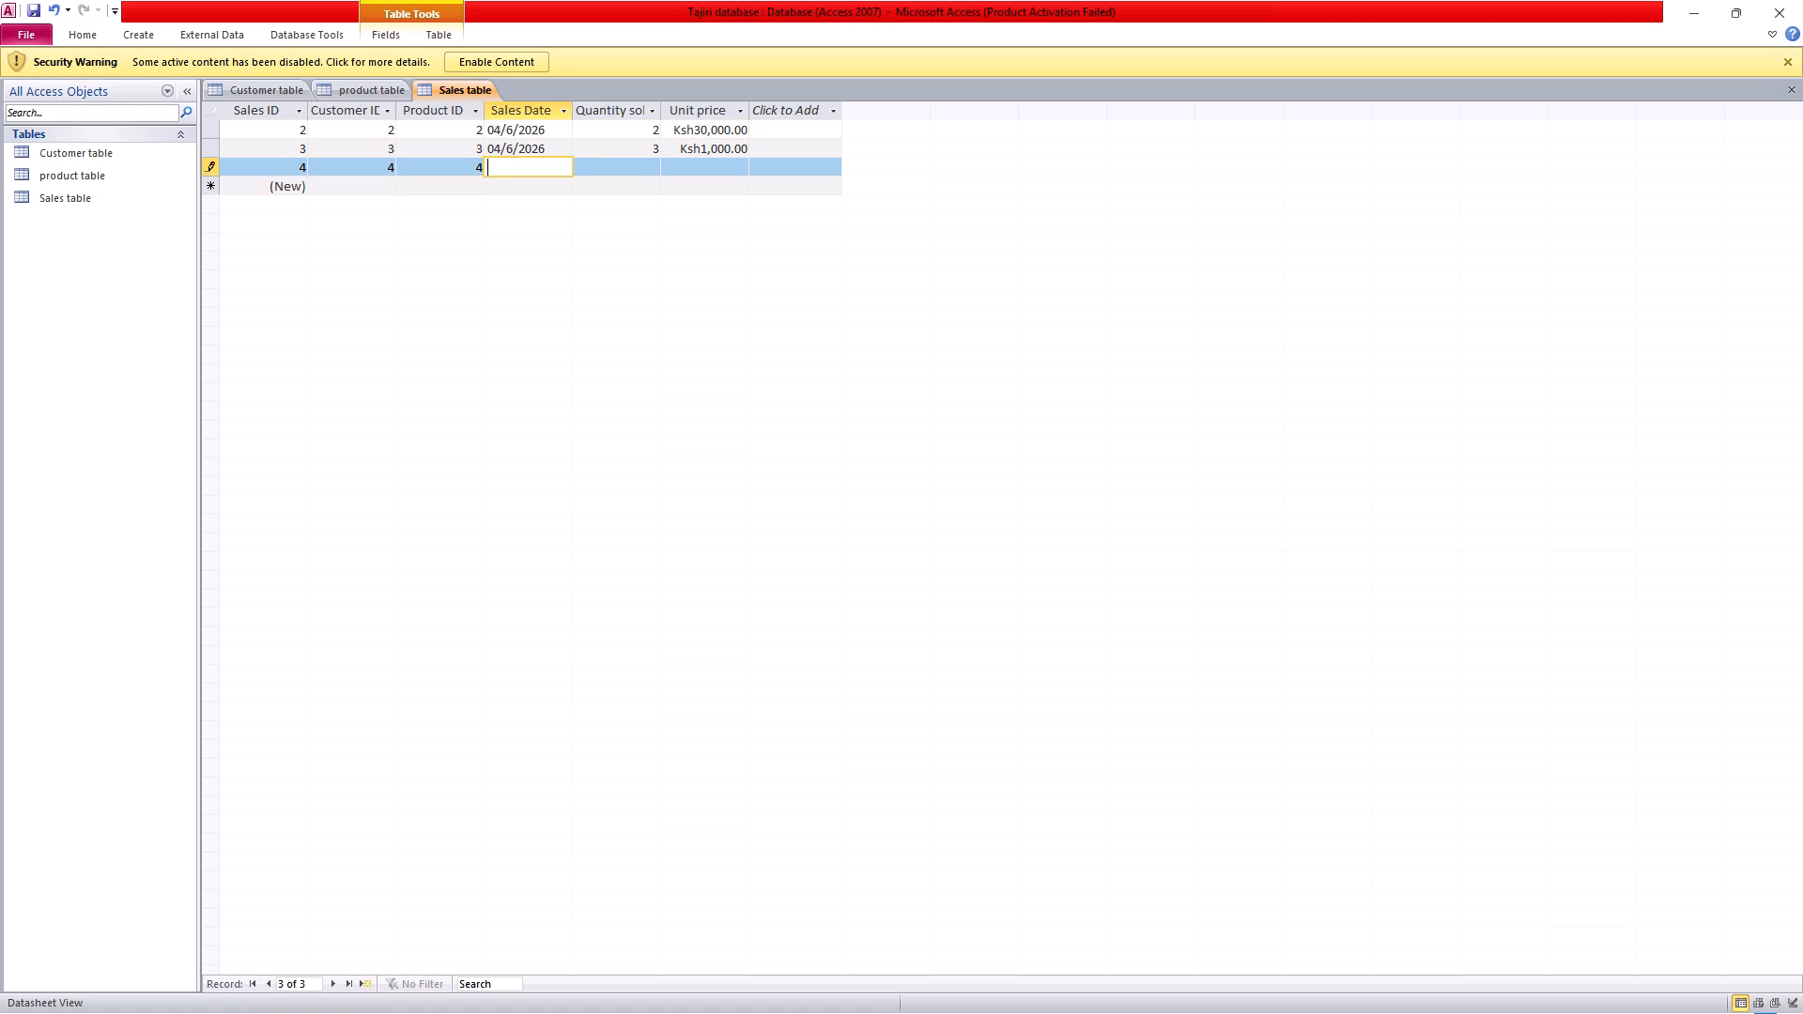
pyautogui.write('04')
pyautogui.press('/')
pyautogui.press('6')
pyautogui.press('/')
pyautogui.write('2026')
# Complete the third Sales table record with Quantity sold 4 and Unit price 1500.
pyautogui.scroll(-6, 1343, 90)
pyautogui.scroll(-4, 1631, 538)
pyautogui.click(640, 166)
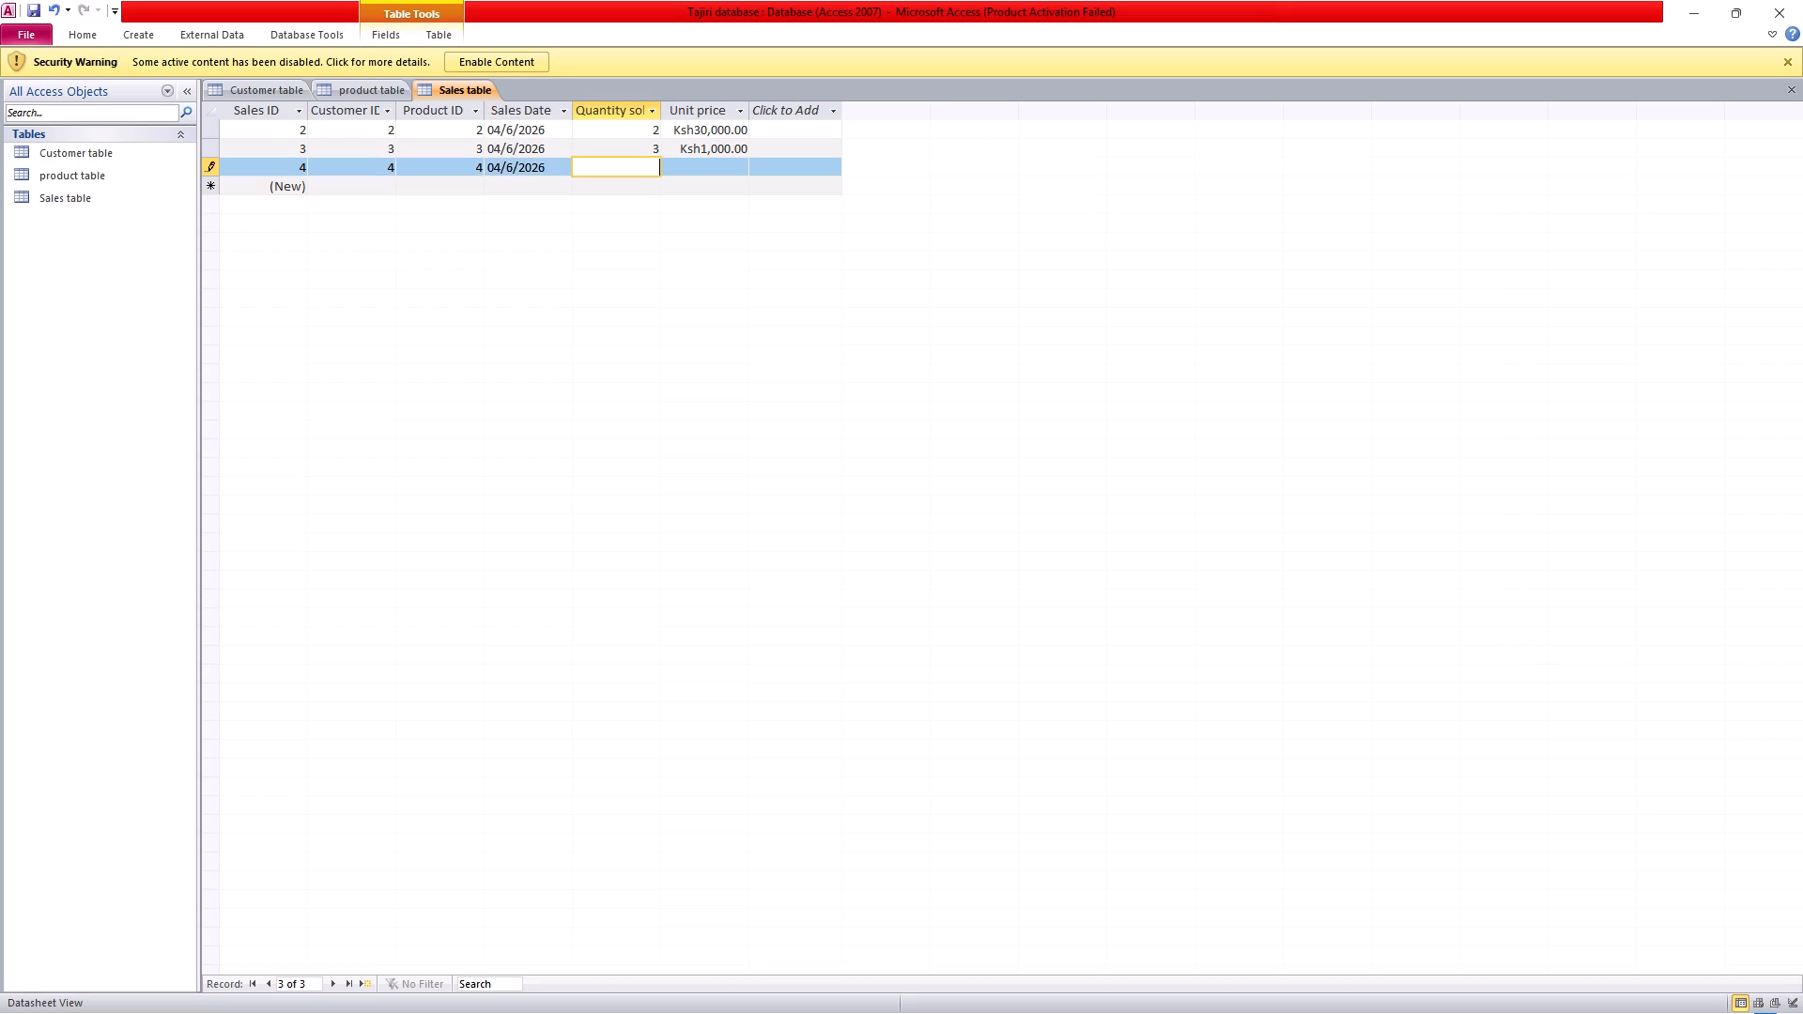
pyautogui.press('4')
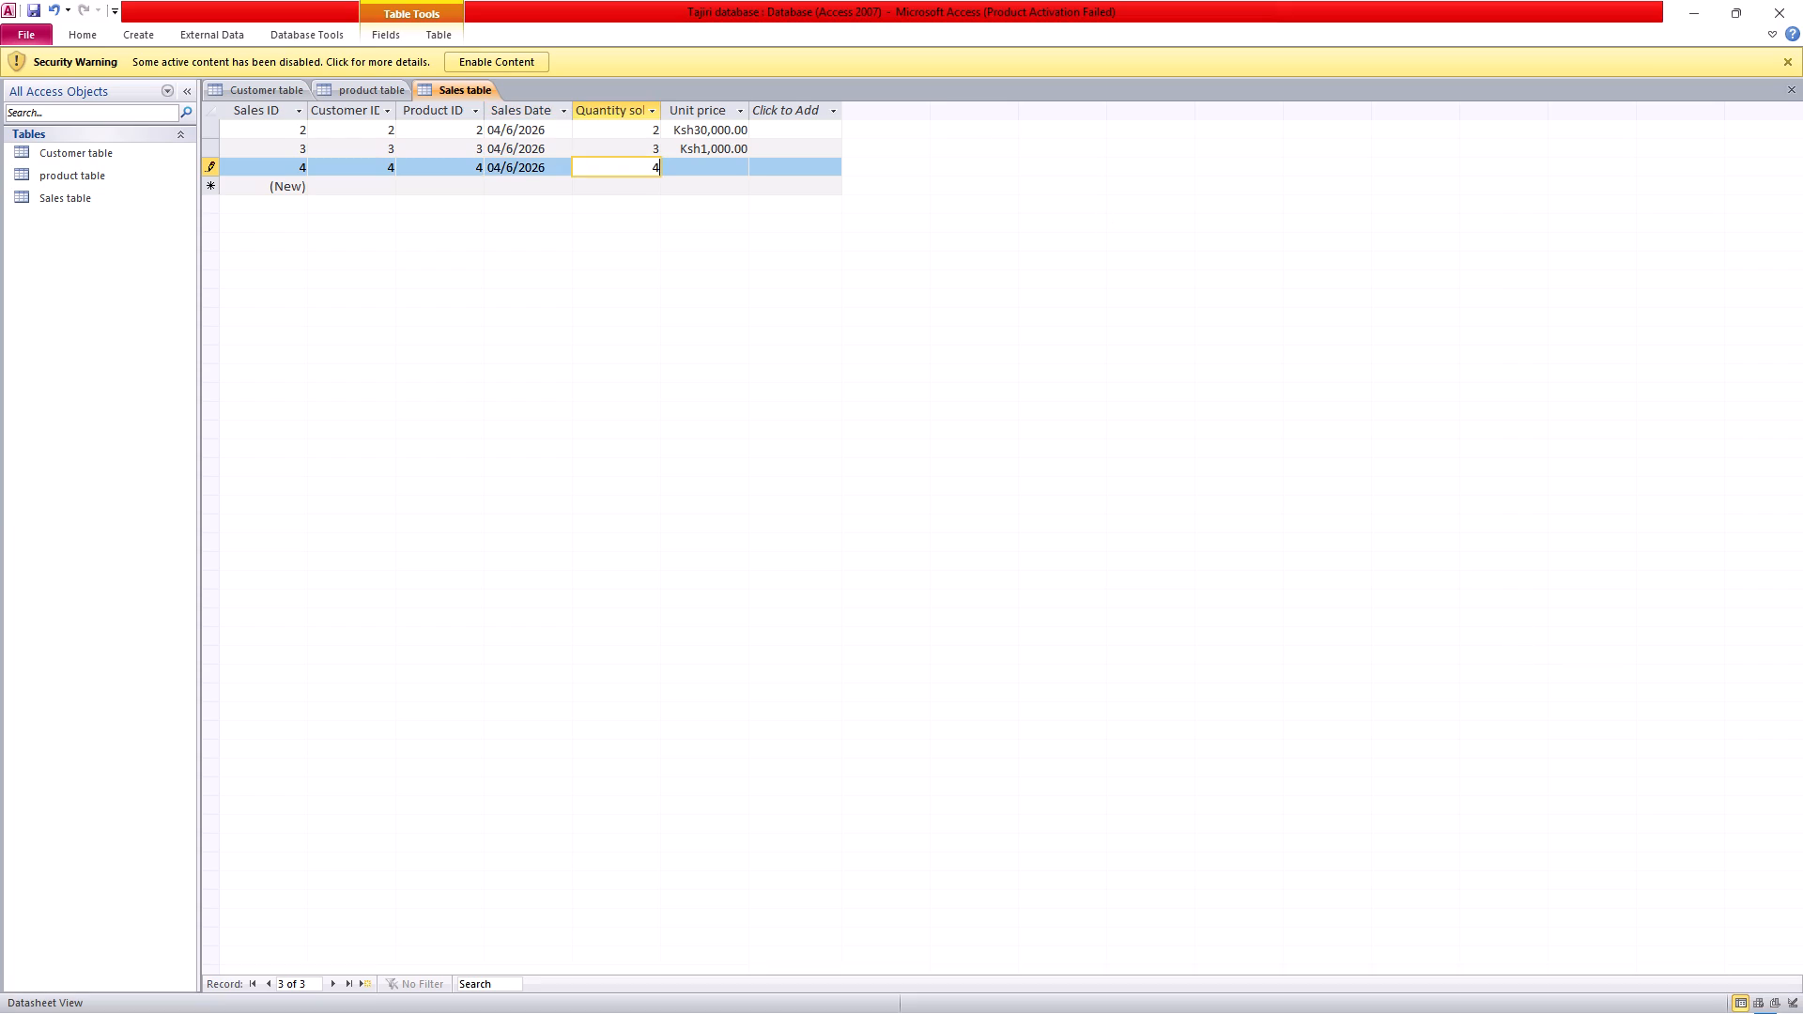
pyautogui.click(722, 167)
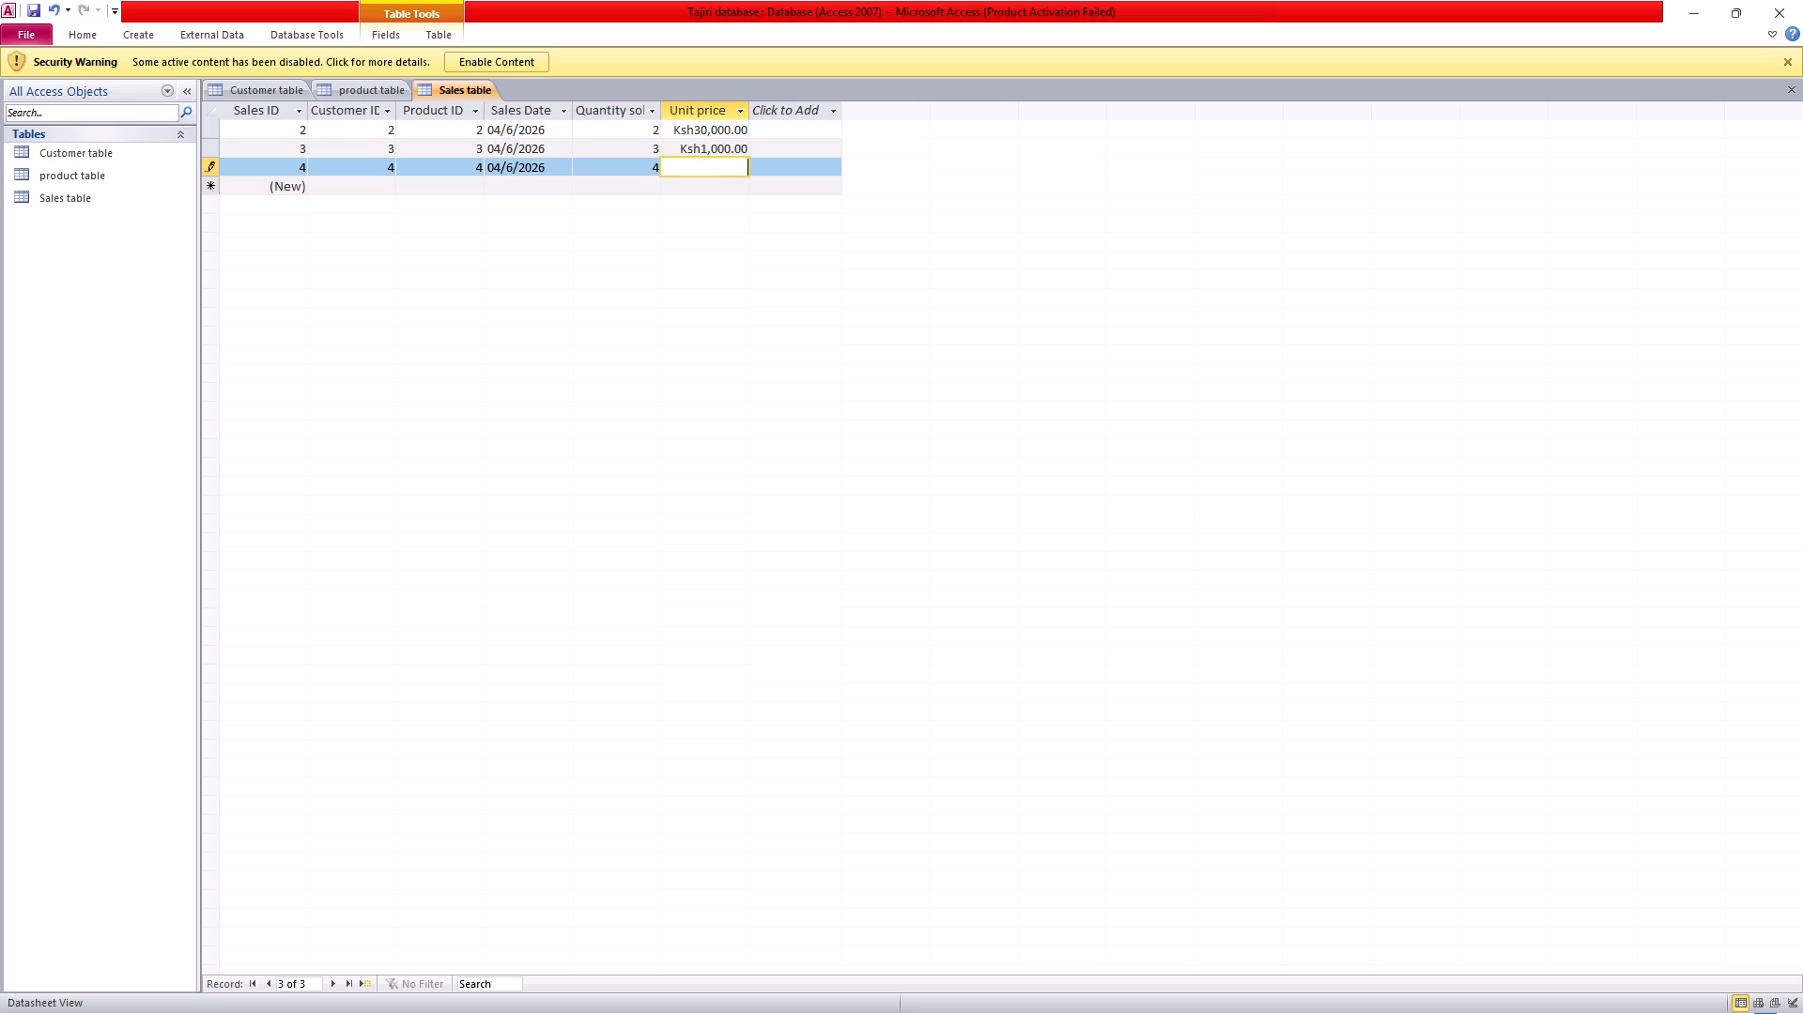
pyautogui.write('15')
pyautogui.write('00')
pyautogui.click(344, 186)
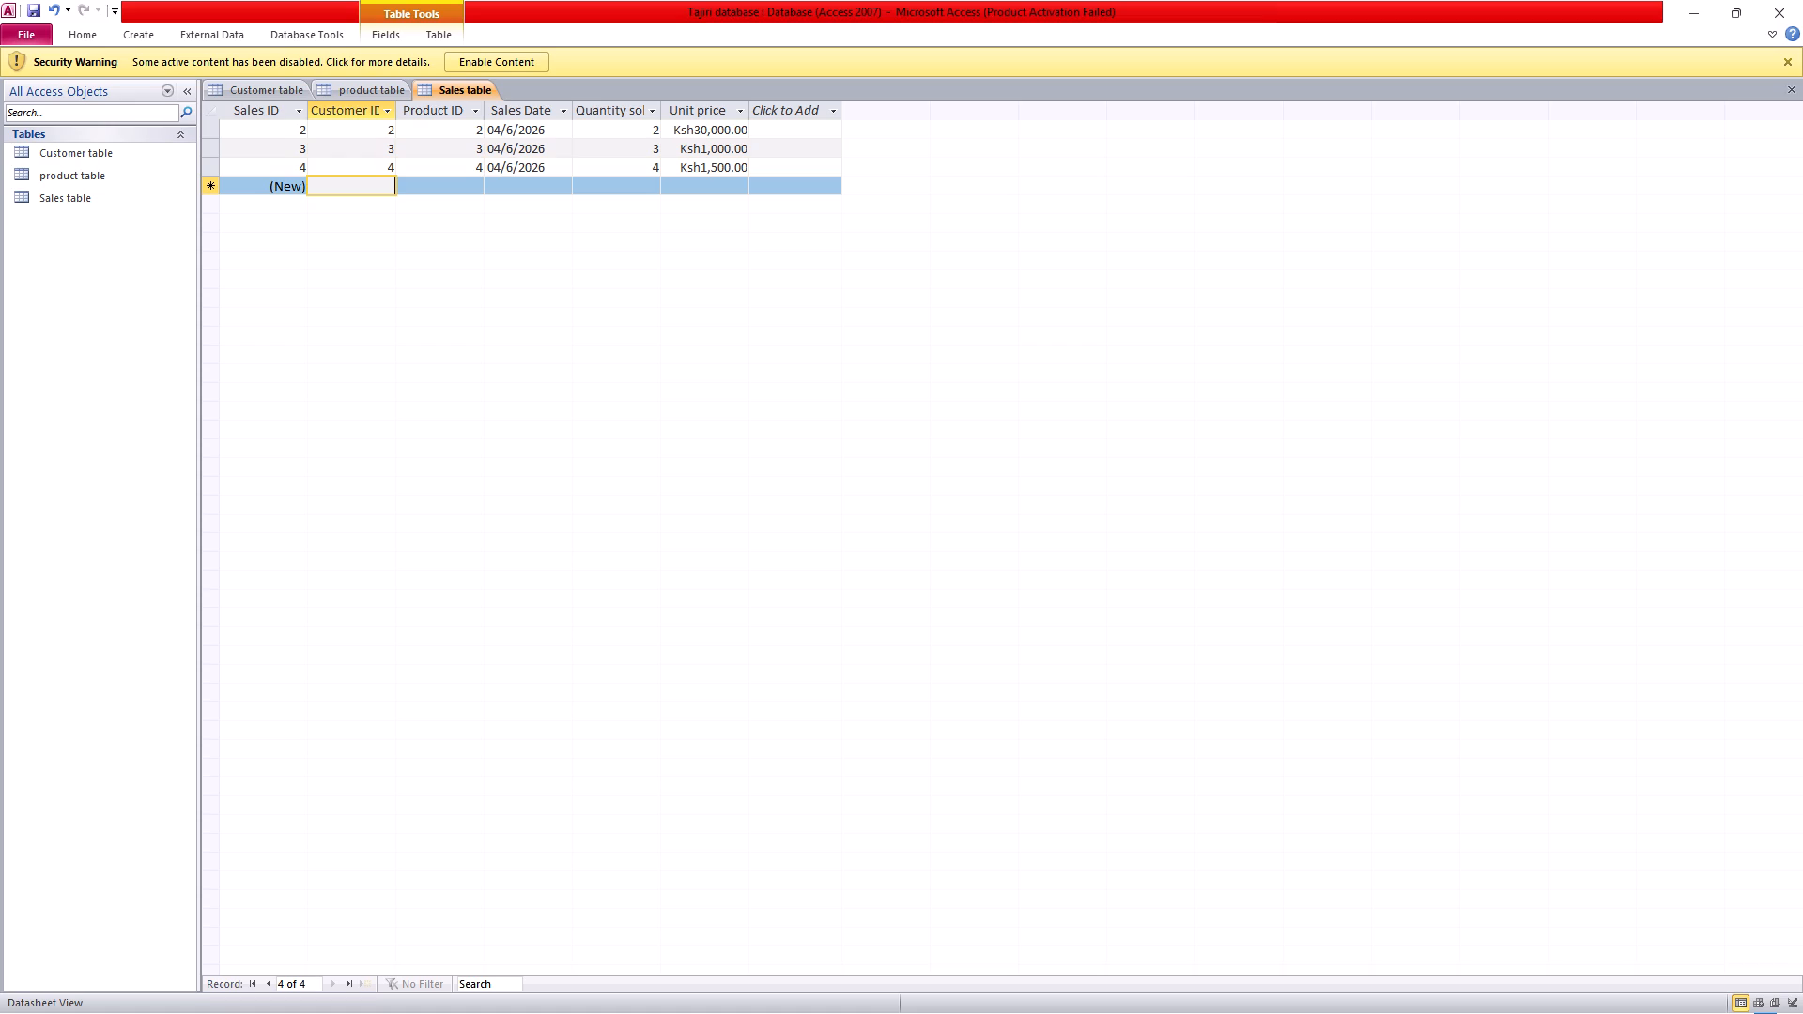
# Save the Sales table.
pyautogui.rightClick(475, 83)
pyautogui.click(541, 97)
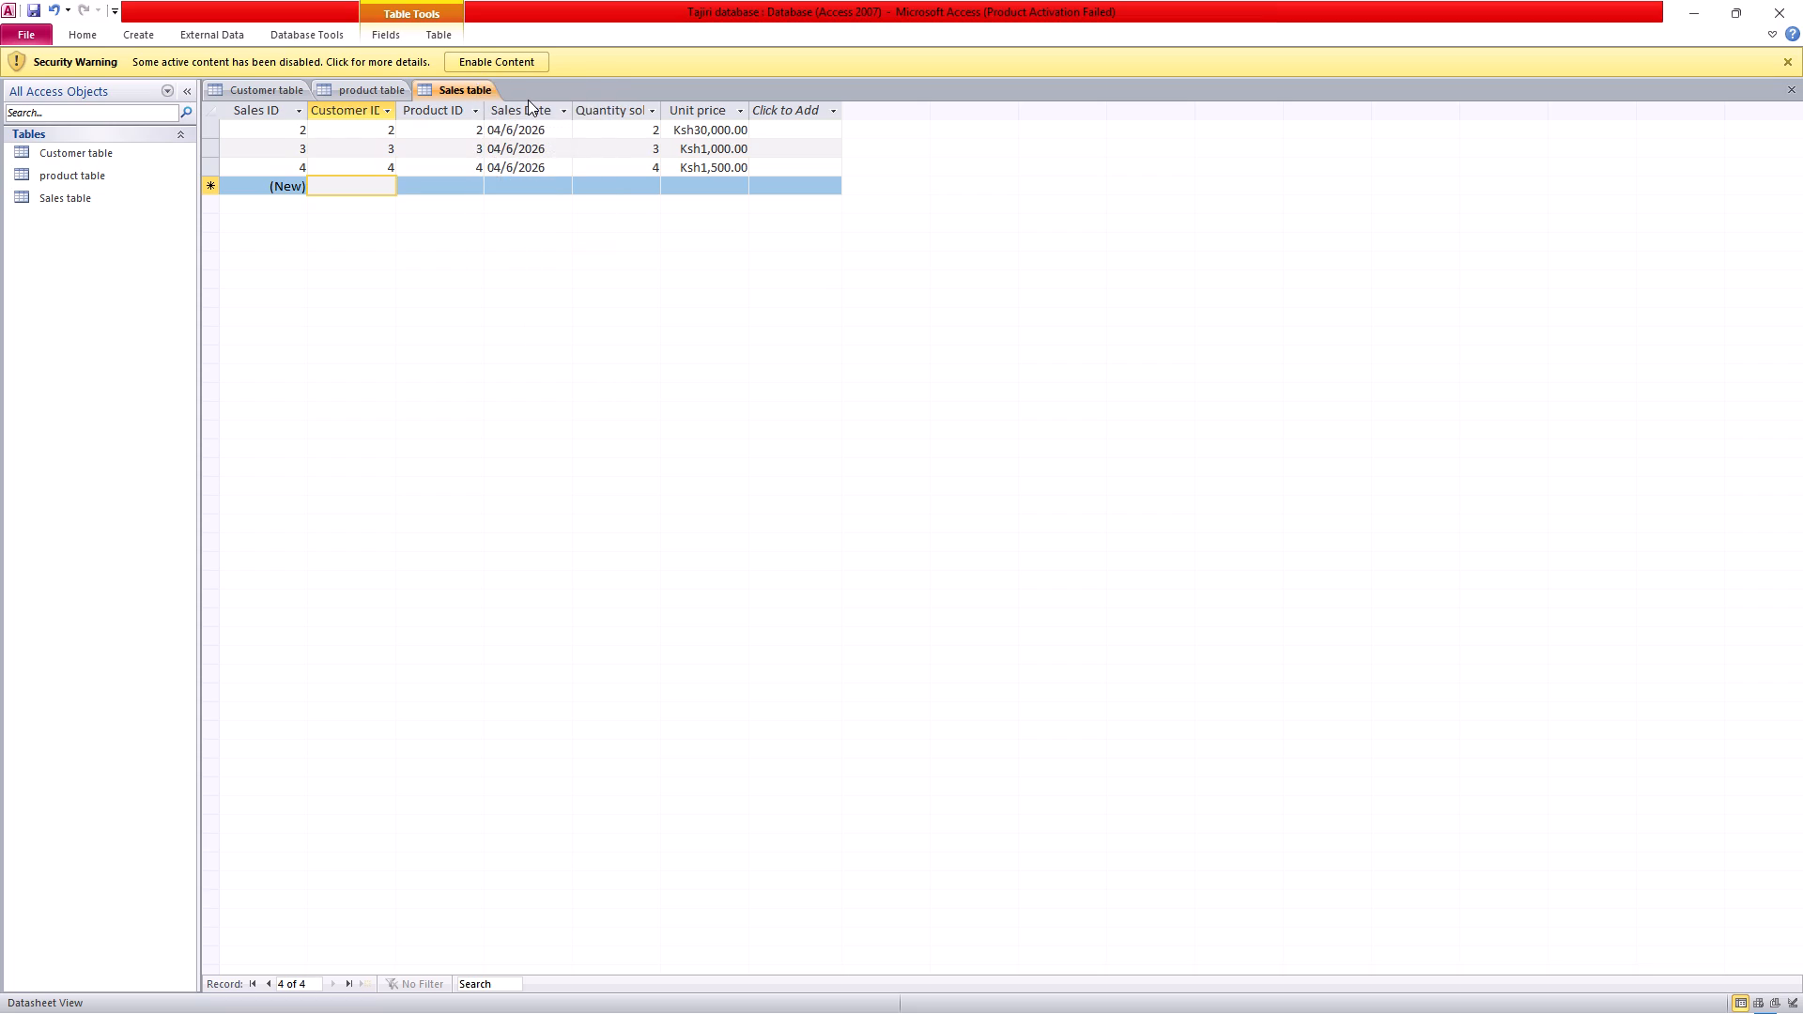
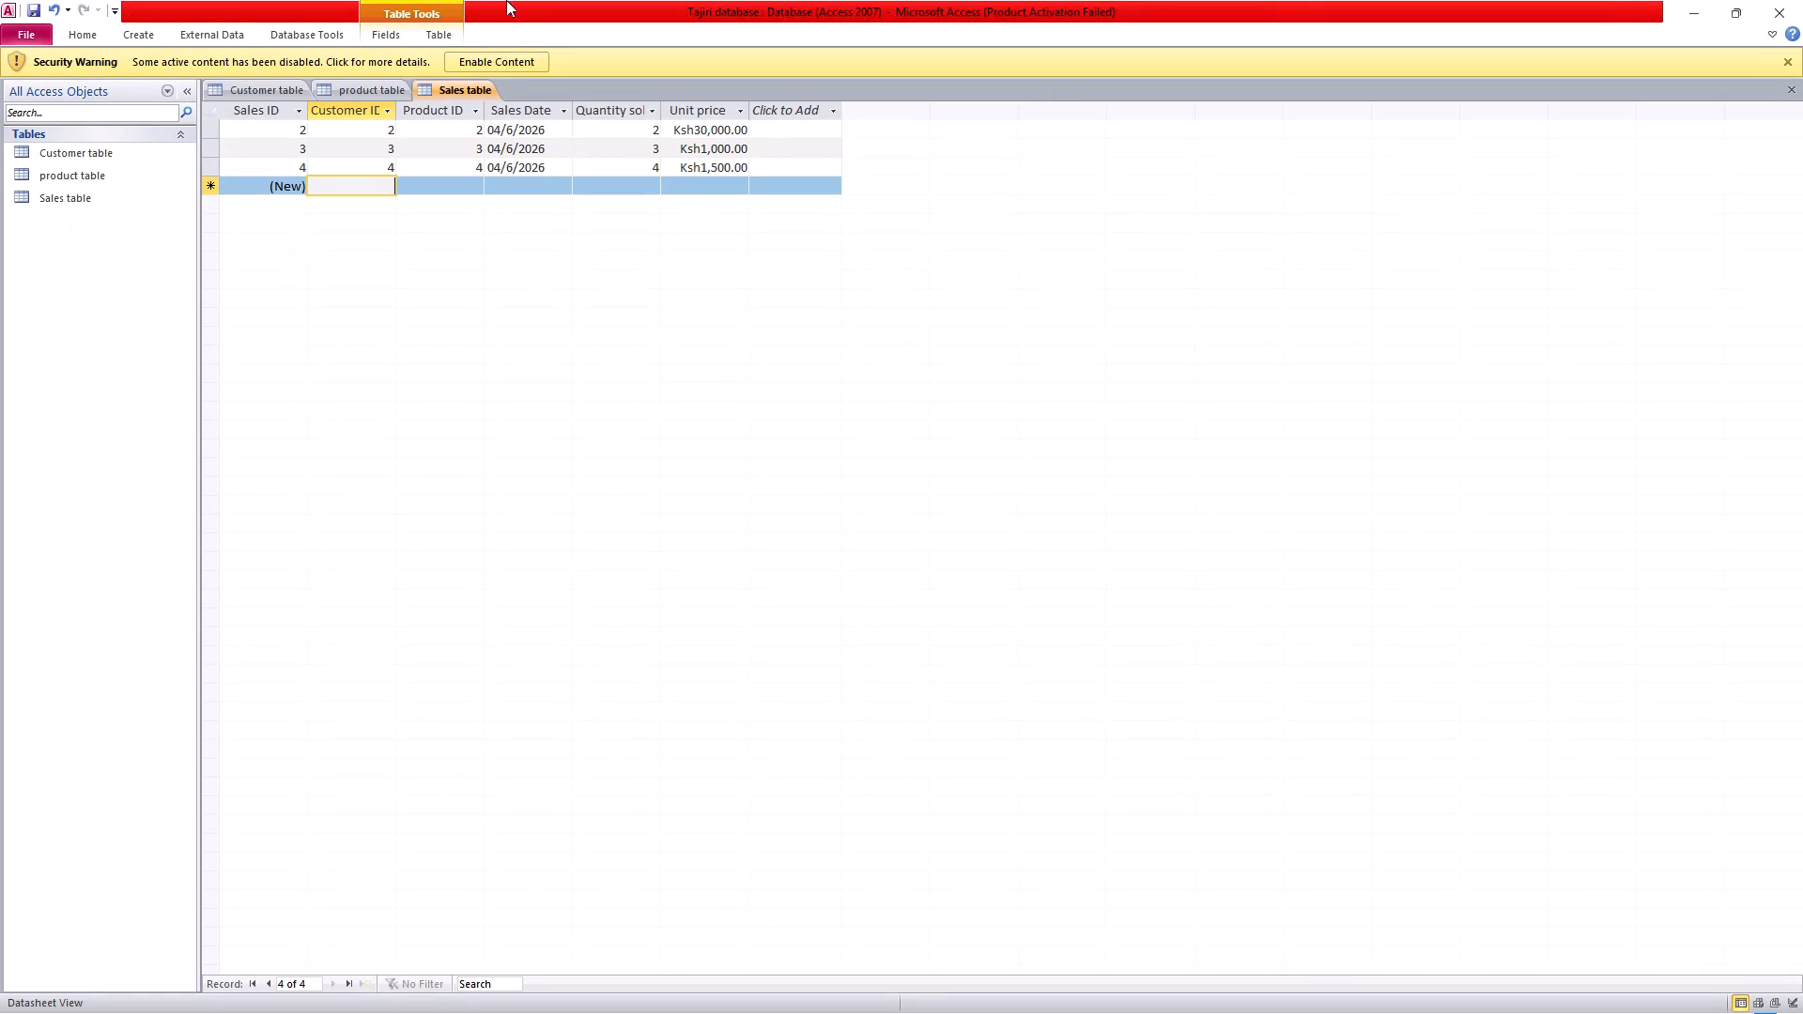
# Save the Sales table again.
pyautogui.rightClick(488, 89)
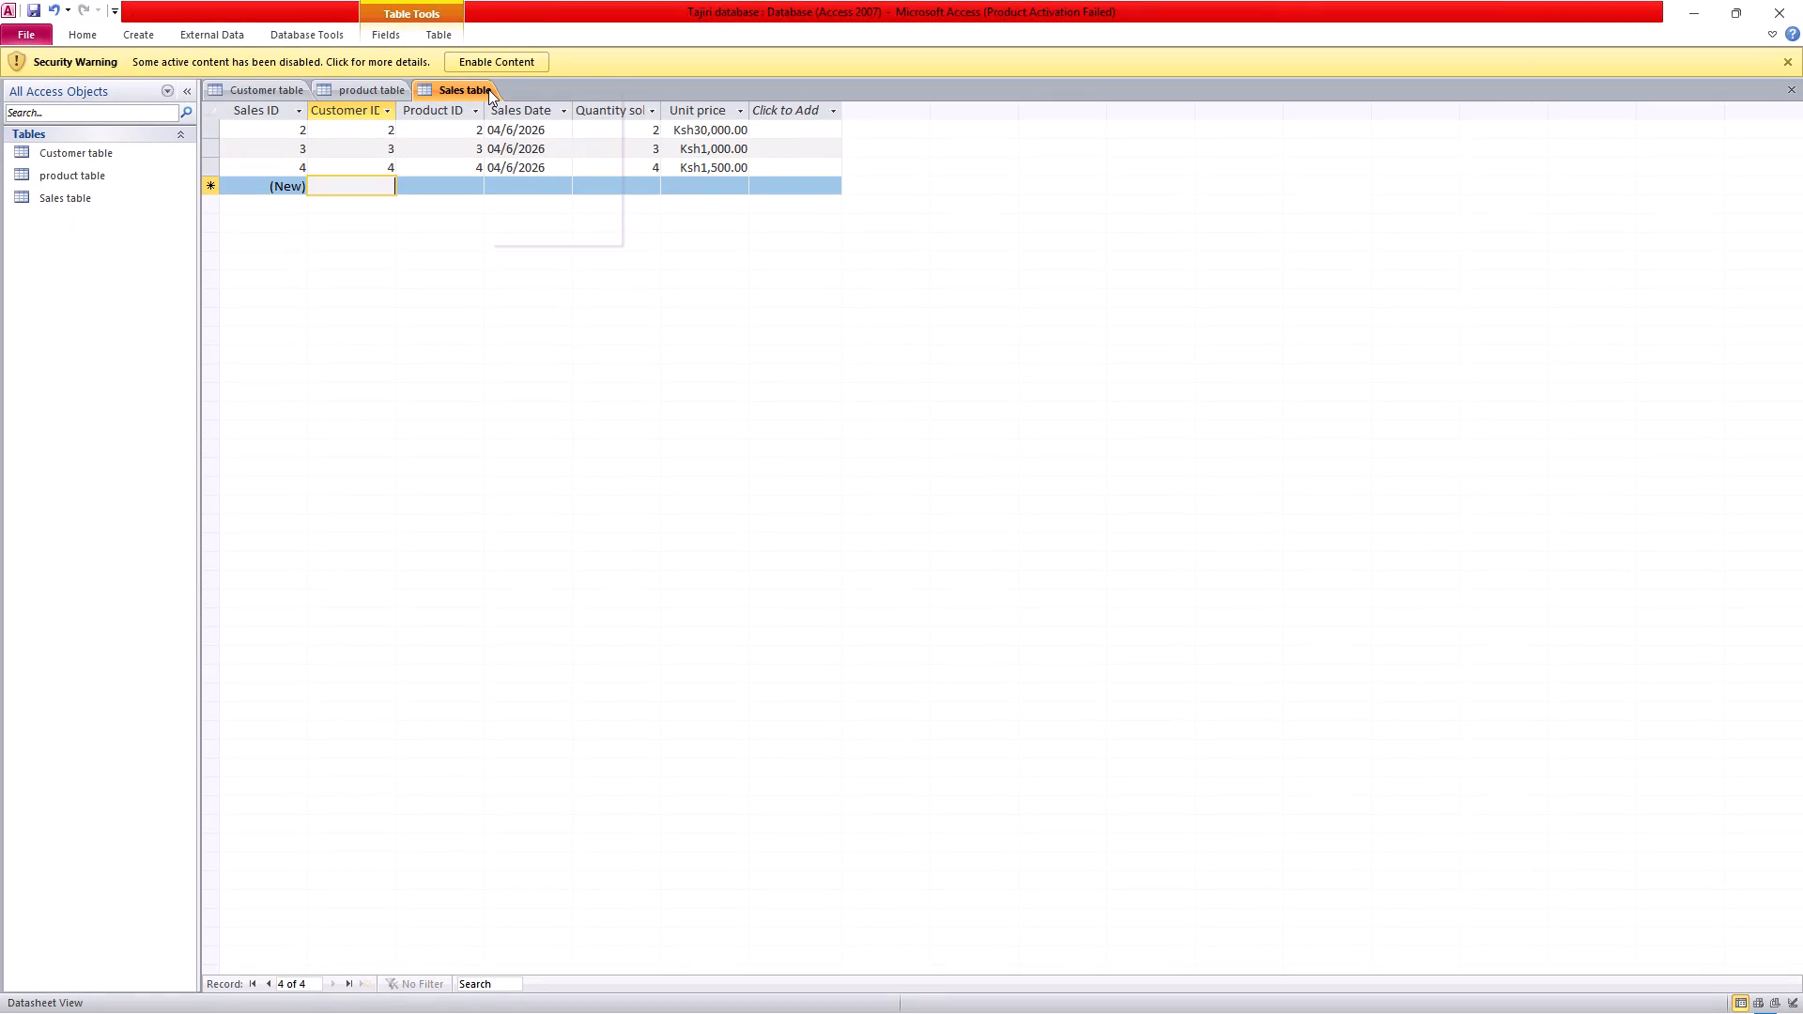
pyautogui.click(518, 102)
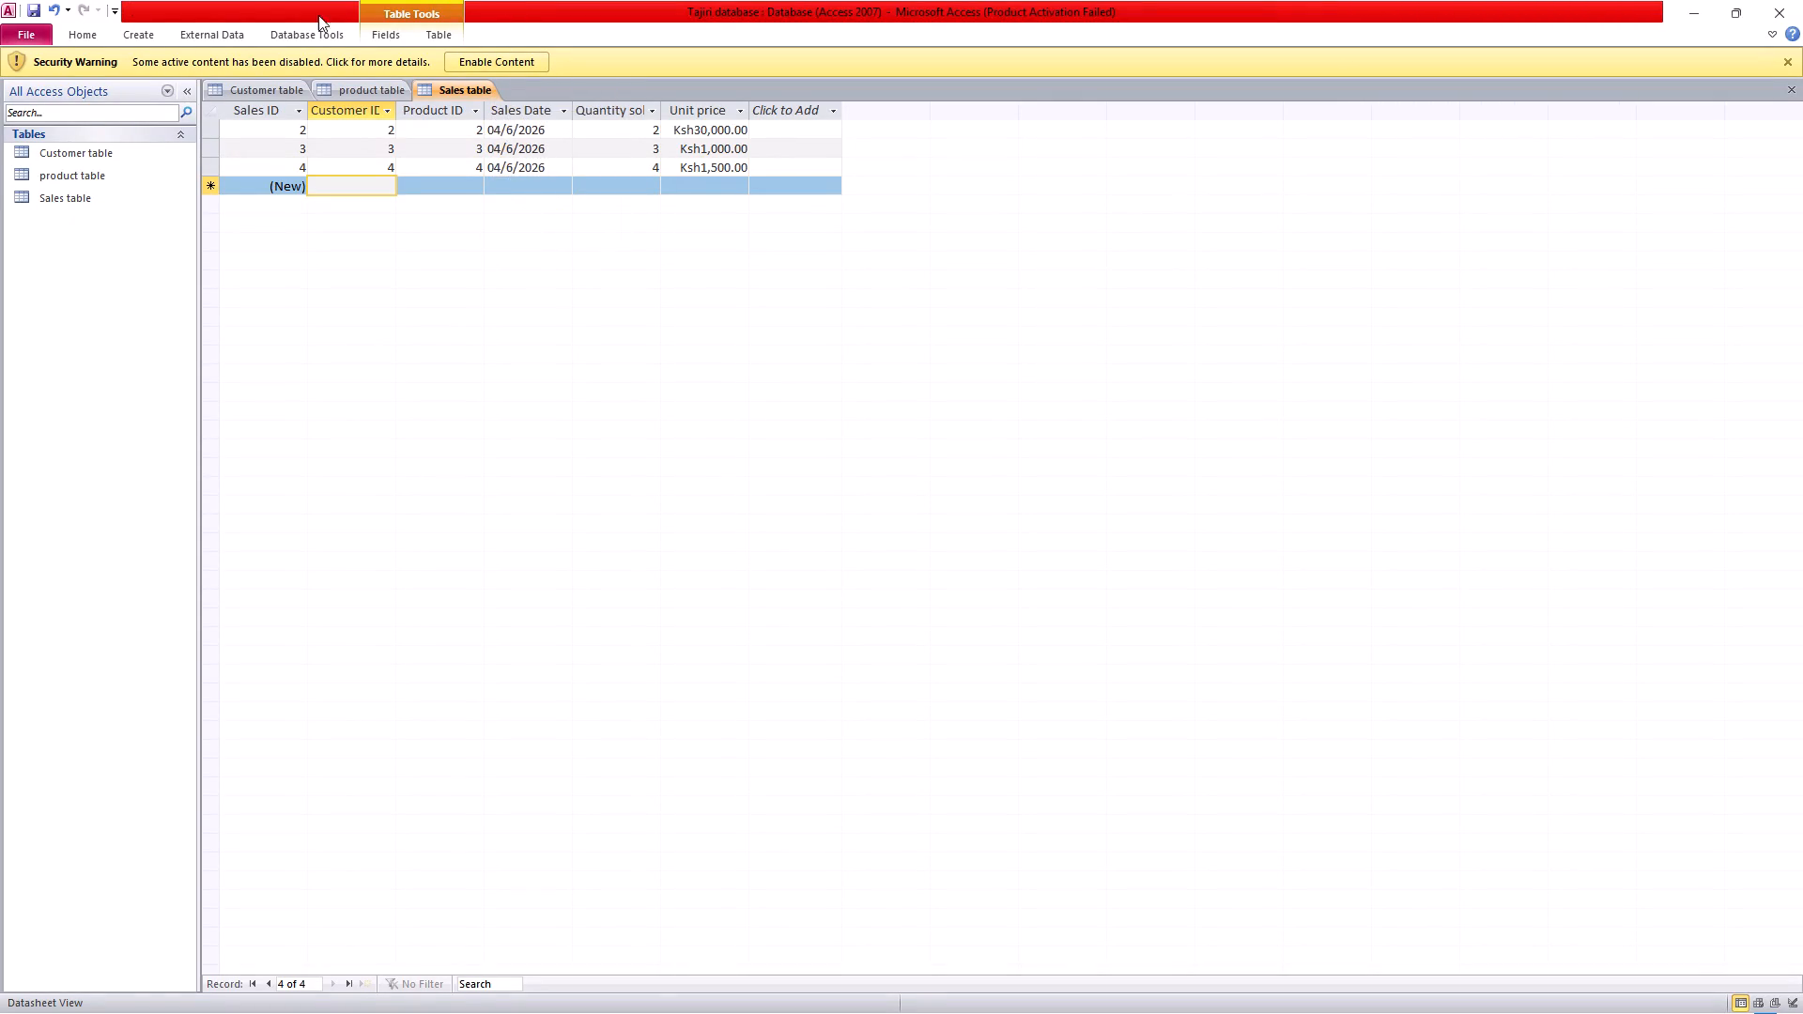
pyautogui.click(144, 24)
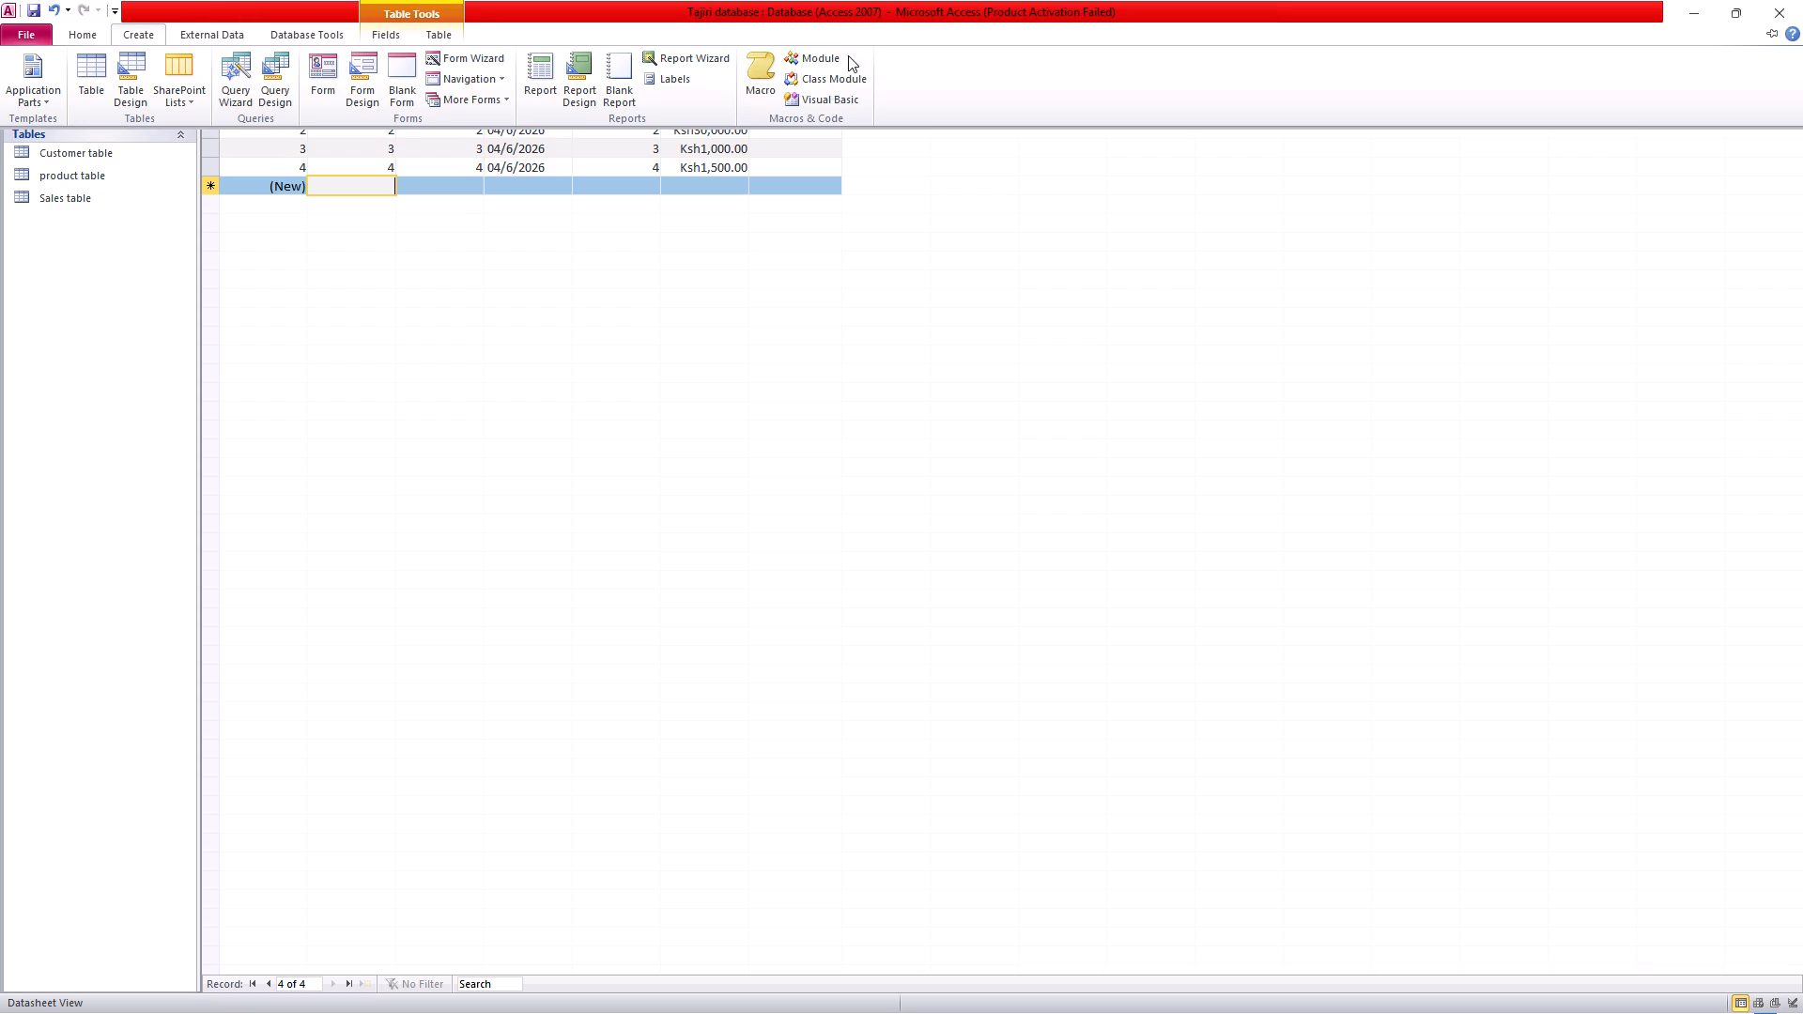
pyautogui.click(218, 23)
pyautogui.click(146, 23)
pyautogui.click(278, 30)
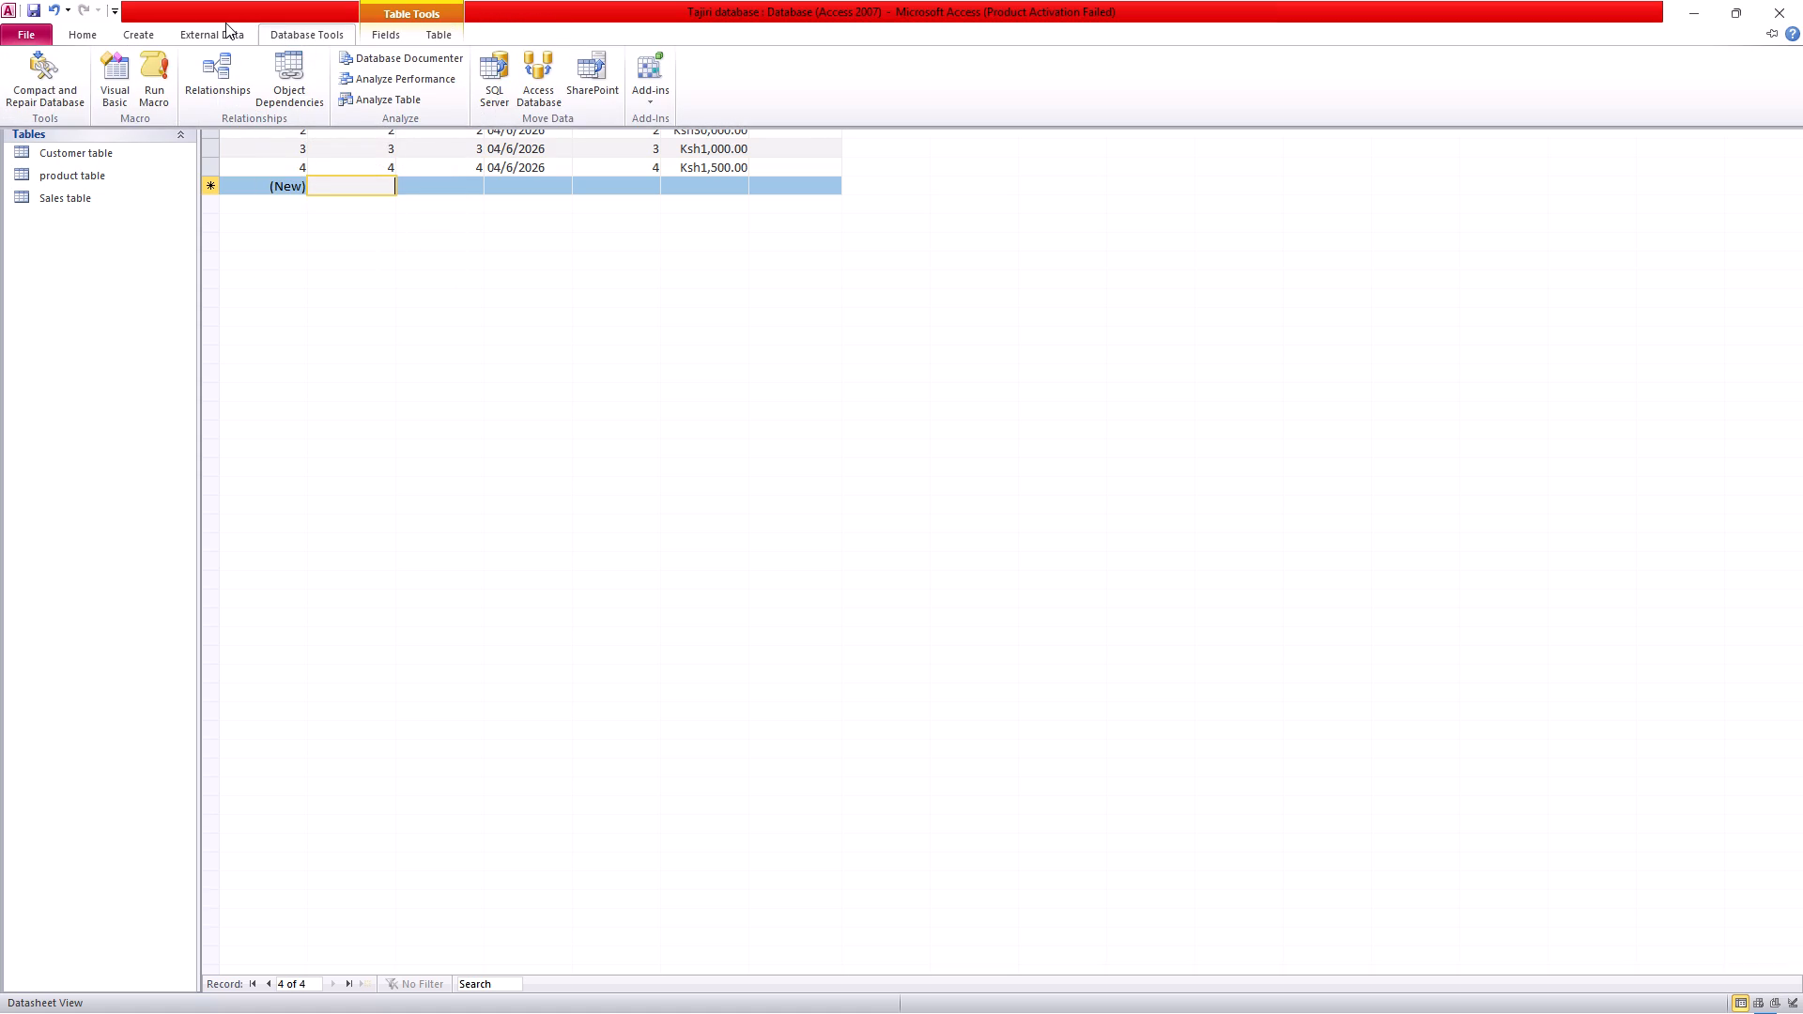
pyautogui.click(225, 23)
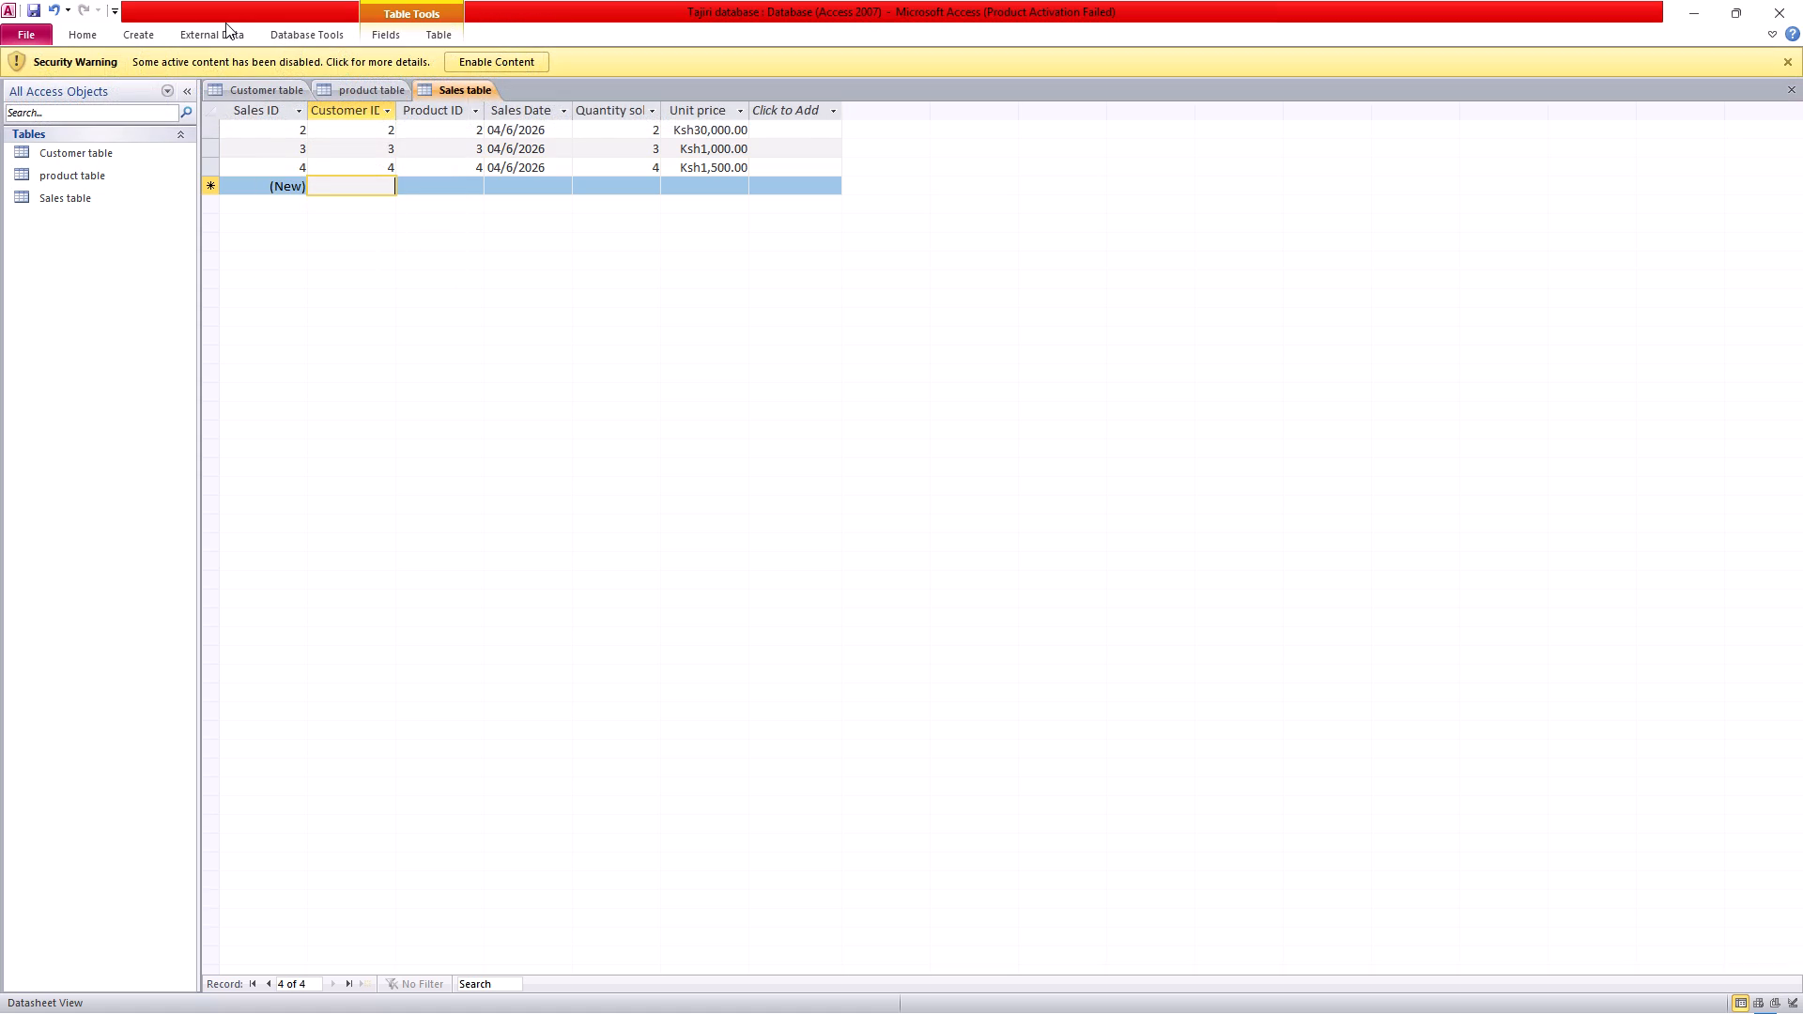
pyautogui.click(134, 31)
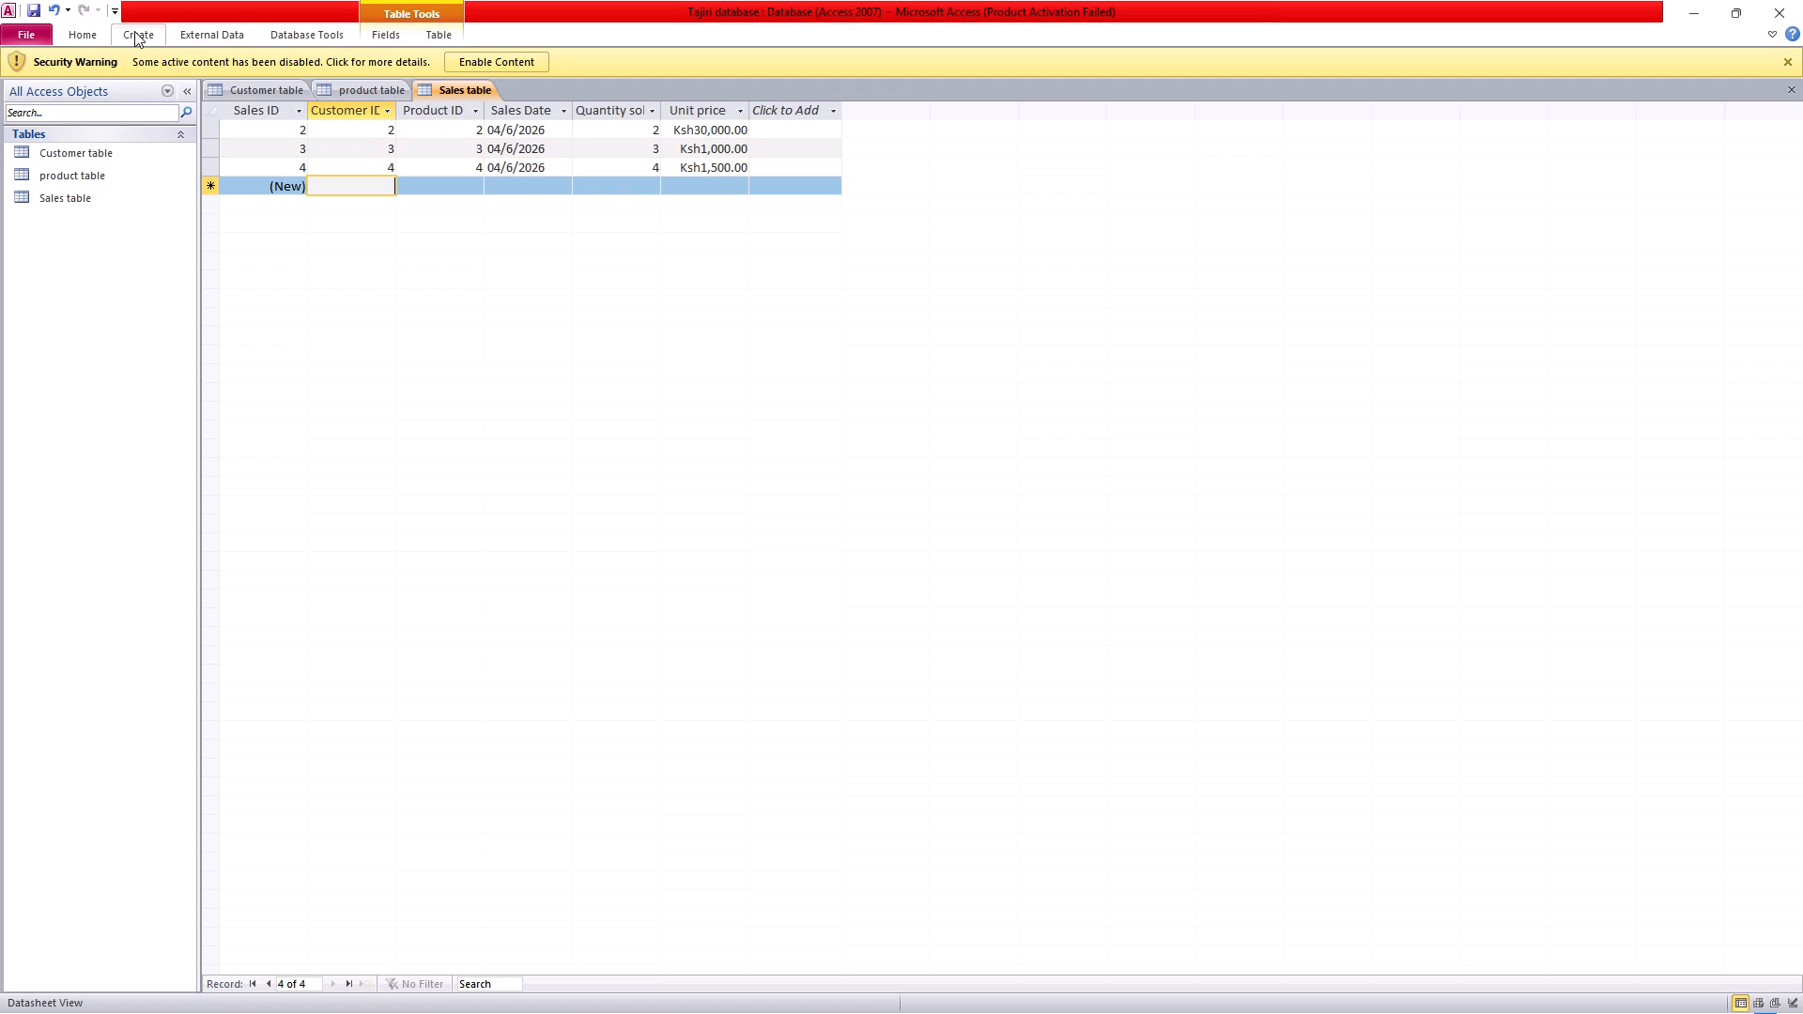